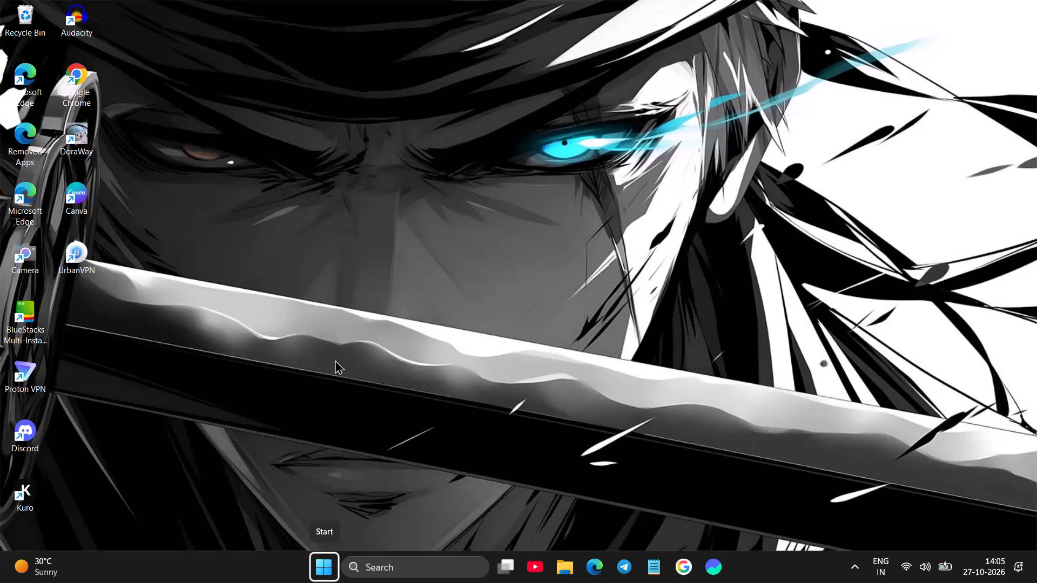
Launch the Kuro application from its desktop shortcut.
click(466, 565)
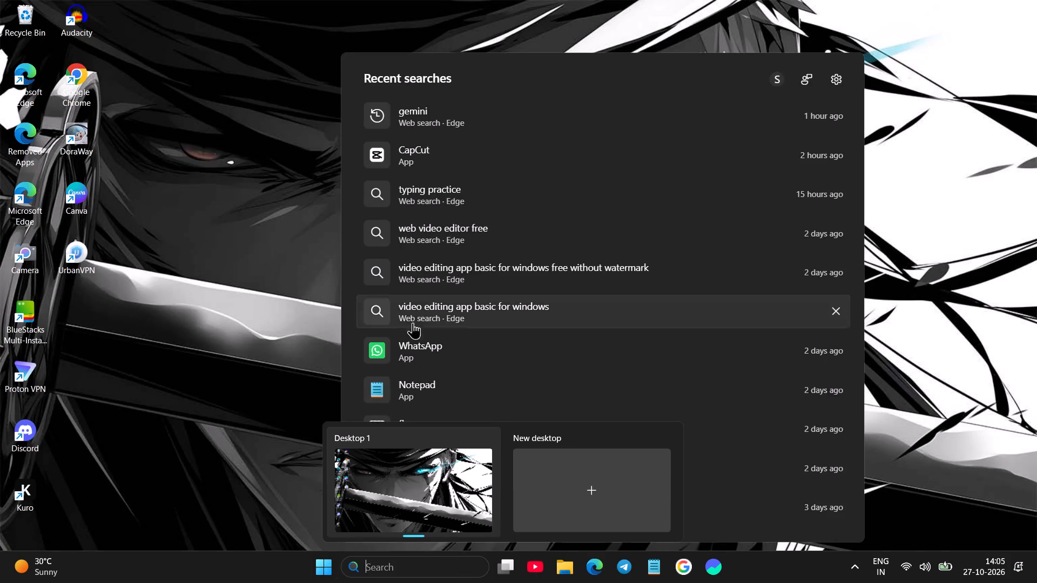
click(266, 311)
click(35, 496)
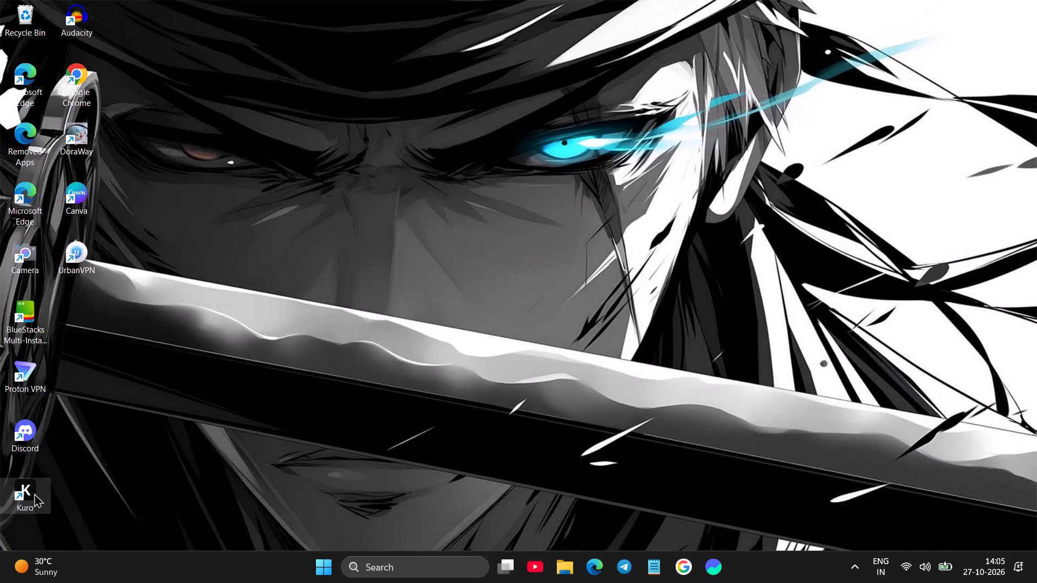
double_click(35, 497)
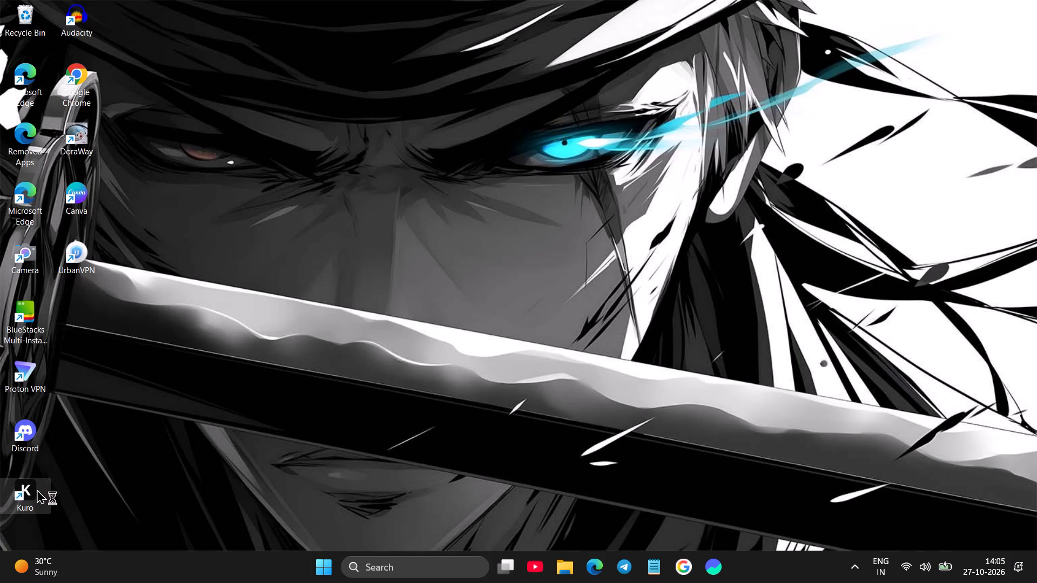
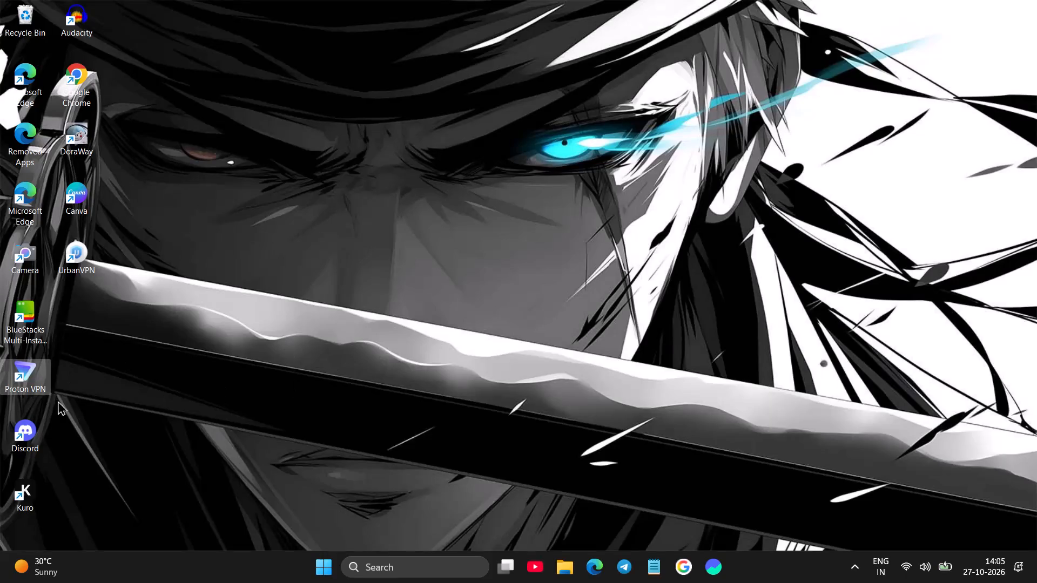
Launch Proton VPN from its desktop shortcut and minimize its window to return to the desktop.
double_click(37, 384)
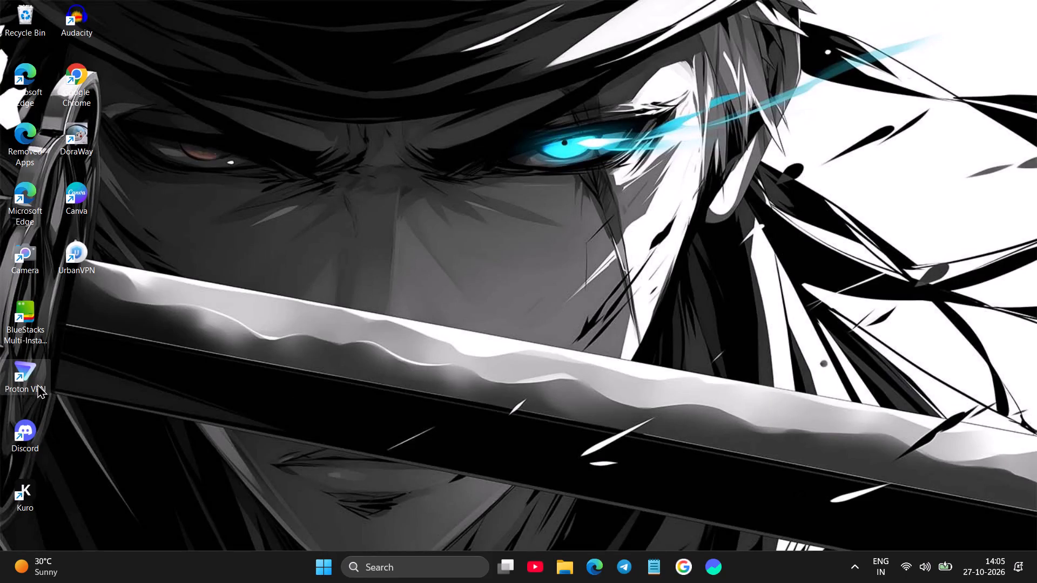
double_click(41, 370)
right_click(367, 254)
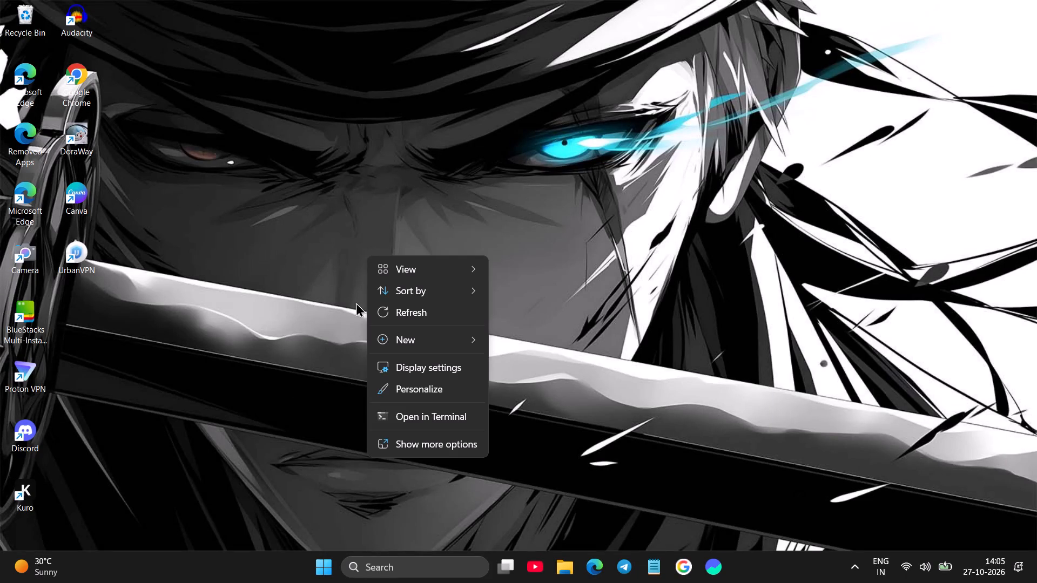
click(382, 310)
double_click(17, 373)
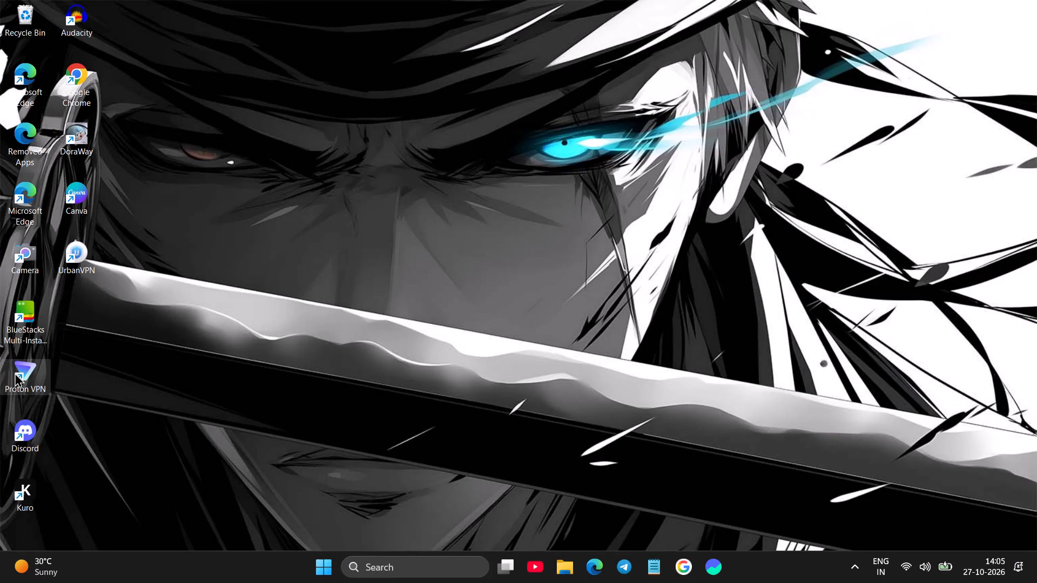
double_click(35, 381)
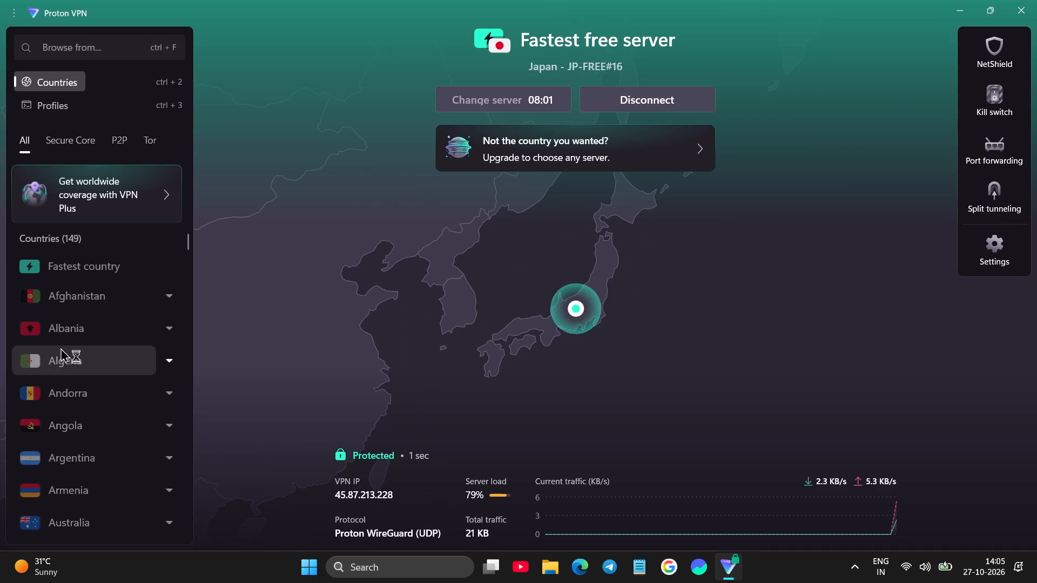
click(946, 0)
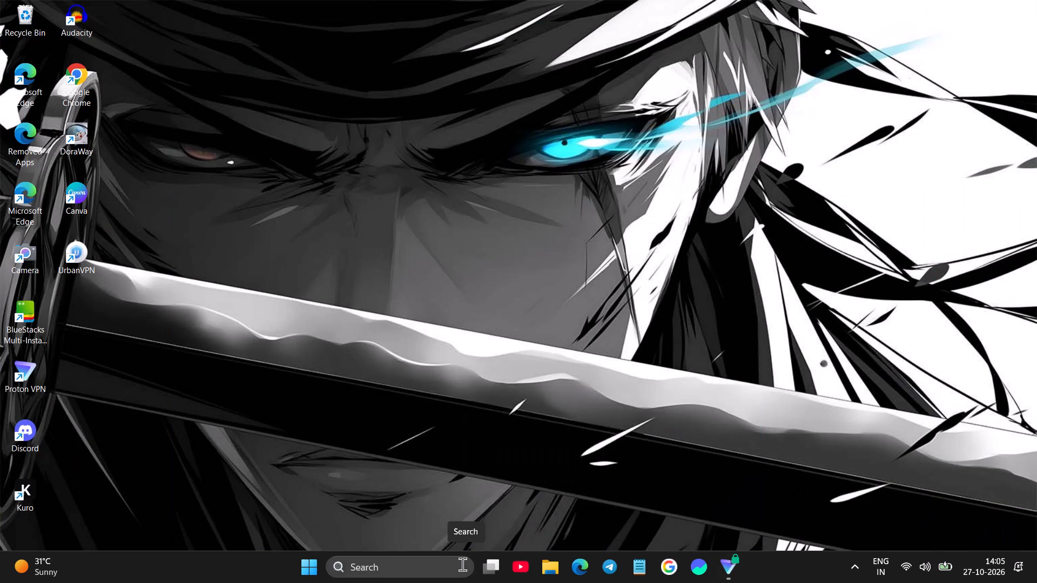
Open Windows search to pick an app from the recent searches.
click(431, 559)
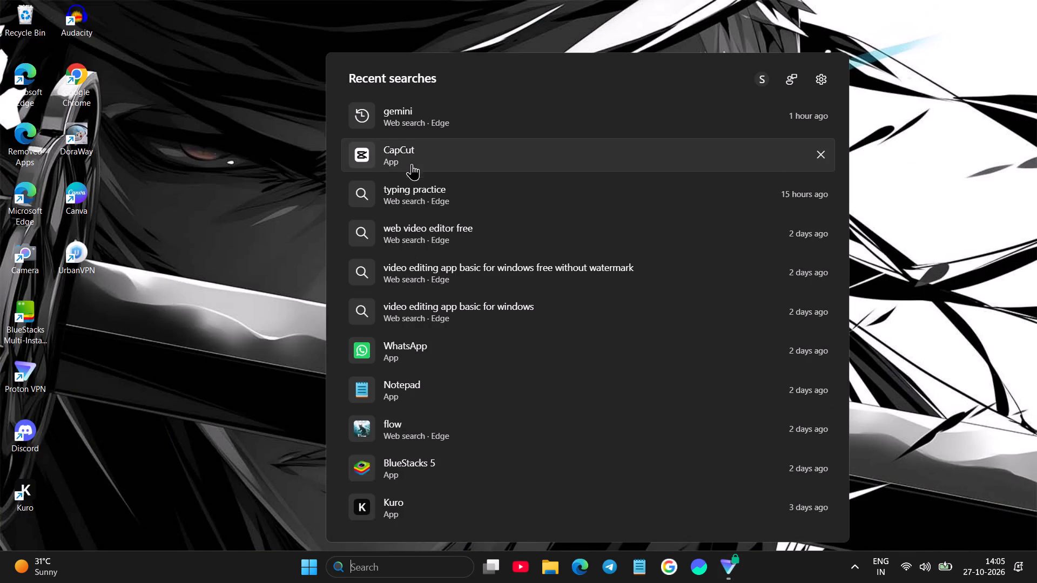
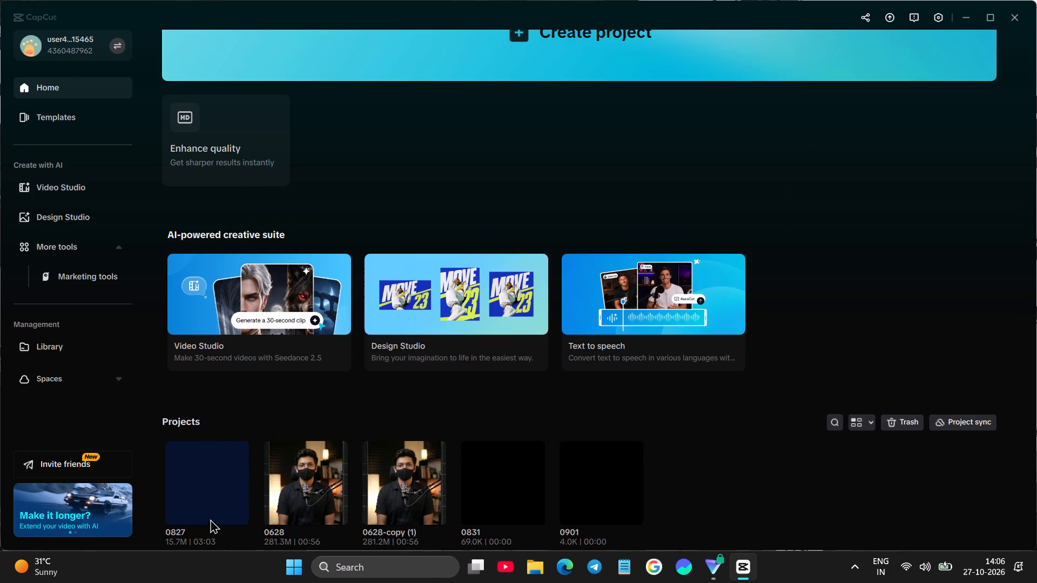
Open the 0827 project from the Projects list.
click(211, 493)
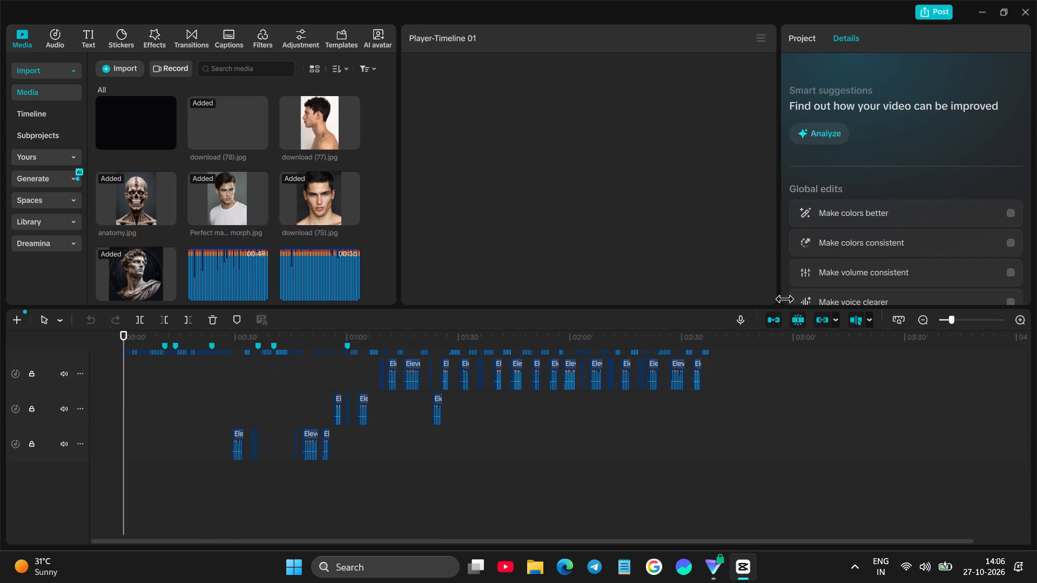
Turn off the preview axis for the timeline.
click(857, 317)
Play the timeline from the start in full screen to review the edit so far, then return to the editor.
key(space)
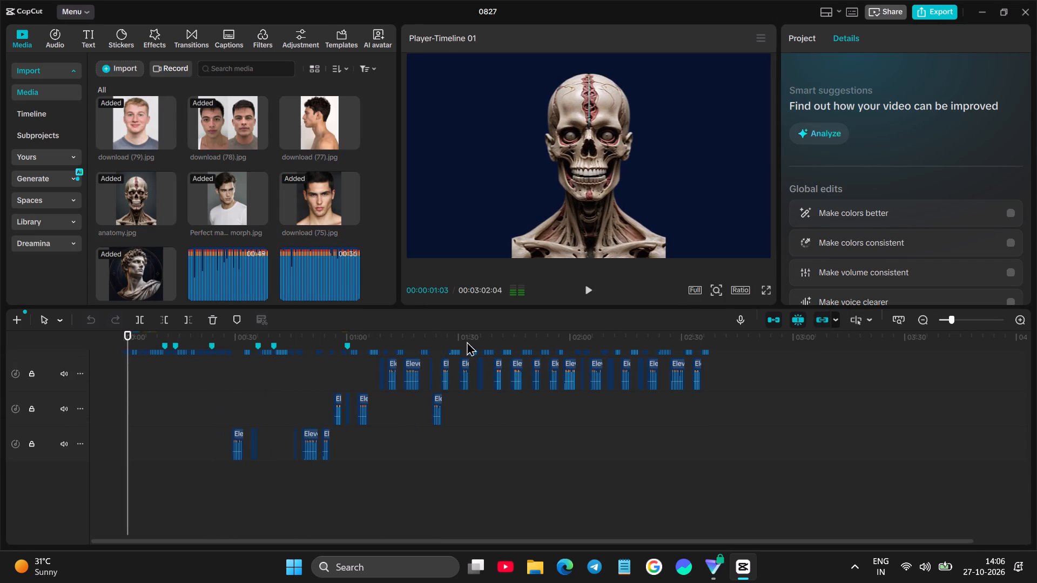
click(763, 288)
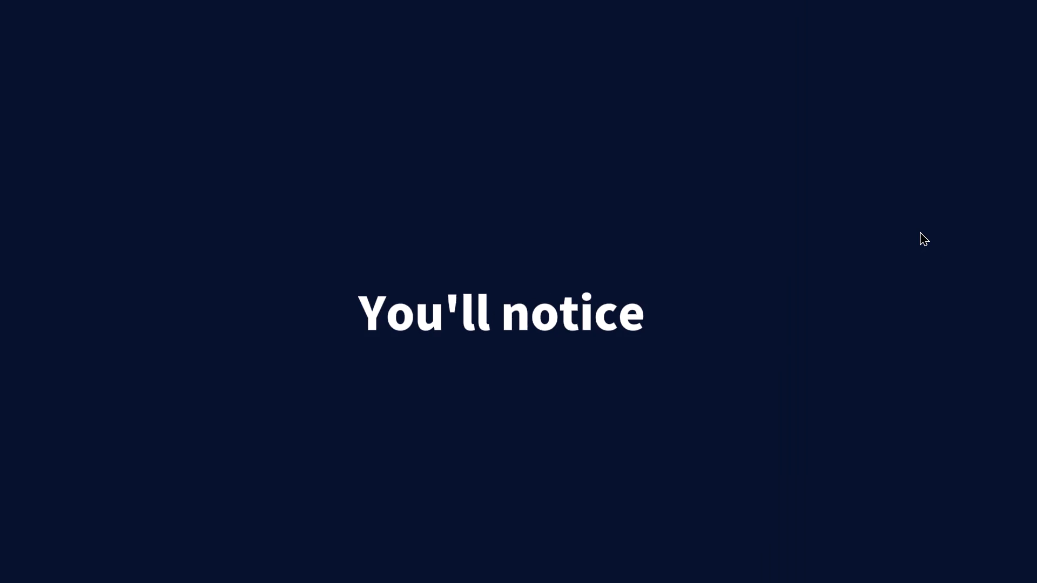
click(700, 409)
click(522, 525)
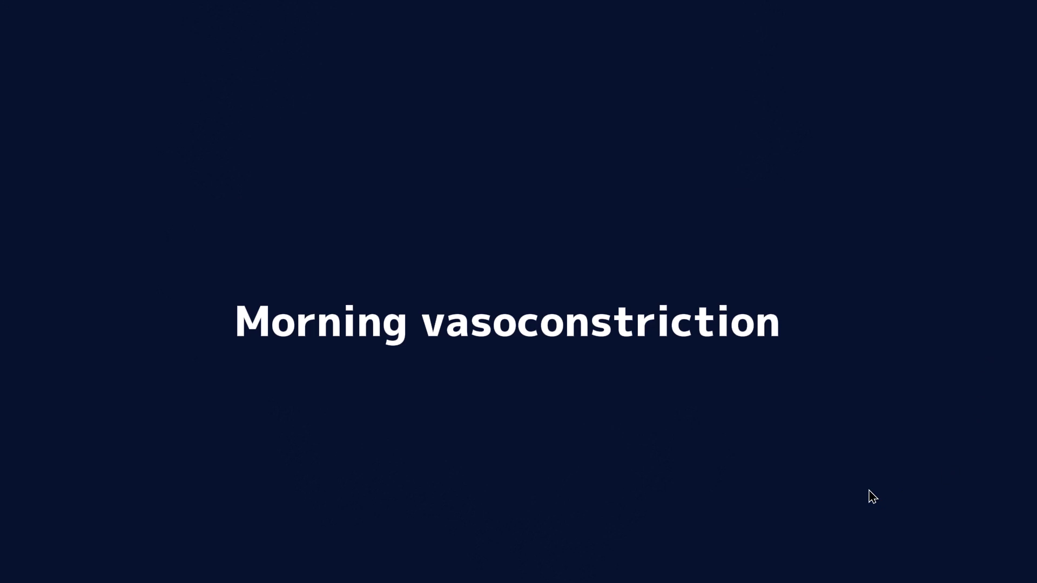
click(866, 487)
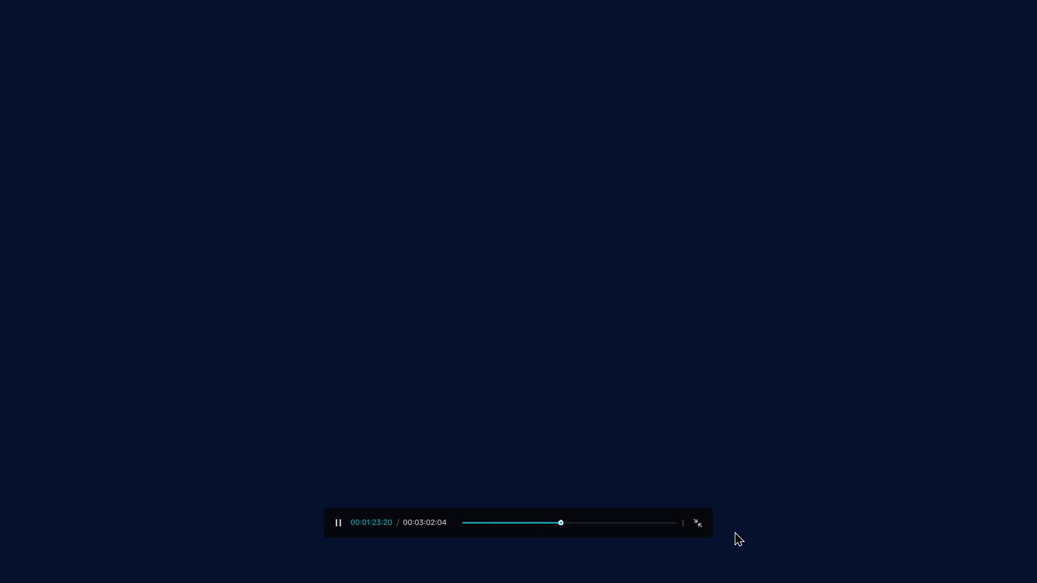
click(698, 525)
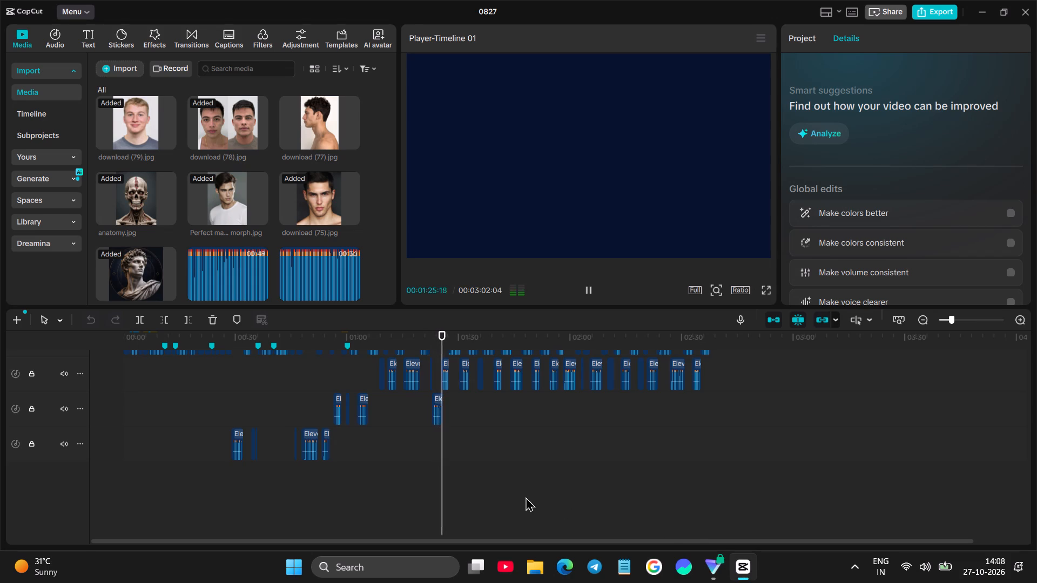
Replay the section from the Step 2 title to the morning clip to find where footage is missing.
scroll(414, 517, up, 20)
scroll(414, 517, up, 3)
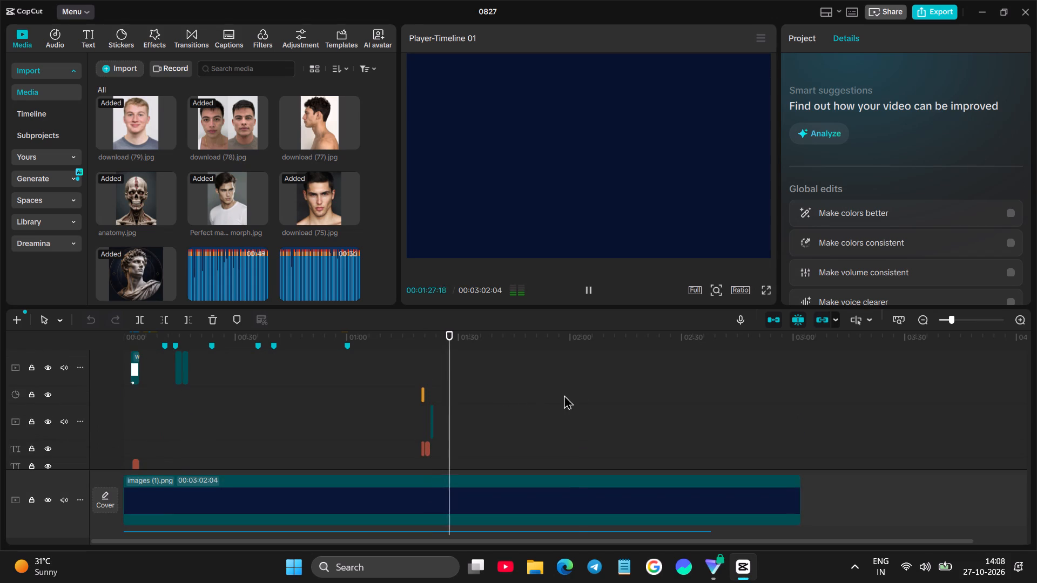
click(577, 393)
key(space)
click(706, 403)
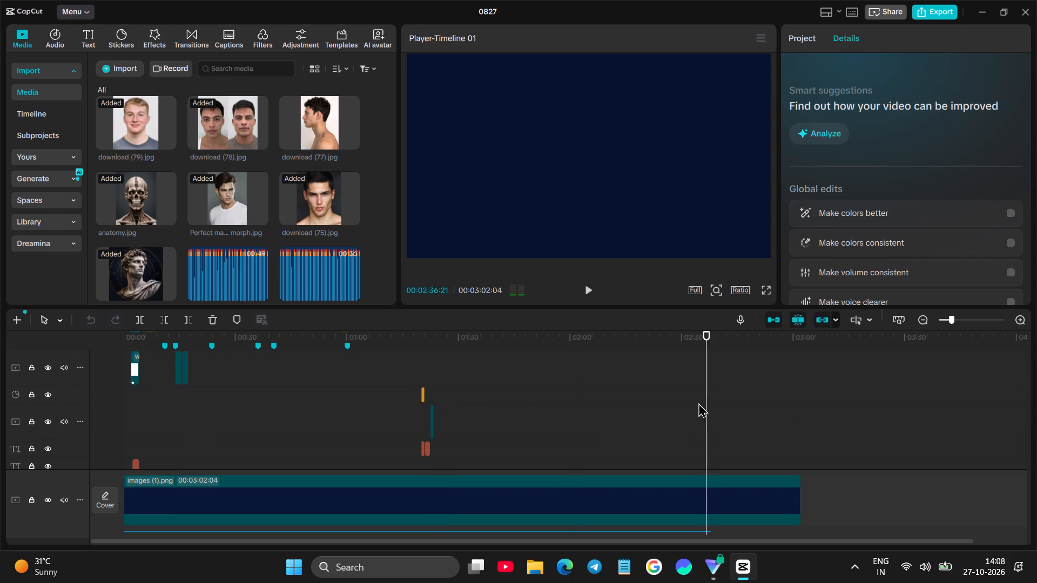
key(space)
click(416, 365)
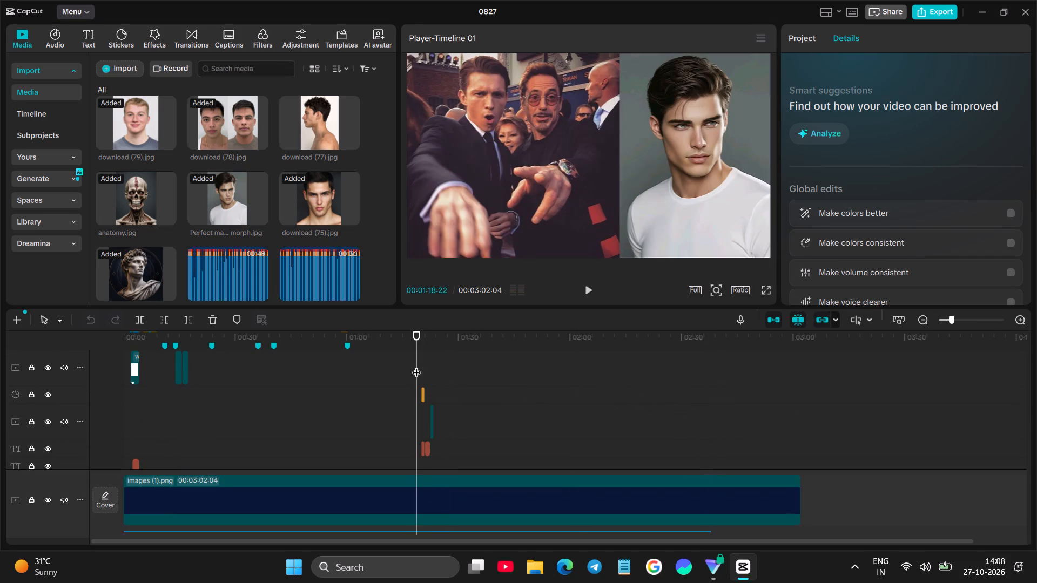
key(space)
ctrl+scroll(443, 352, up, 4)
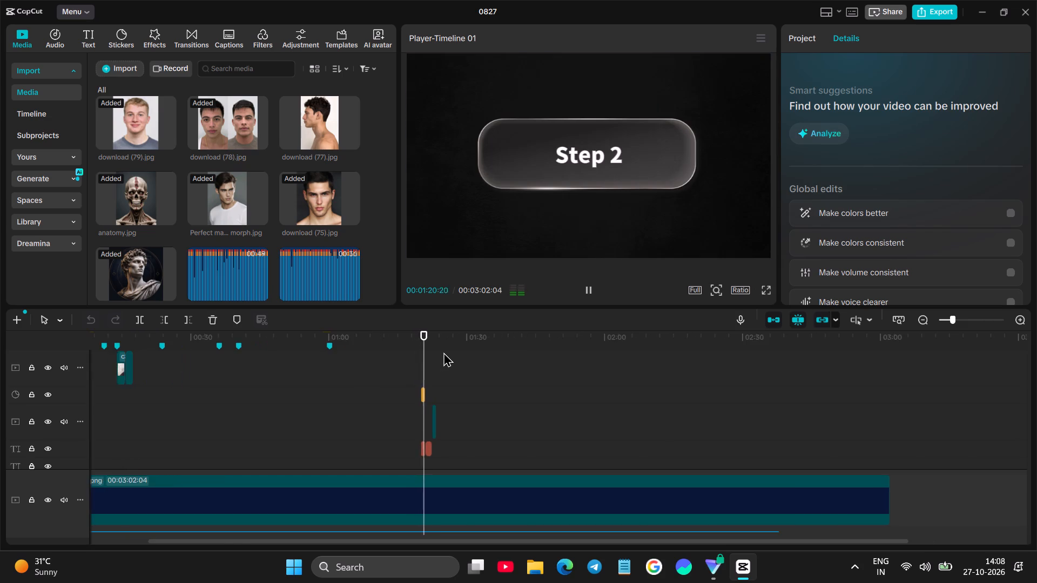
ctrl+scroll(443, 352, up, 20)
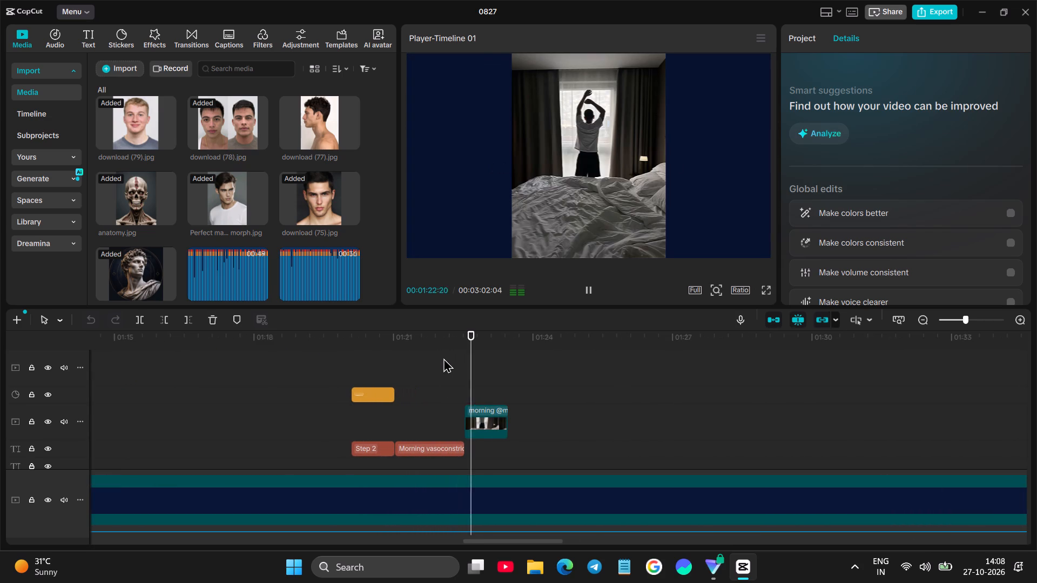
key(space)
click(504, 368)
click(468, 363)
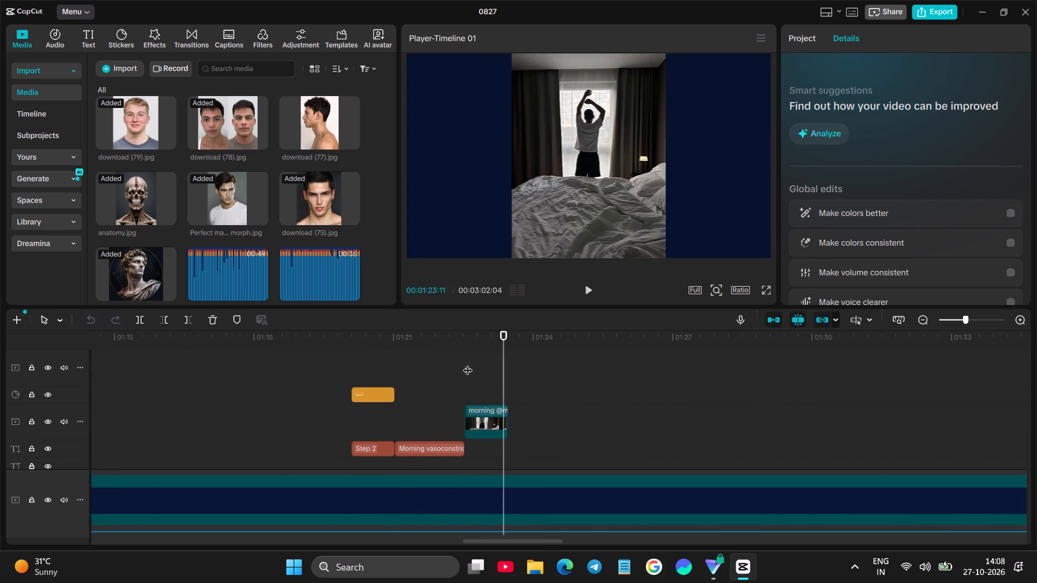
key(space)
key(space)
Browse the imported media and preview images and videos for footage to follow the morning clip.
scroll(271, 216, down, 18)
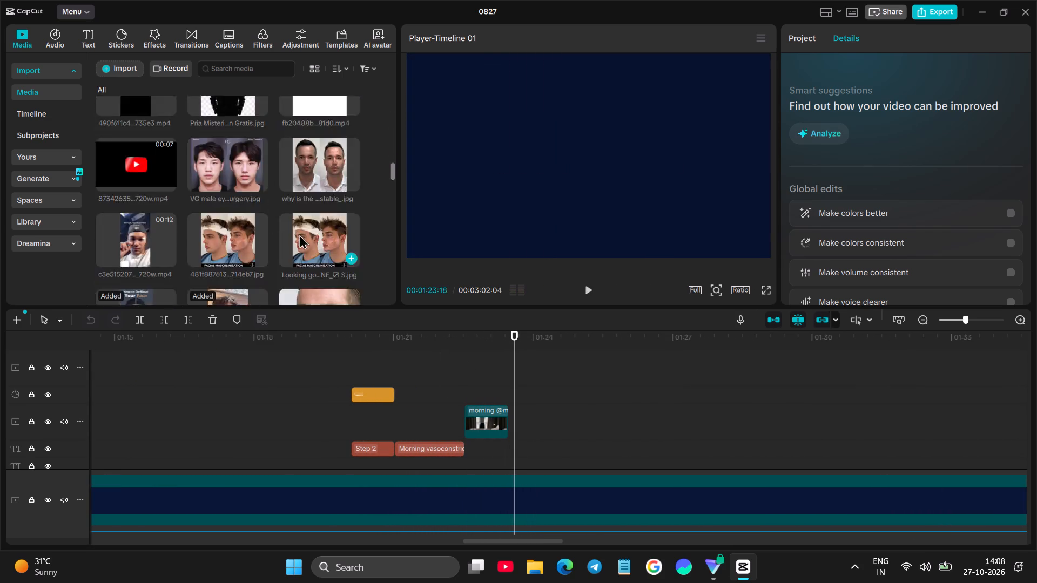
scroll(299, 234, down, 20)
scroll(299, 234, down, 13)
click(159, 253)
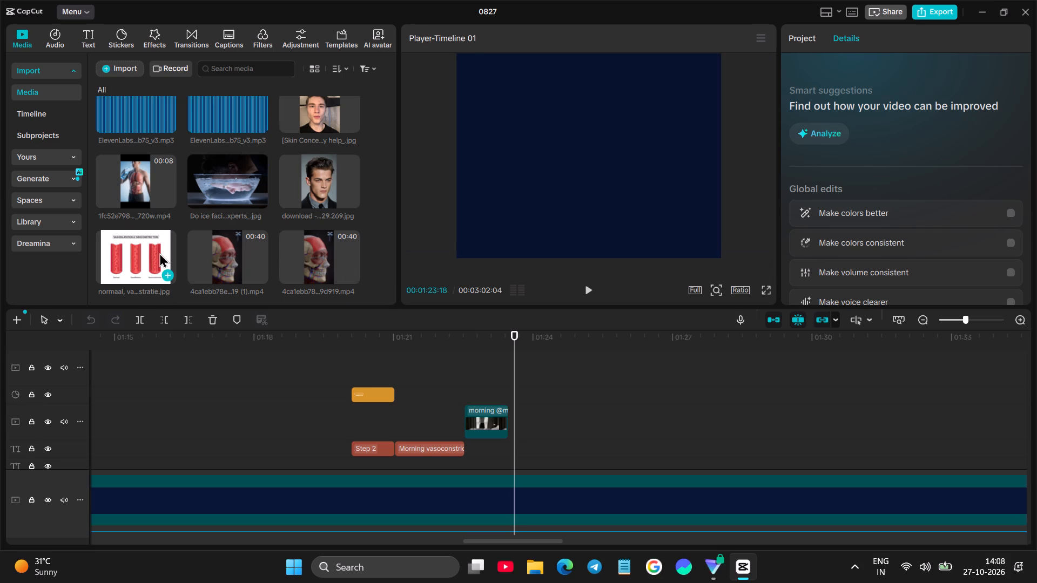
click(228, 248)
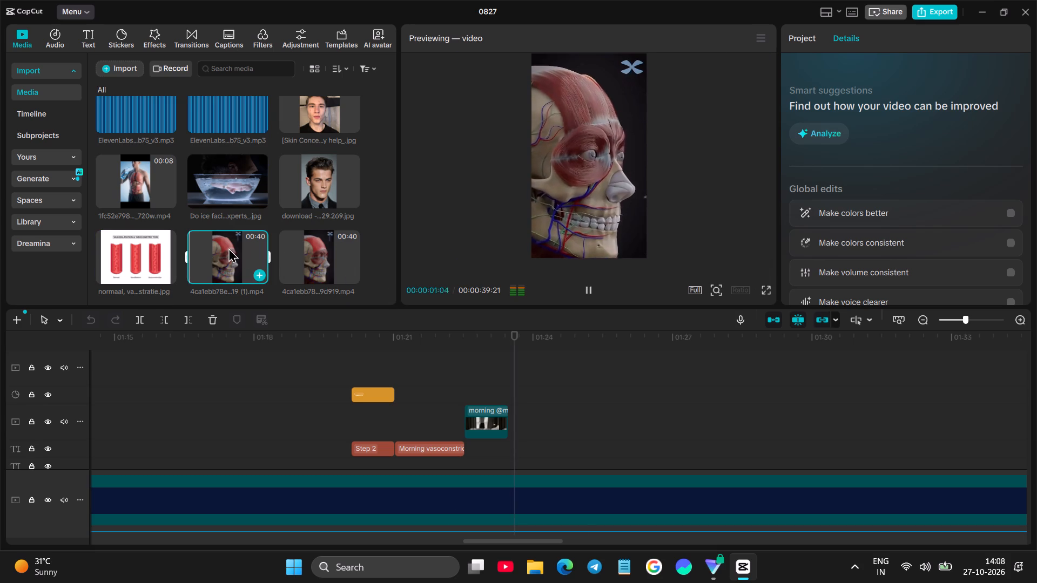
click(235, 185)
click(134, 195)
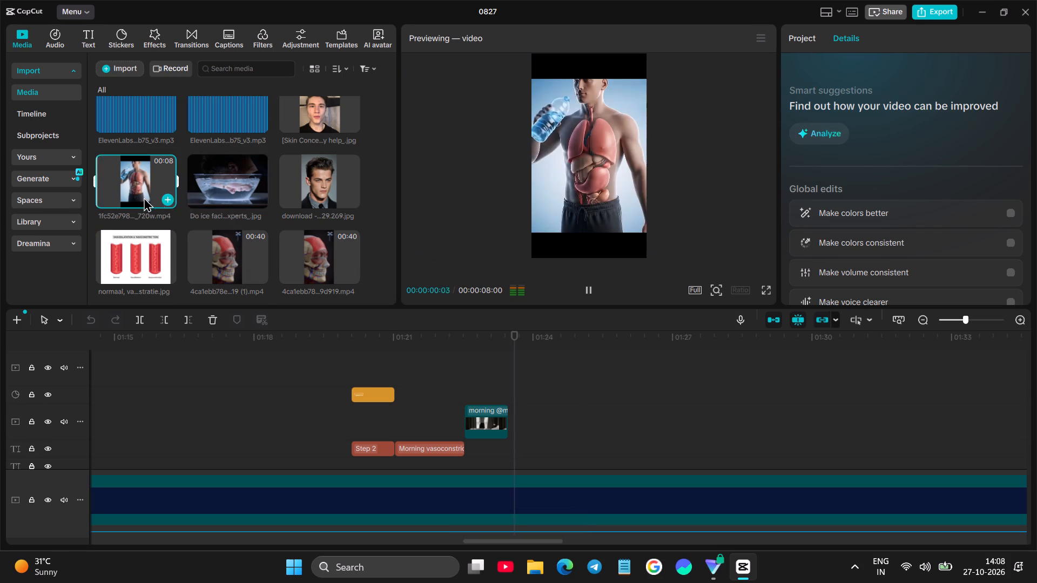
scroll(241, 185, up, 2)
click(125, 154)
scroll(268, 178, up, 1)
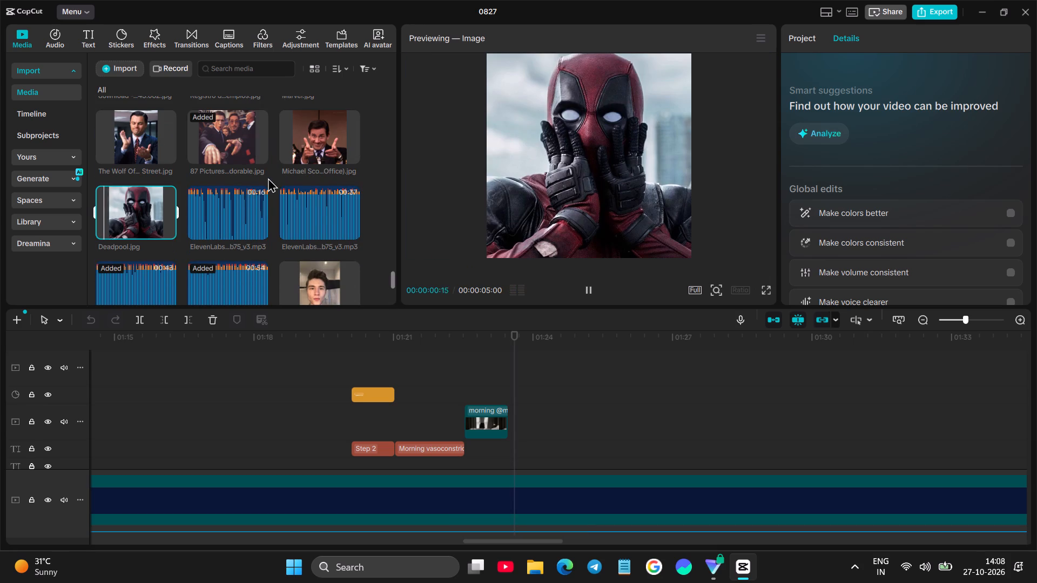
click(219, 144)
scroll(211, 152, up, 2)
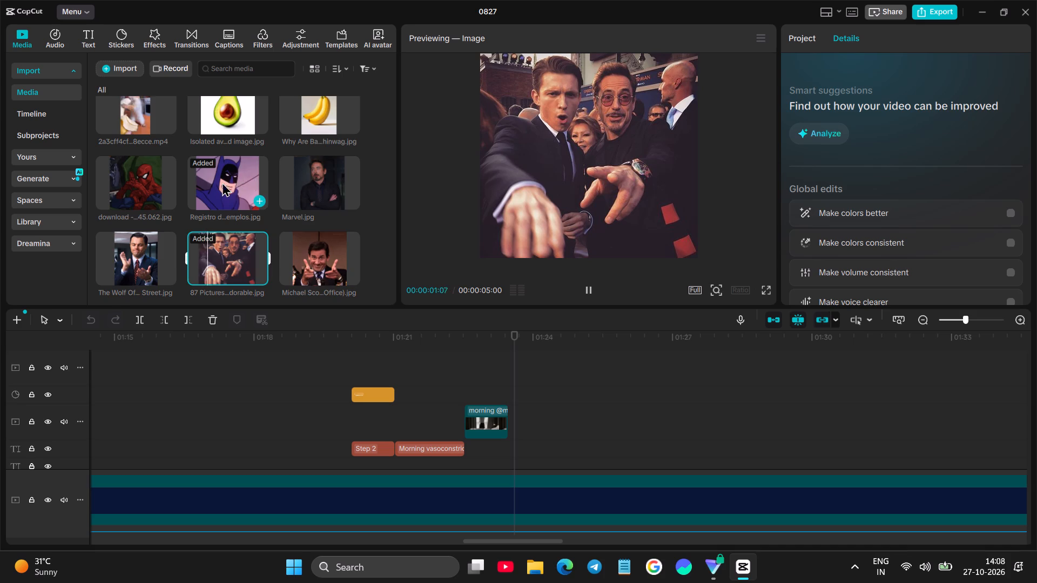
scroll(222, 182, up, 4)
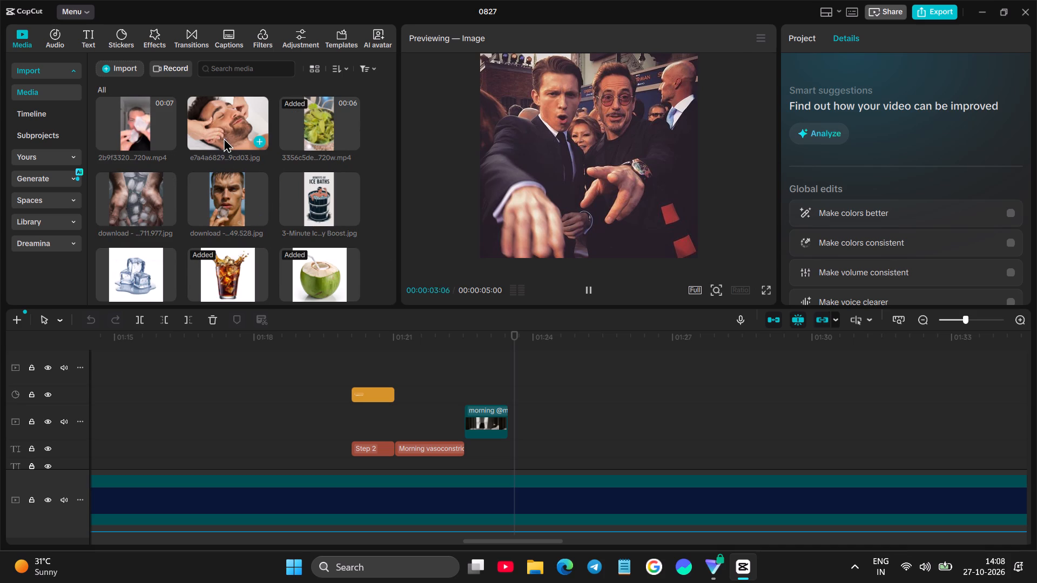
click(224, 132)
click(136, 130)
scroll(245, 179, up, 2)
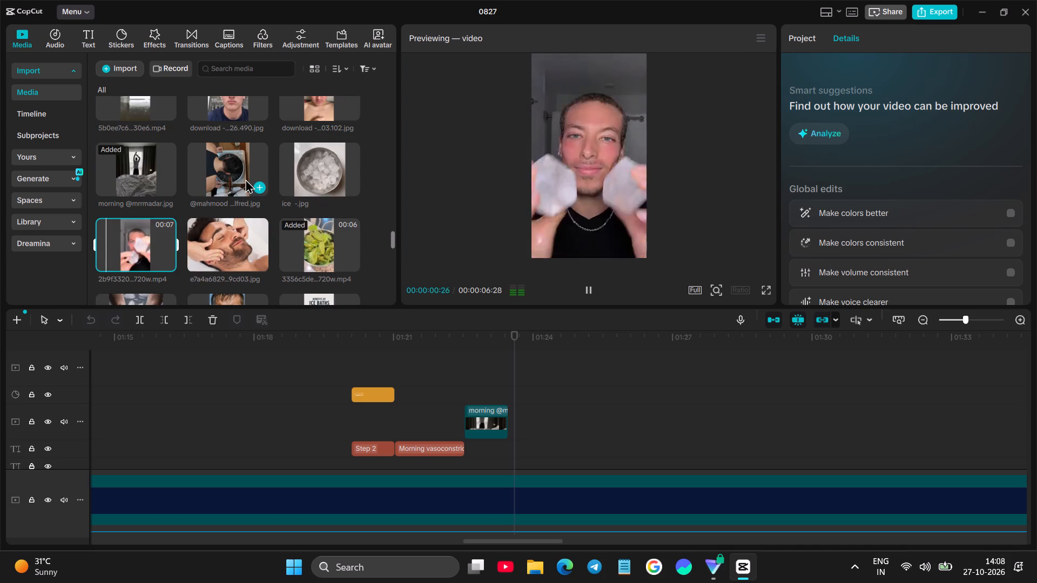
click(227, 171)
click(132, 171)
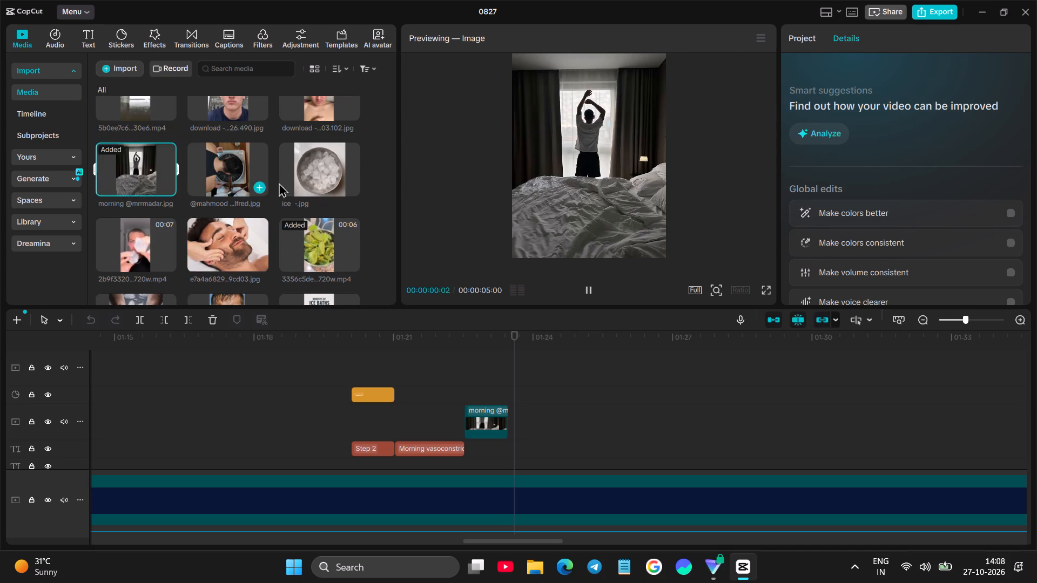
scroll(279, 182, up, 2)
click(330, 200)
click(239, 200)
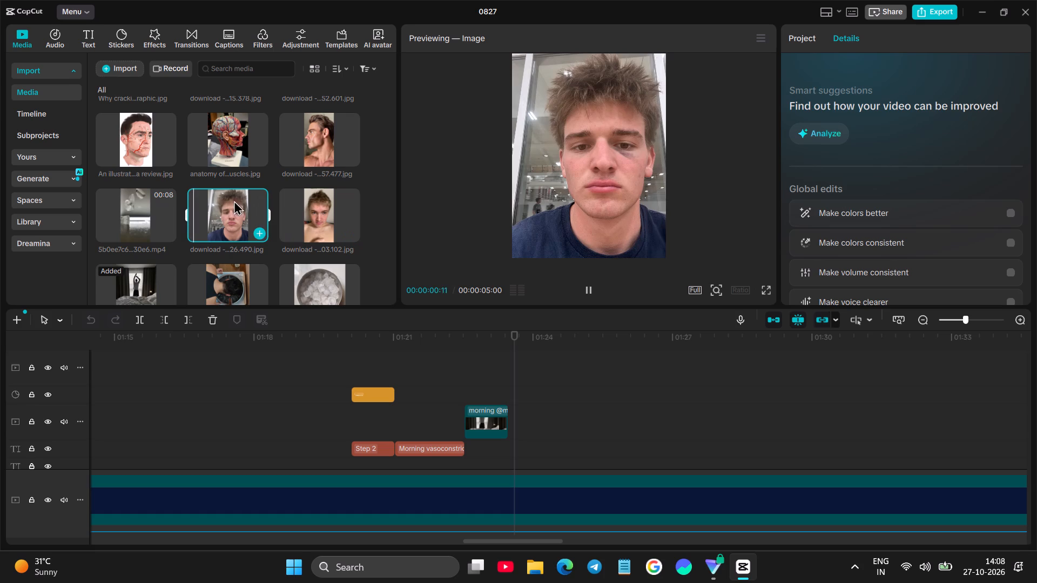
click(137, 199)
scroll(266, 205, up, 2)
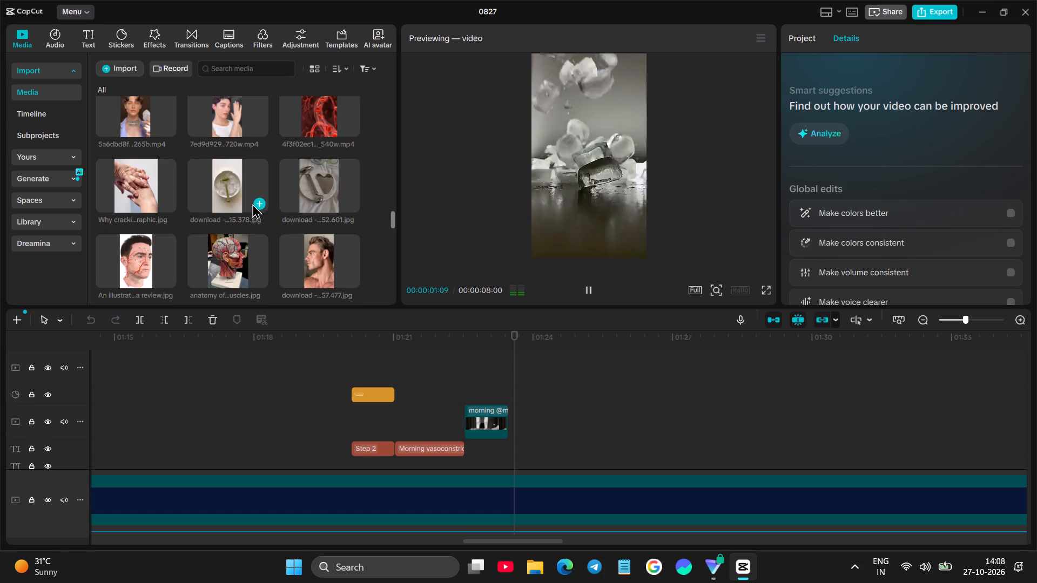
scroll(253, 200, up, 2)
Add the 4f3f02ec blood-cell video on an upper track, starting where the morning clip ends, and play back the transition.
click(333, 222)
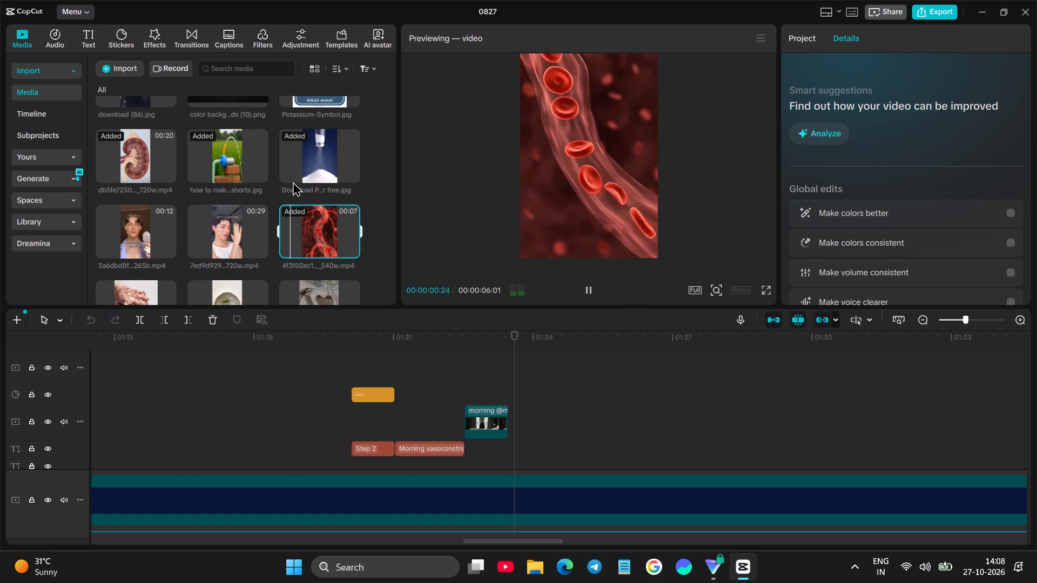
drag(307, 213, 469, 345)
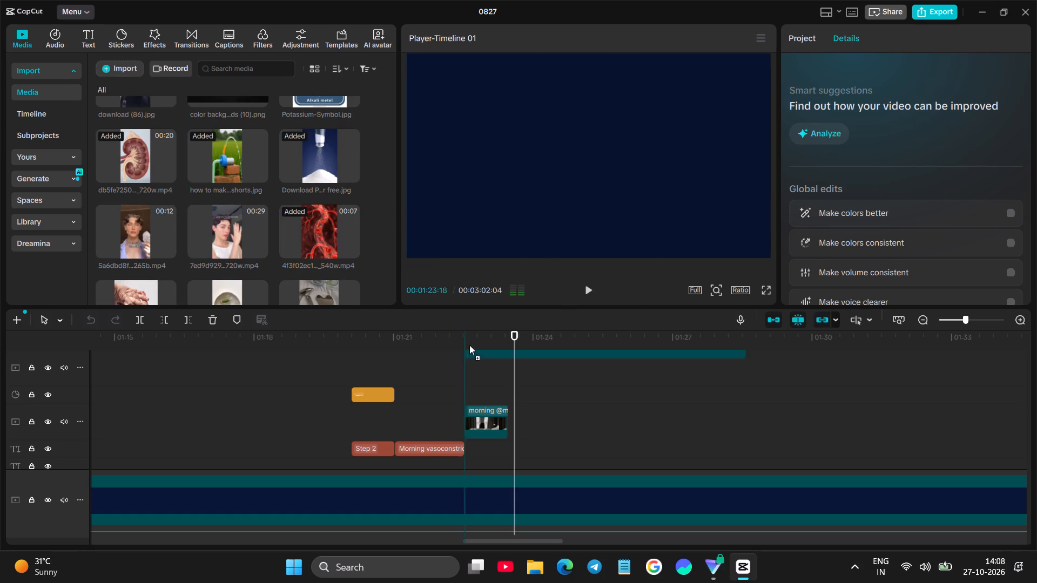
drag(469, 345, 508, 371)
key(space)
click(494, 361)
key(space)
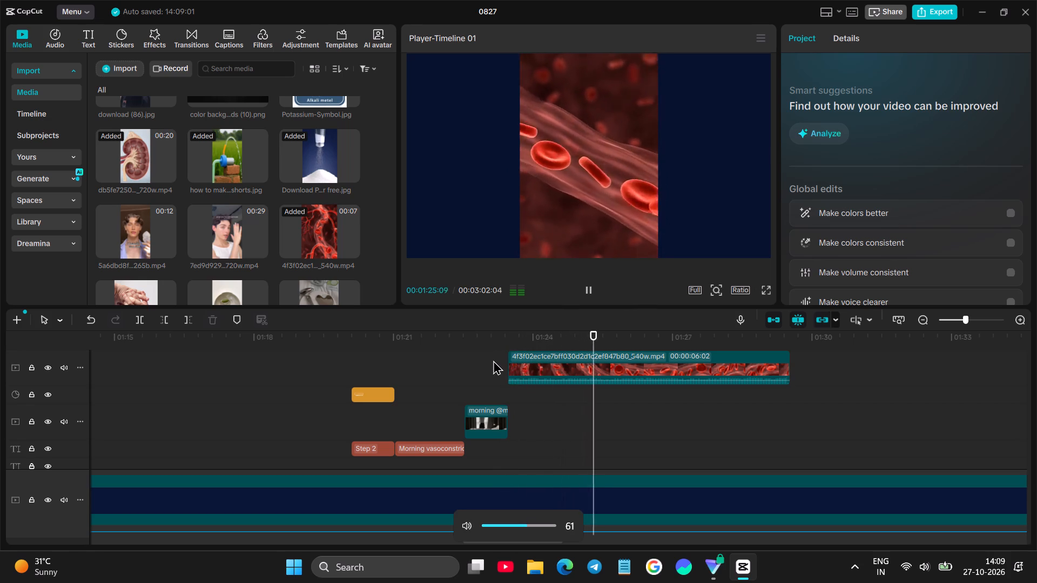
click(493, 360)
key(space)
key(space)
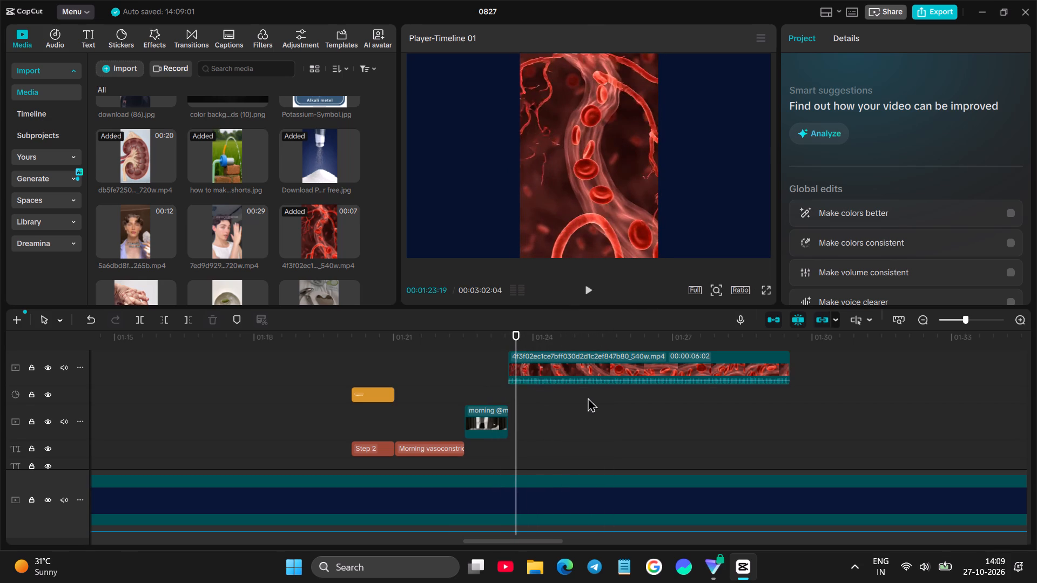
Move the blood-cell video onto the morning clip's track directly after it and mute its audio.
drag(542, 369, 538, 416)
drag(546, 436, 551, 460)
Play back the passage from the Step 2 title through the blood-cell video to check the timing.
click(495, 392)
key(space)
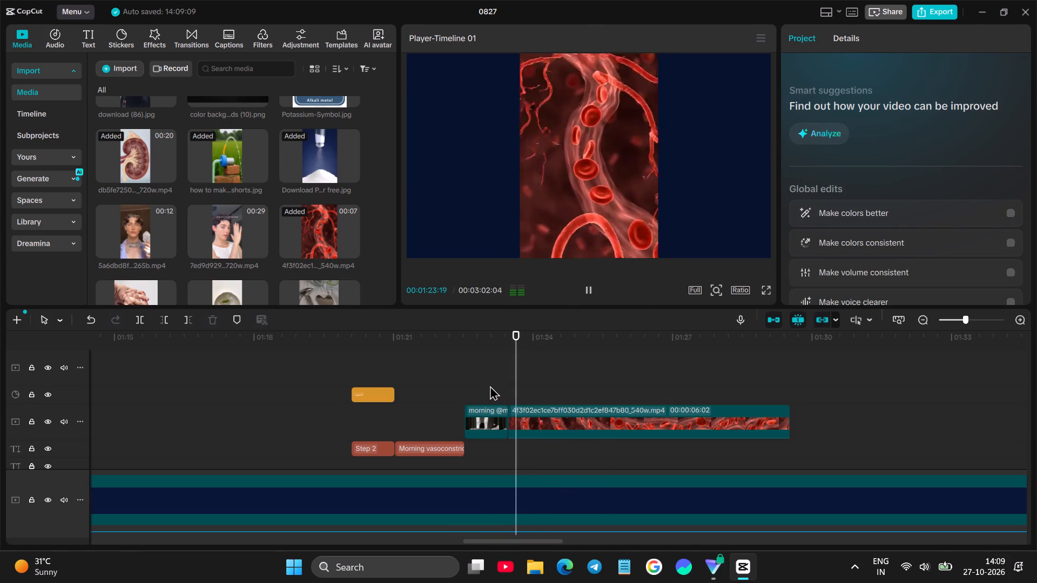
click(433, 369)
key(space)
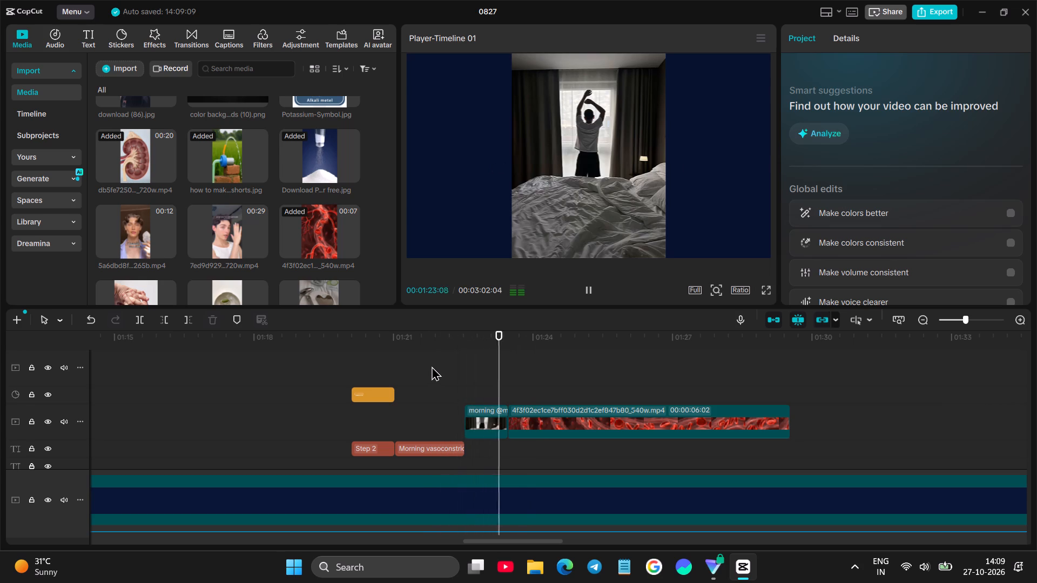
key(space)
key(space)
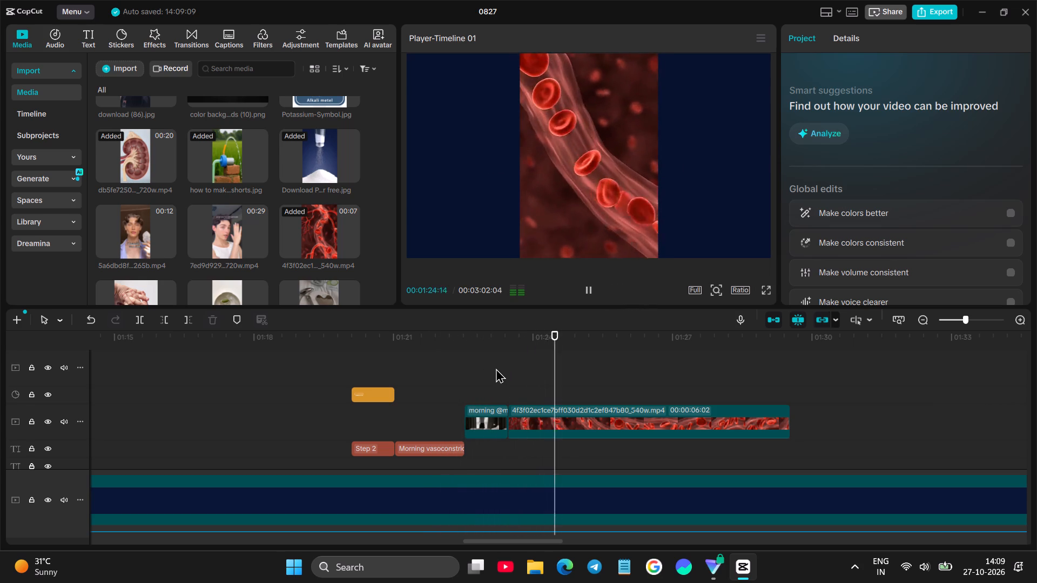
key(space)
click(504, 372)
key(space)
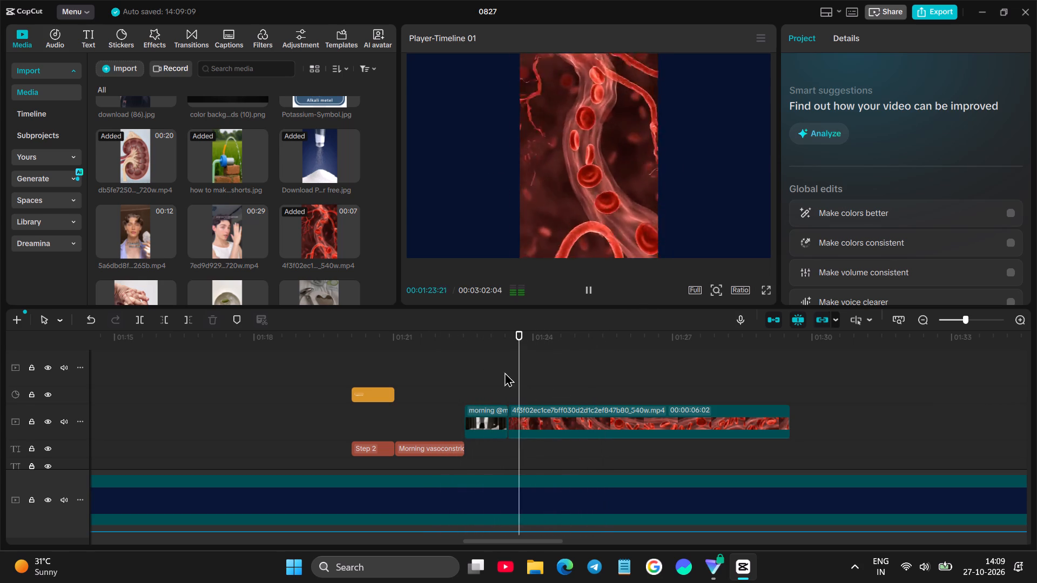
key(space)
Find the 4ca1ebb78e…9d919.mp4 facial anatomy video in the media and place it above the blood-cell video, starting at 00:01:24:26.
scroll(277, 190, down, 4)
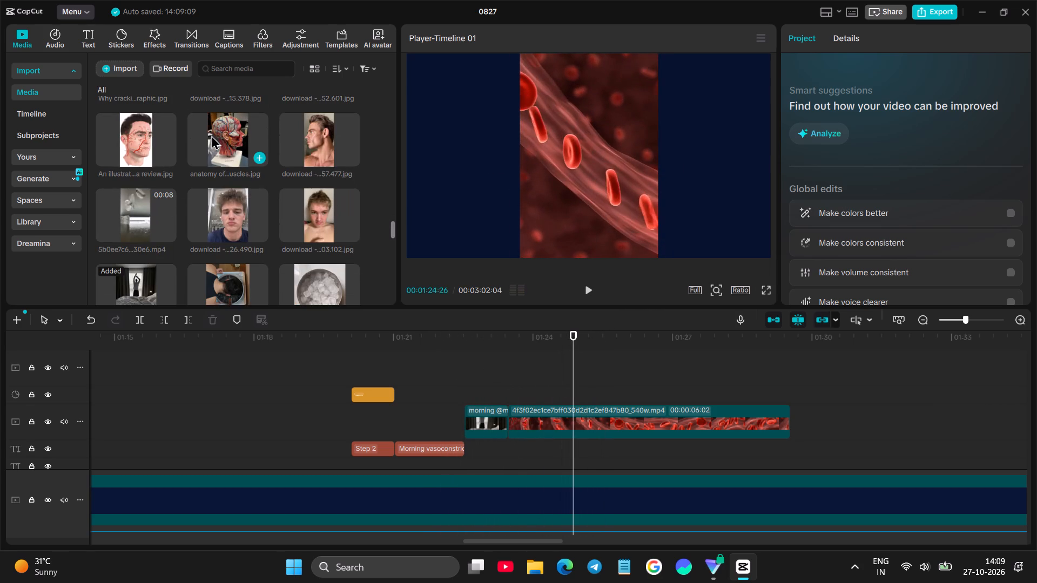
click(211, 135)
scroll(368, 249, down, 13)
scroll(341, 237, down, 8)
double_click(326, 242)
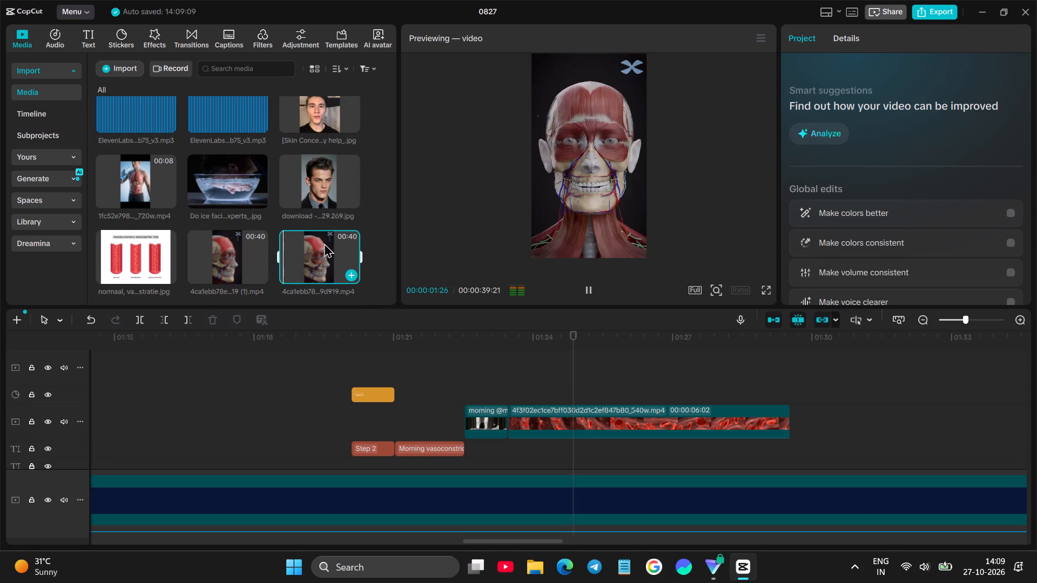
drag(324, 243, 546, 385)
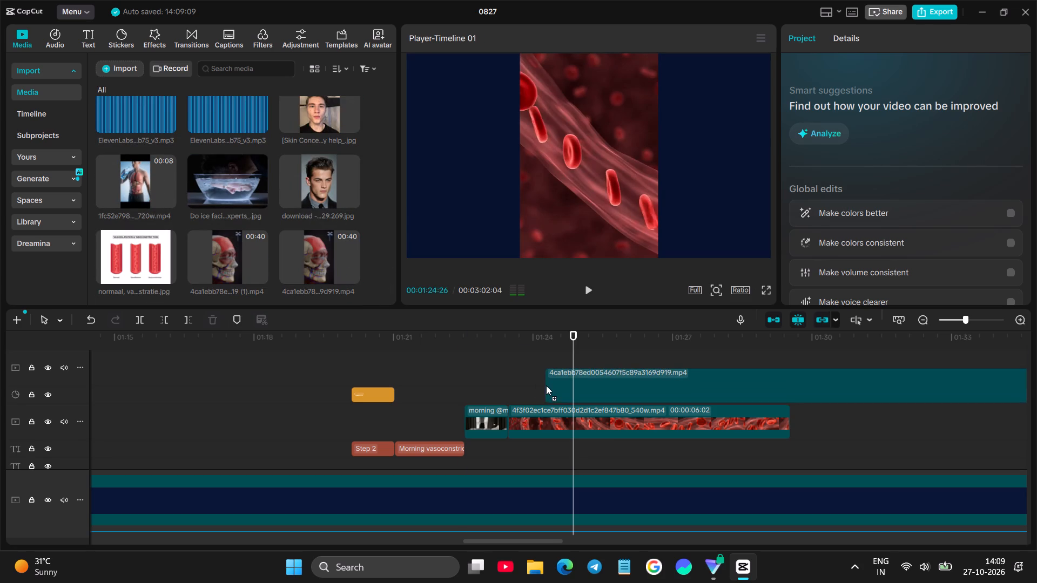
drag(546, 385, 572, 387)
Lower the facial anatomy clip's volume to -∞ dB.
drag(609, 412, 623, 468)
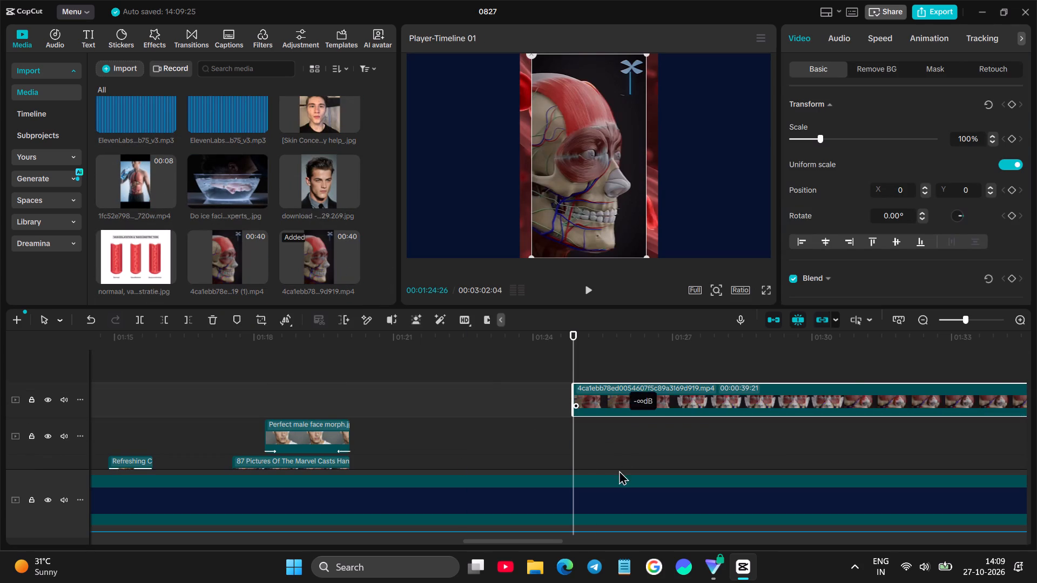
Move the facial anatomy clip down to a track just above the blood-cell video, starting at about 00:01:24:23.
scroll(482, 378, down, 6)
scroll(612, 389, up, 4)
drag(612, 360, 618, 377)
scroll(618, 372, down, 3)
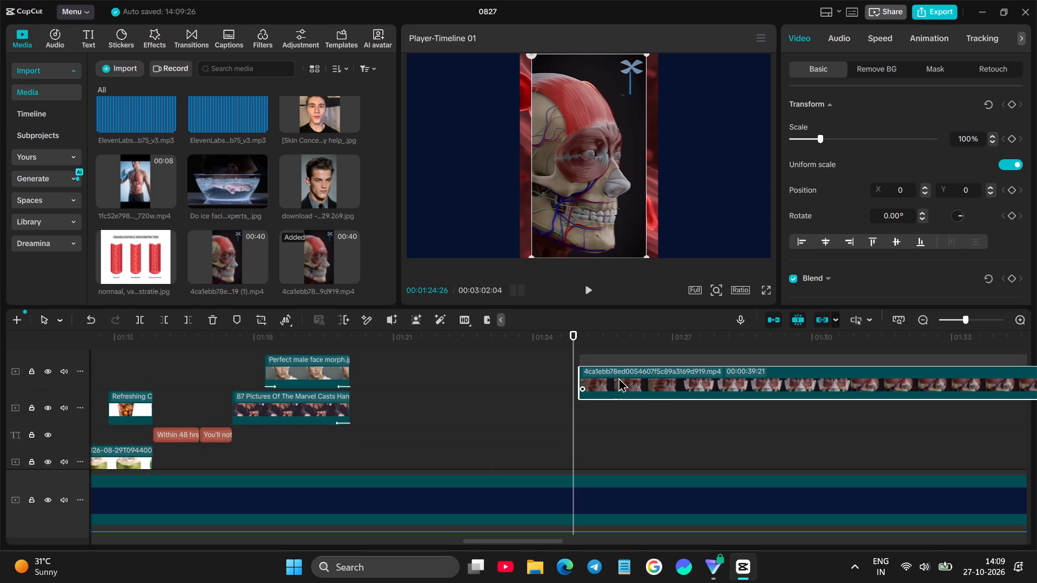
drag(618, 377, 607, 403)
scroll(618, 377, down, 20)
scroll(618, 377, down, 20)
scroll(618, 377, down, 3)
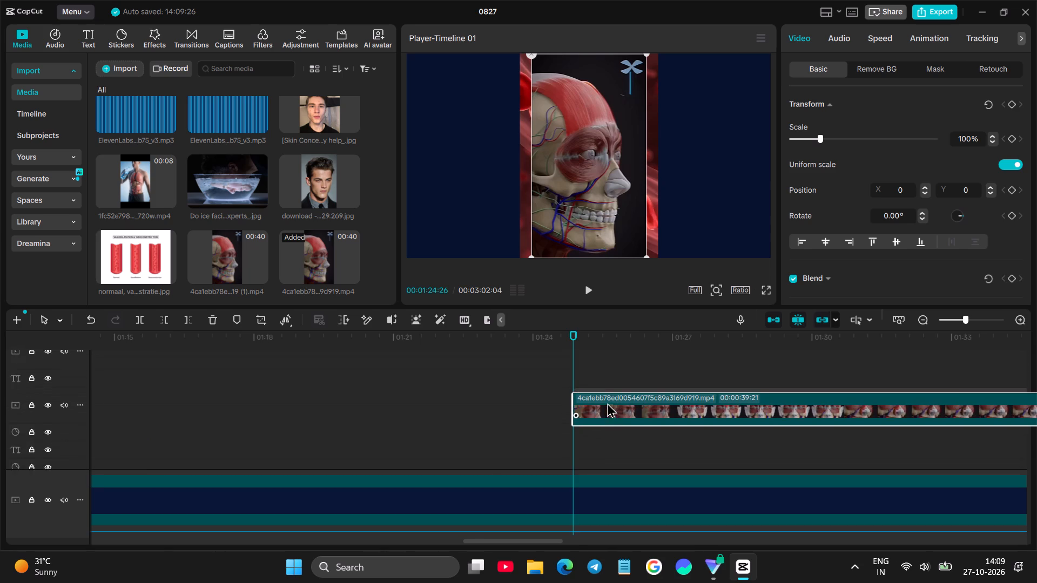
scroll(607, 403, down, 20)
drag(607, 403, 607, 356)
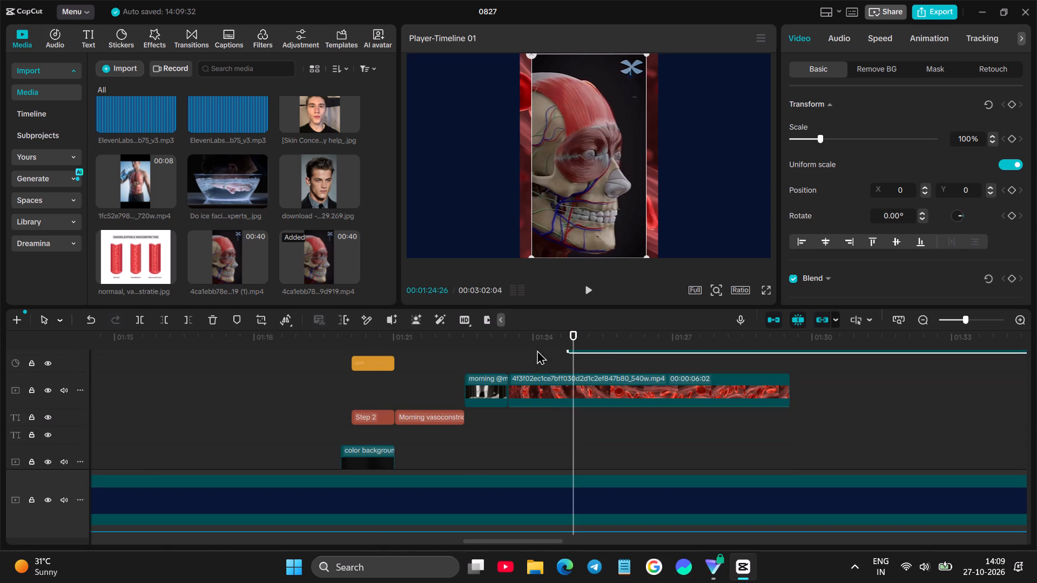
Play back the passage around the facial anatomy clip's start and shift the clip earlier to begin at 00:01:24:17.
click(523, 350)
key(space)
scroll(574, 371, up, 3)
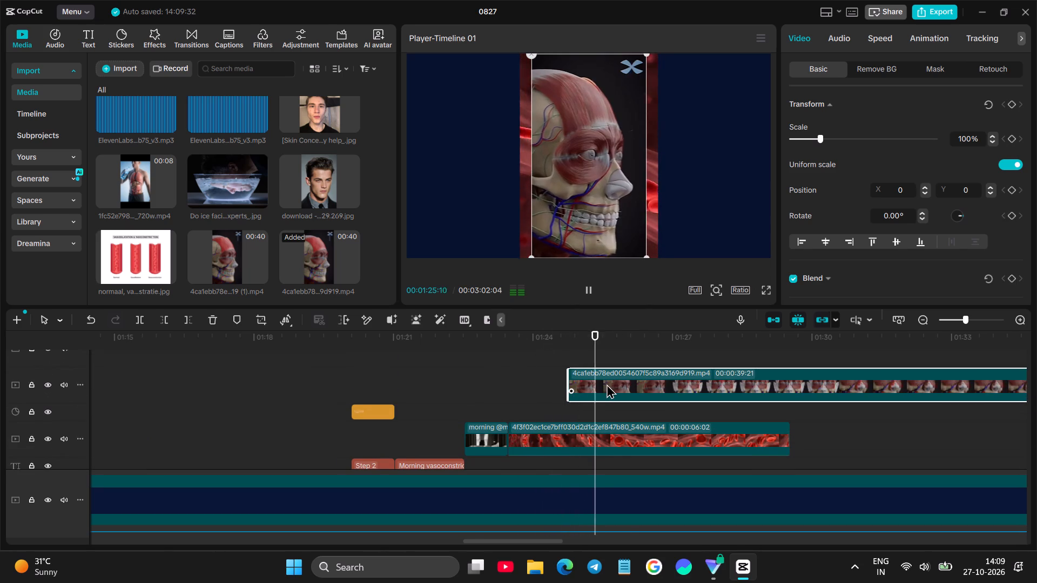
click(492, 388)
key(space)
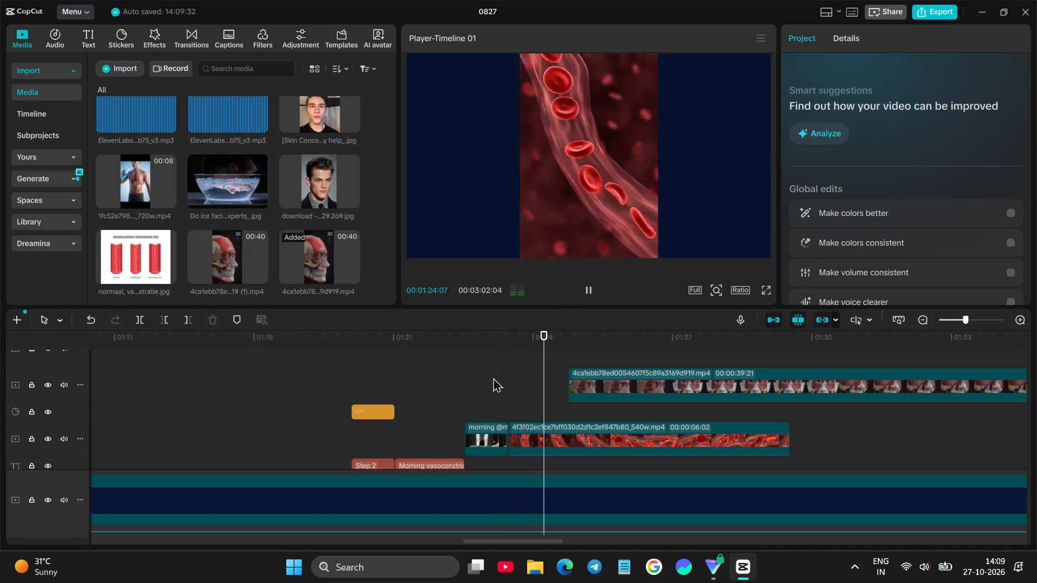
key(space)
drag(598, 382, 590, 388)
key(space)
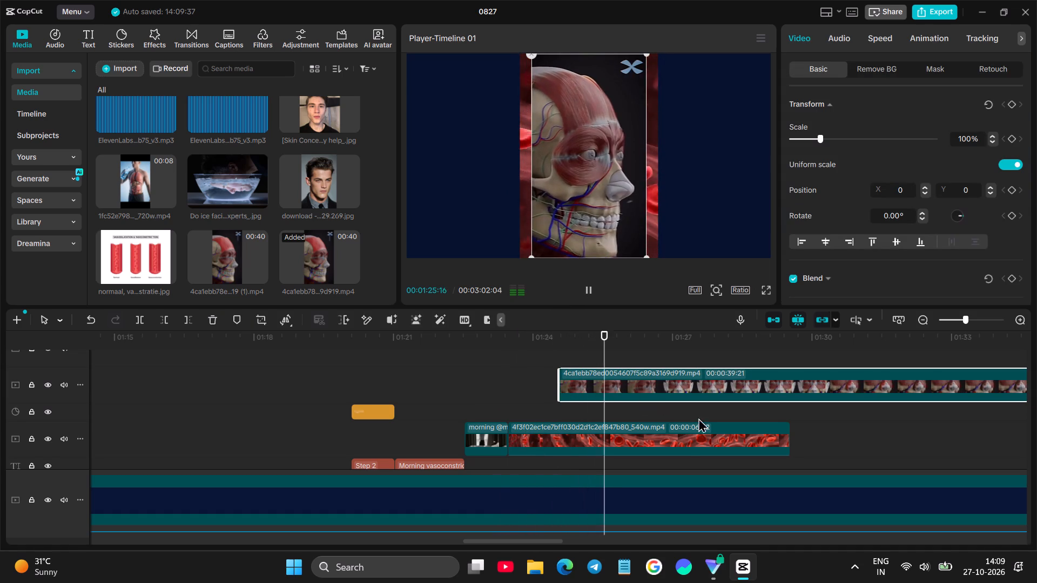
key(space)
Trim off the blood-cell video's end at 00:01:24:17, where the facial anatomy clip begins.
click(676, 448)
click(563, 357)
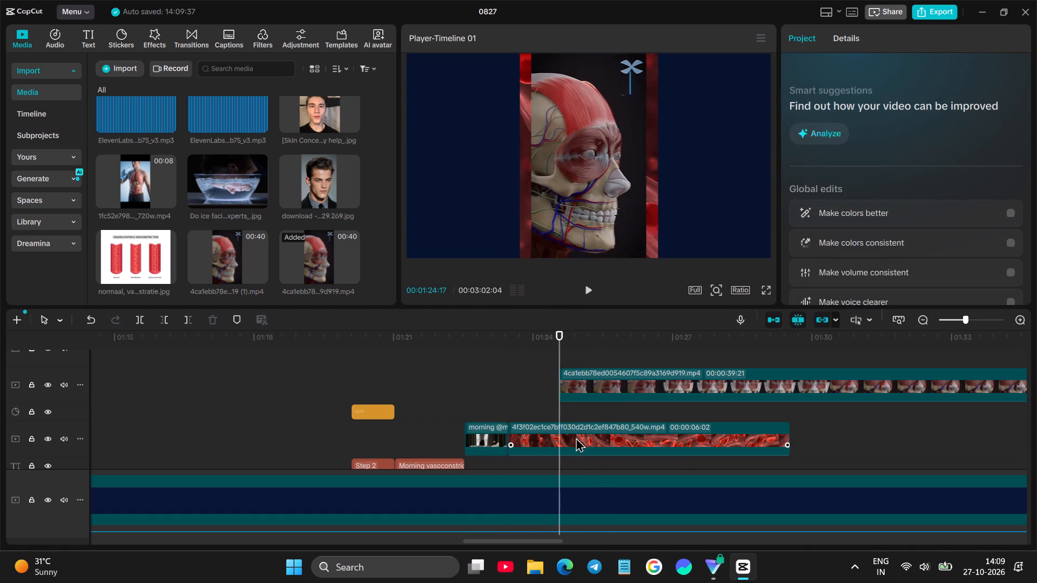
click(576, 437)
click(187, 317)
Move the facial anatomy clip onto the blood-cell video's track, directly after the trimmed blood-cell clip.
click(553, 384)
drag(589, 386, 598, 433)
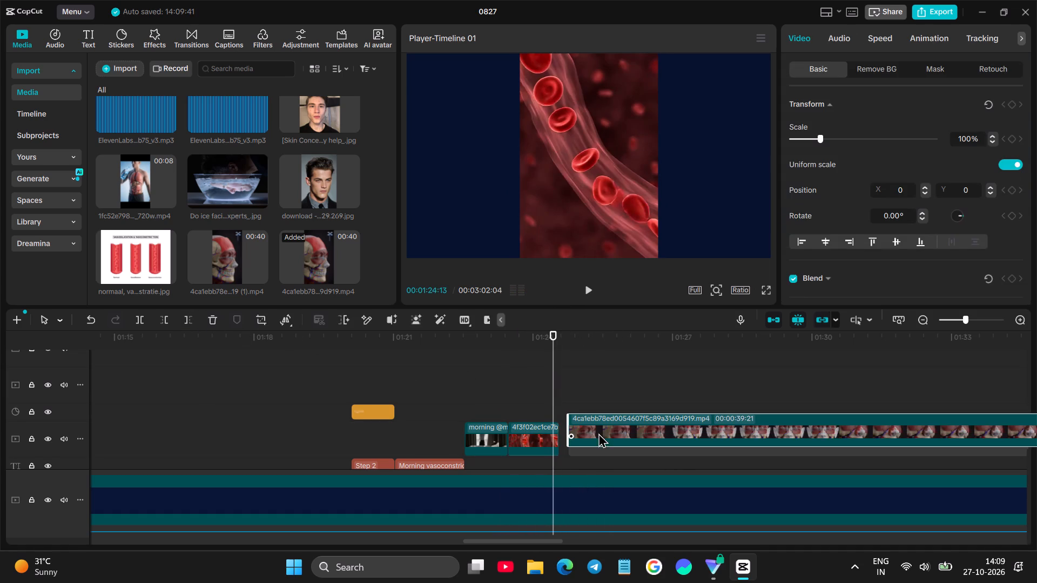
drag(598, 433, 590, 436)
Play back the facial anatomy clip to find its cut point and trim off everything after 00:01:26:08.
key(space)
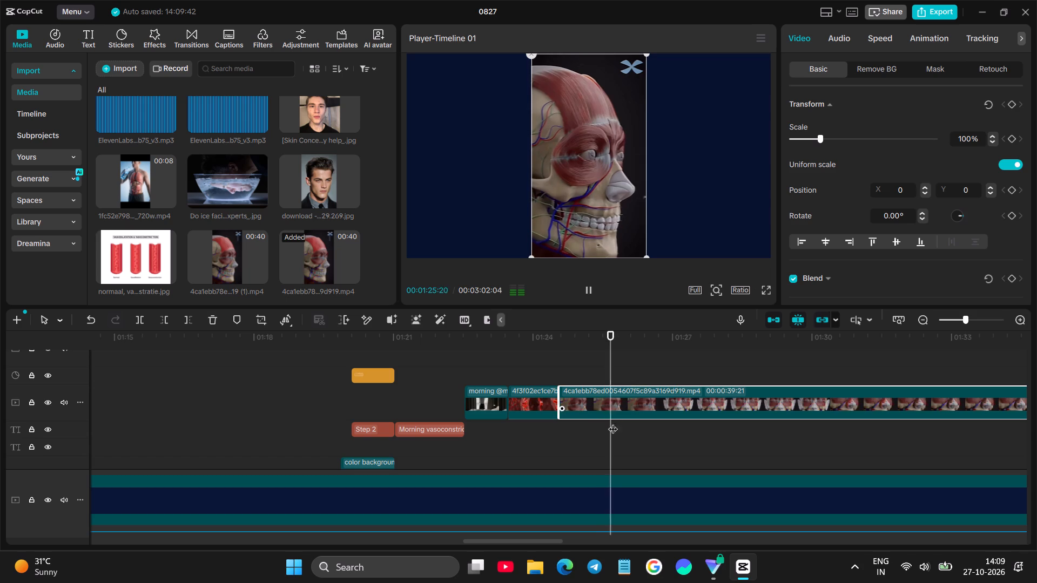
key(space)
click(625, 401)
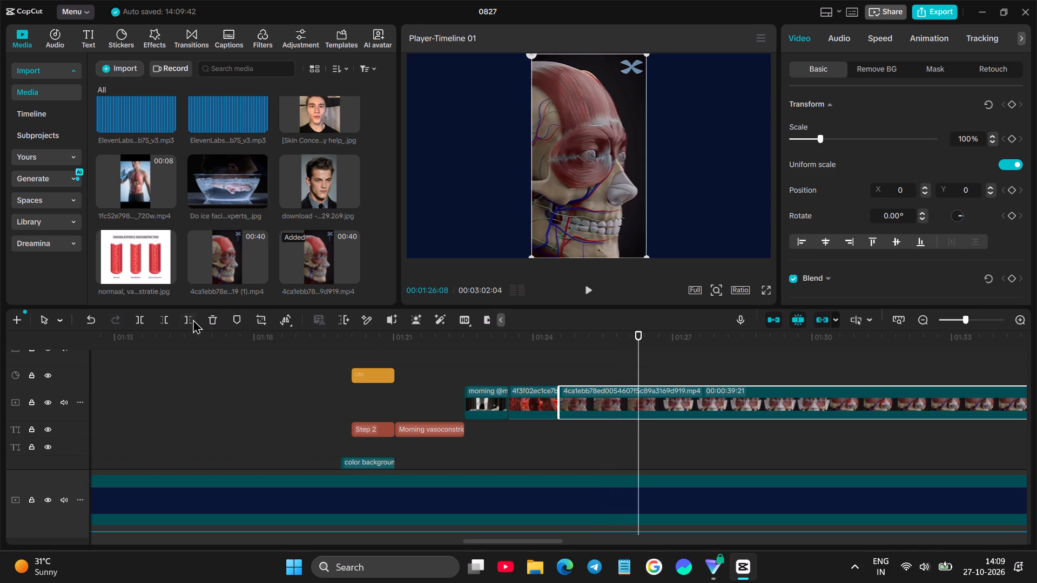
click(193, 319)
Play back the blood-cell and facial anatomy clips to check the cuts.
key(space)
click(530, 354)
key(space)
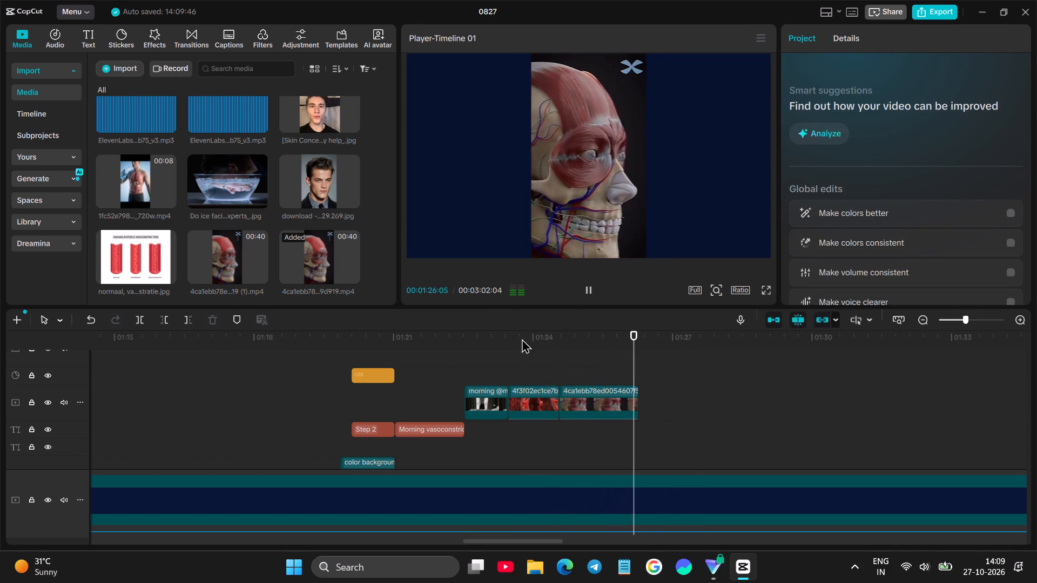
key(space)
Browse the media for a visual to follow the facial anatomy clip, previewing the man's face close-up and the vasodilatation and vasoconstriction illustration.
scroll(239, 199, up, 5)
scroll(280, 215, up, 8)
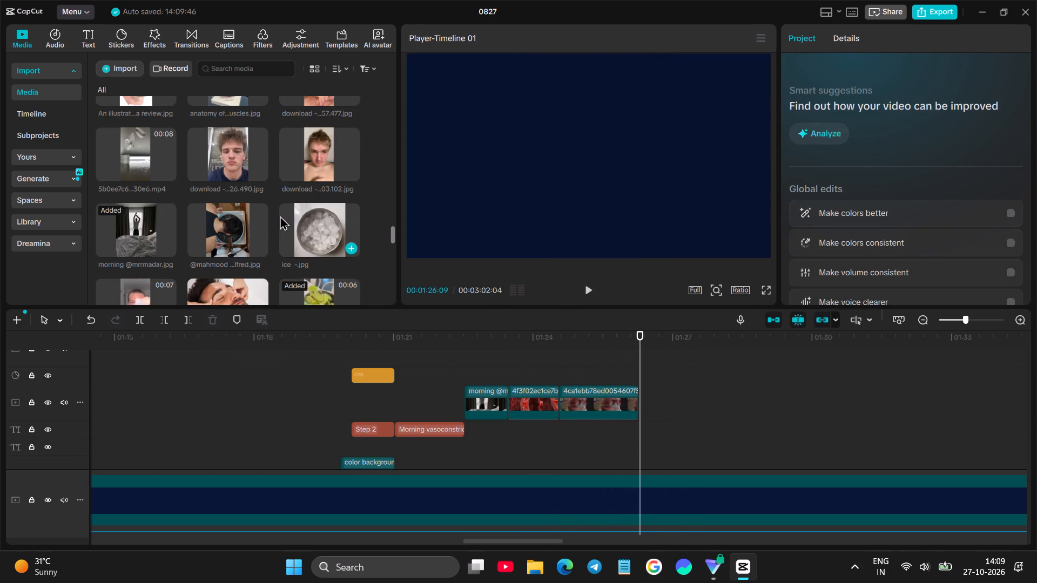
scroll(280, 215, down, 7)
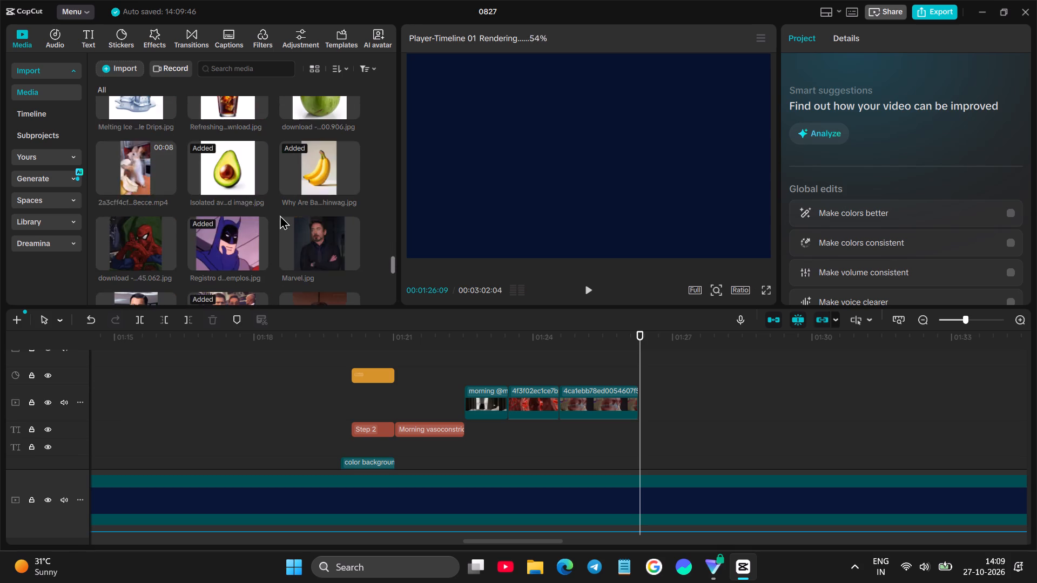
scroll(280, 215, down, 12)
scroll(280, 213, up, 12)
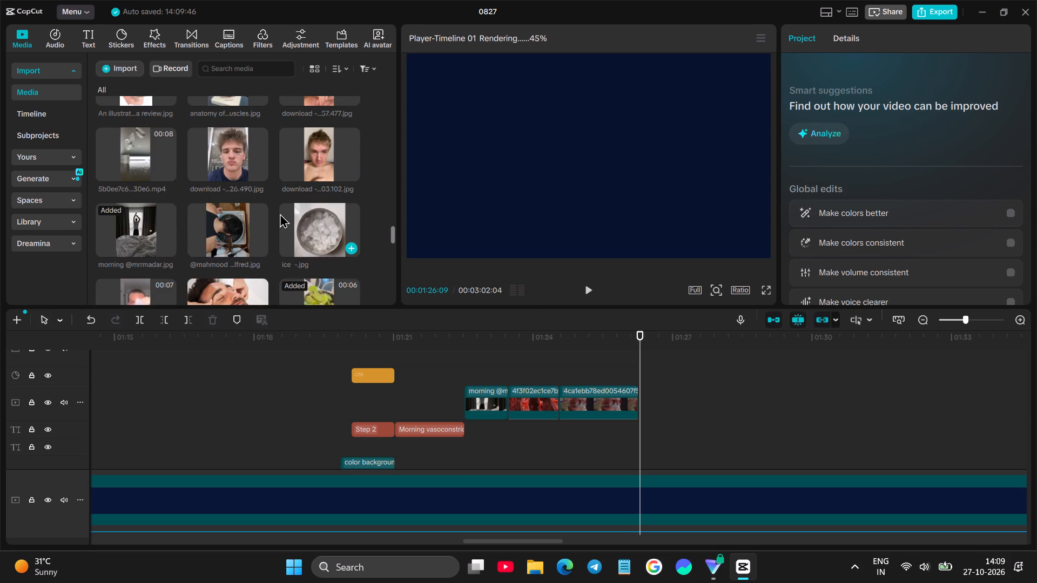
scroll(280, 213, up, 6)
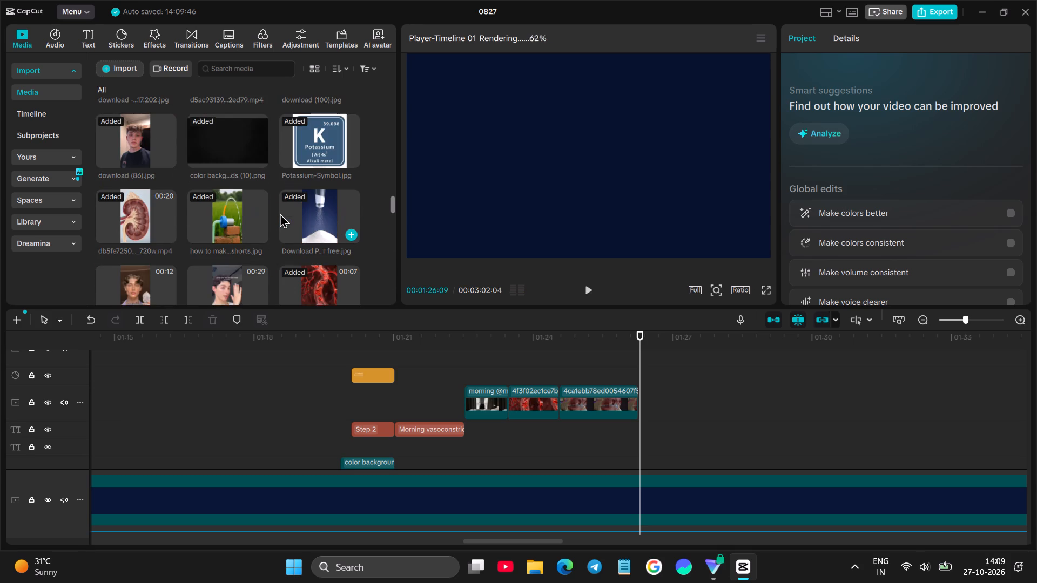
scroll(280, 213, up, 4)
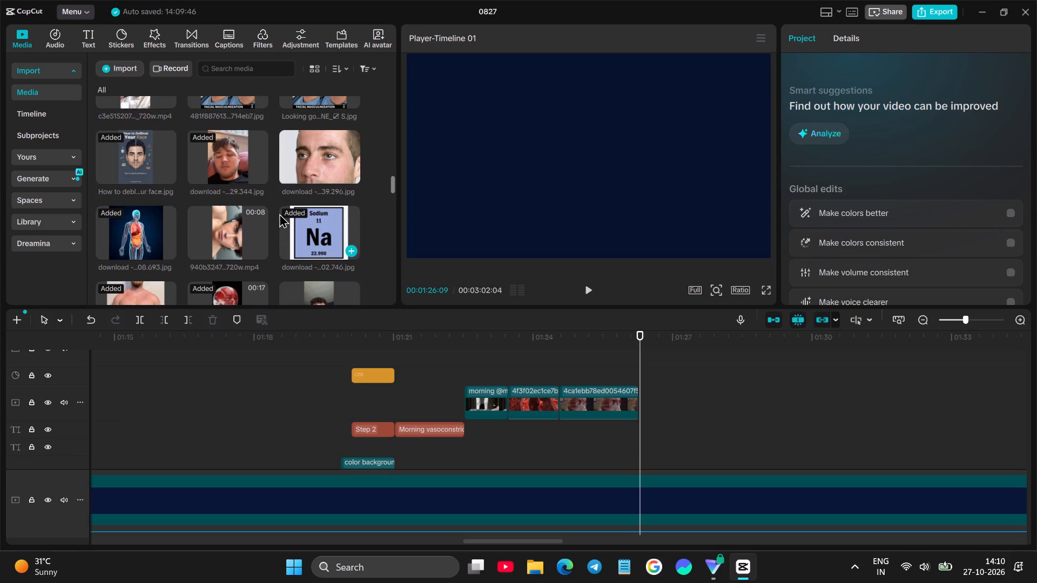
click(222, 214)
click(299, 173)
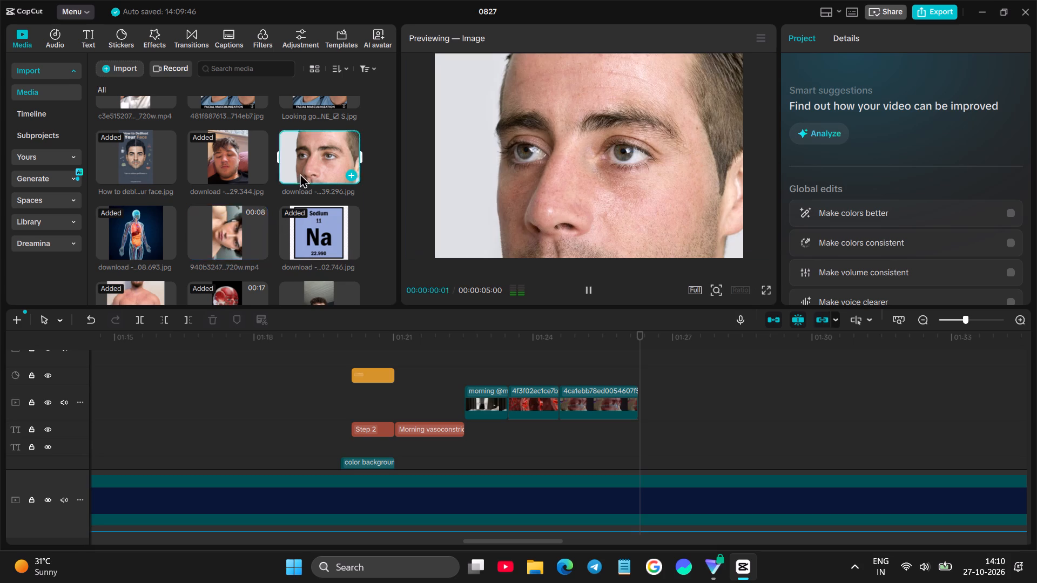
scroll(300, 173, up, 10)
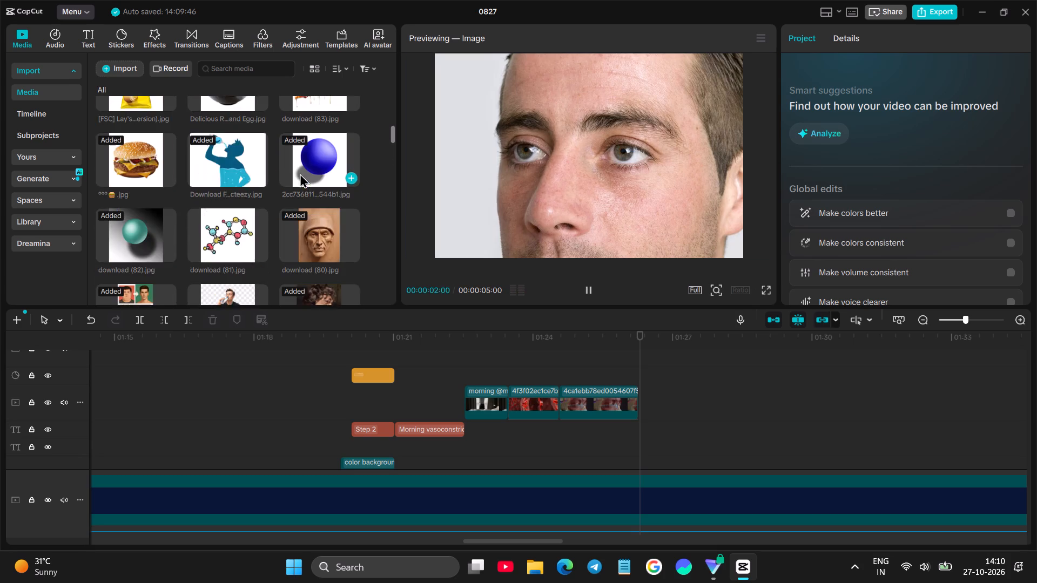
scroll(303, 171, up, 9)
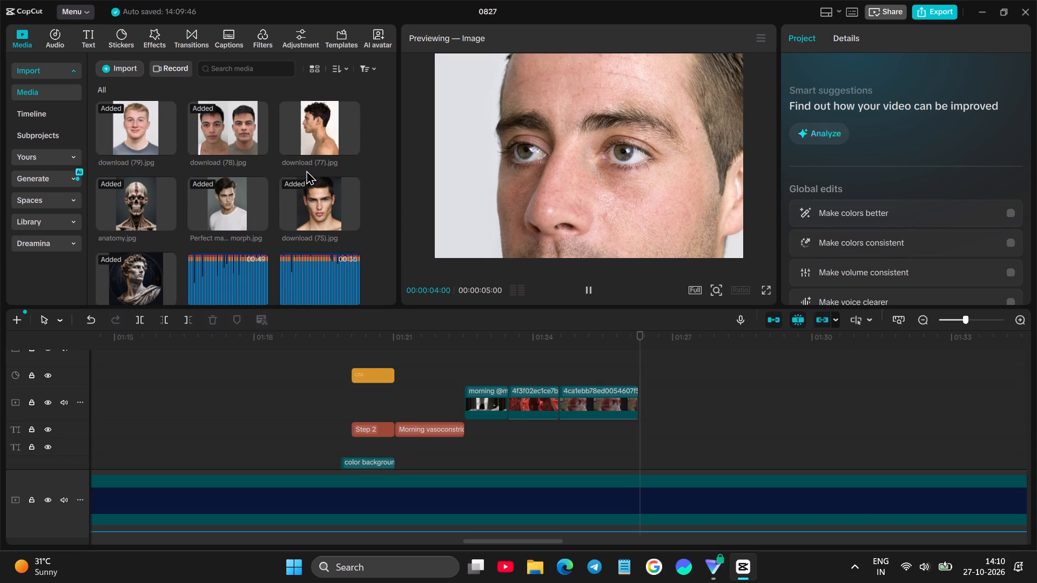
scroll(322, 193, down, 12)
scroll(311, 235, up, 1)
scroll(307, 231, down, 7)
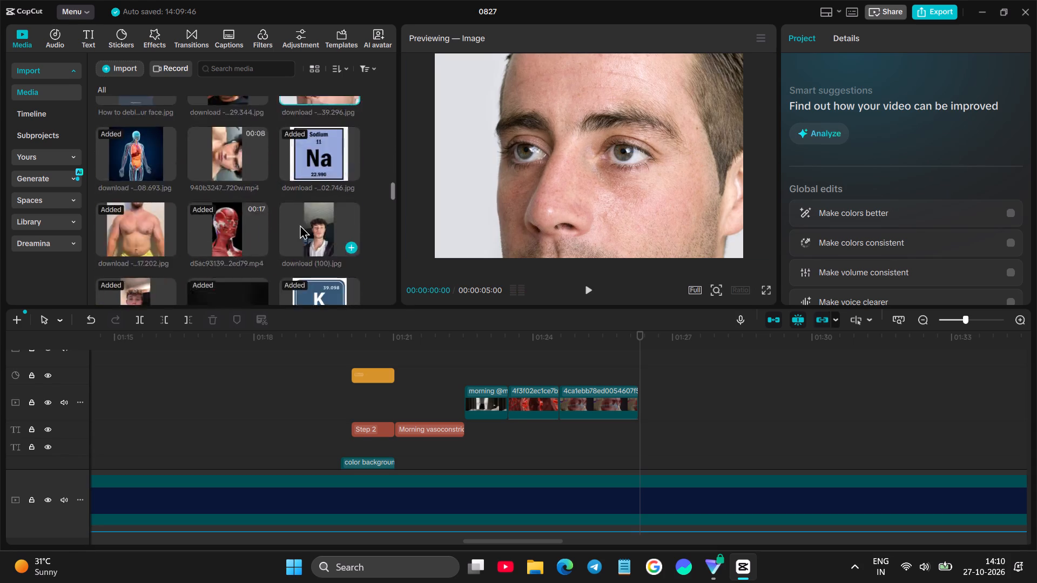
scroll(300, 225, down, 20)
scroll(300, 225, down, 10)
click(307, 170)
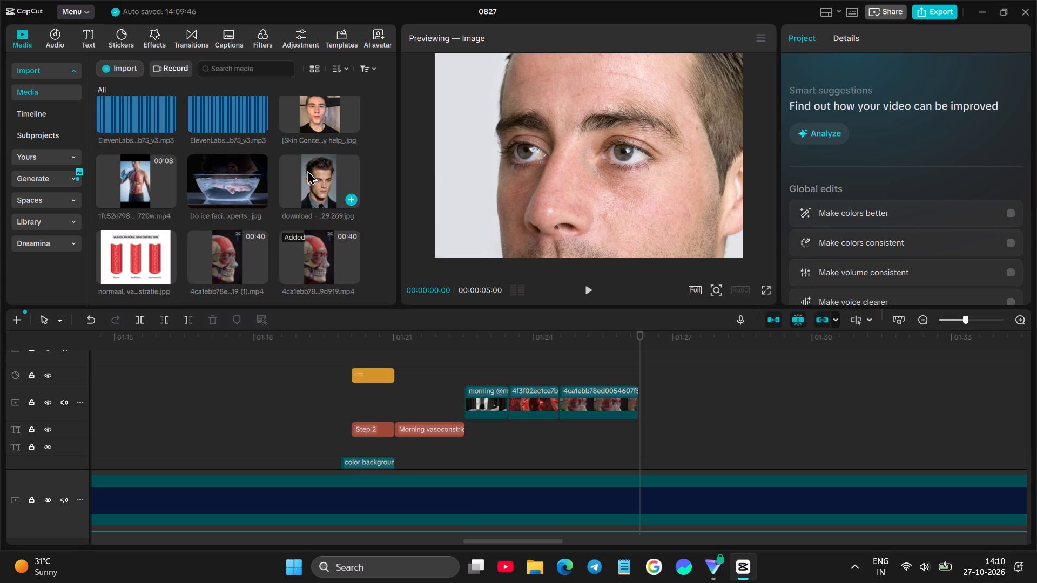
click(603, 359)
key(space)
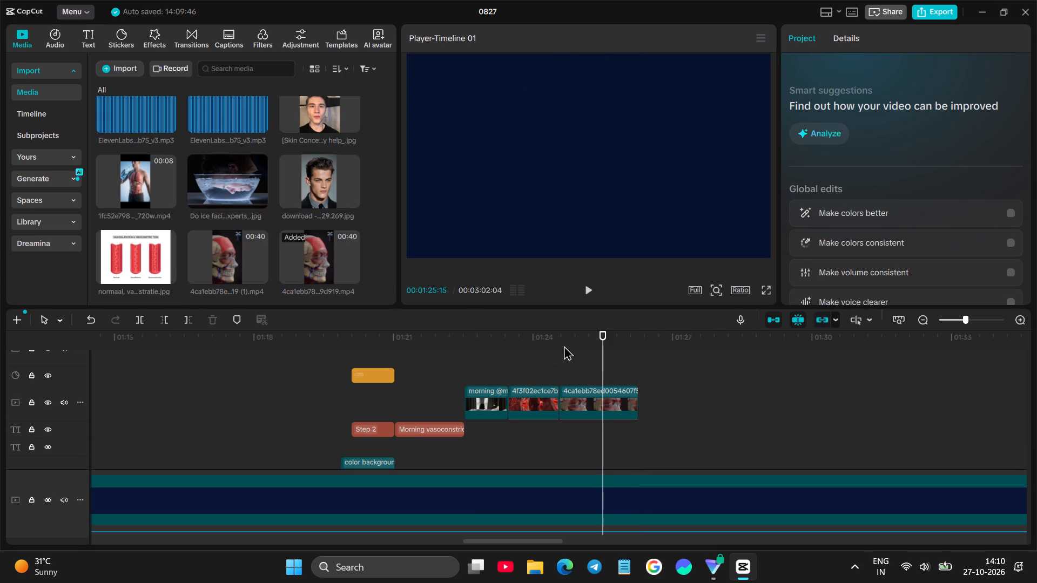
click(124, 253)
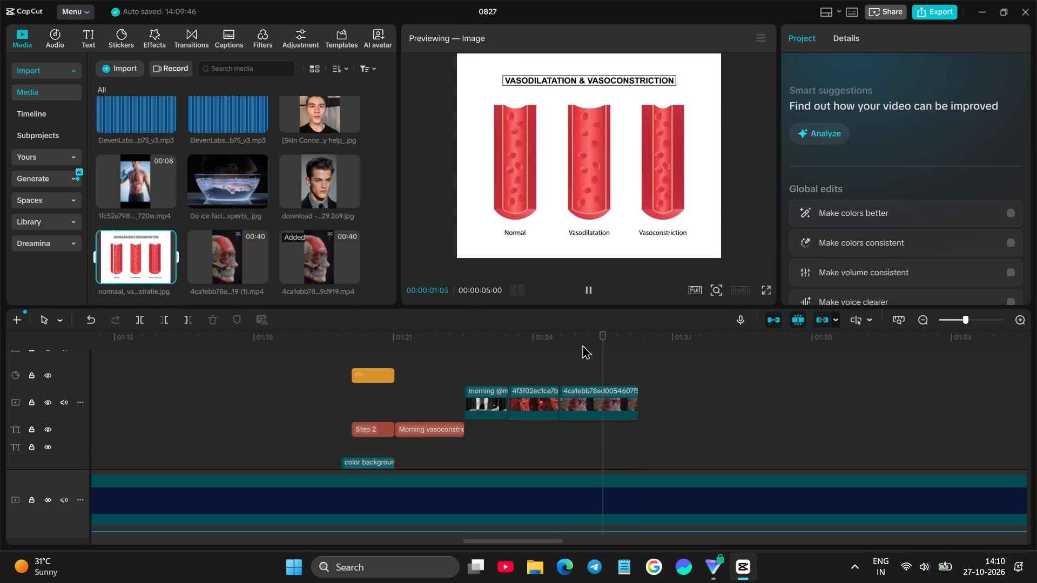
Replay the end of the facial anatomy clip and the empty section after it to judge what should follow.
click(590, 378)
key(space)
click(556, 369)
key(space)
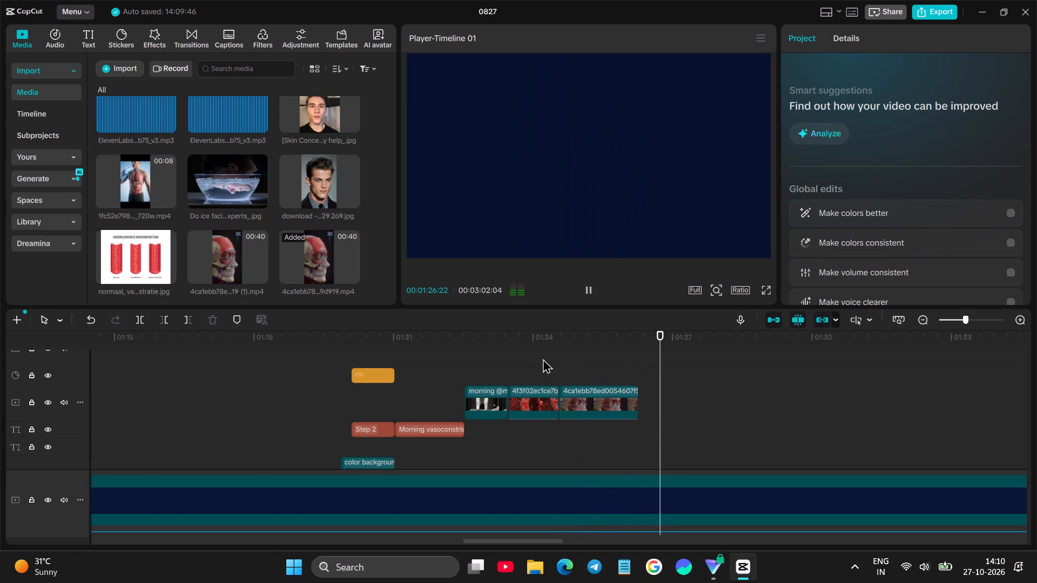
click(602, 358)
key(space)
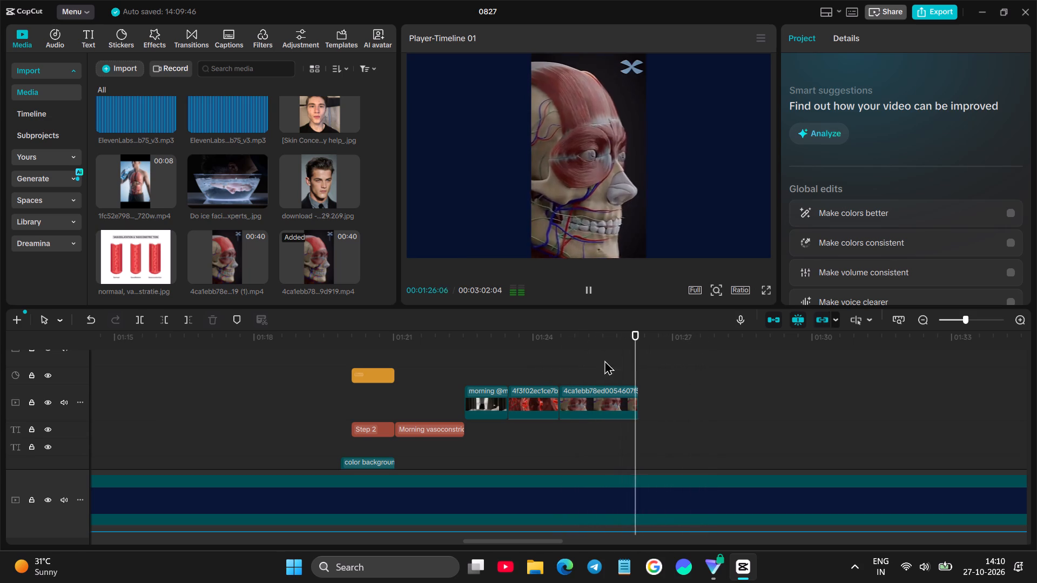
key(space)
click(638, 369)
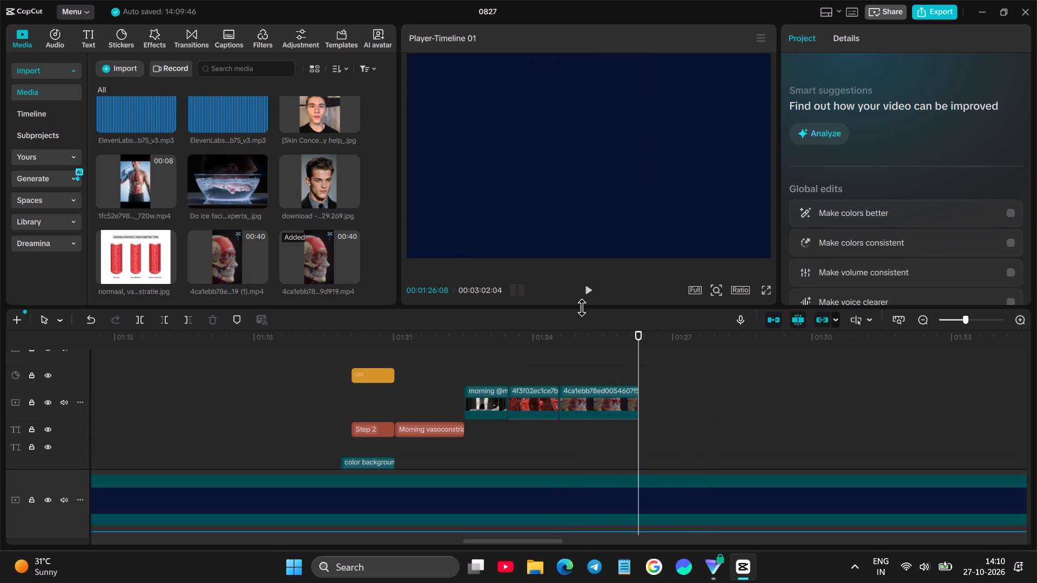
Locate the "Within 48 hrs" text clip before the Step 2 section and copy it.
click(363, 344)
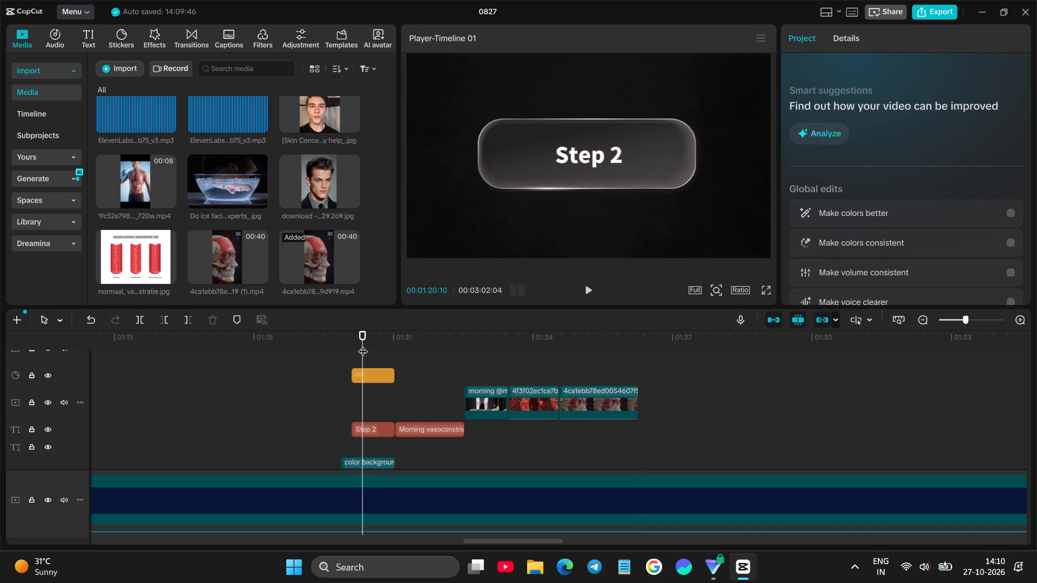
key(space)
click(248, 408)
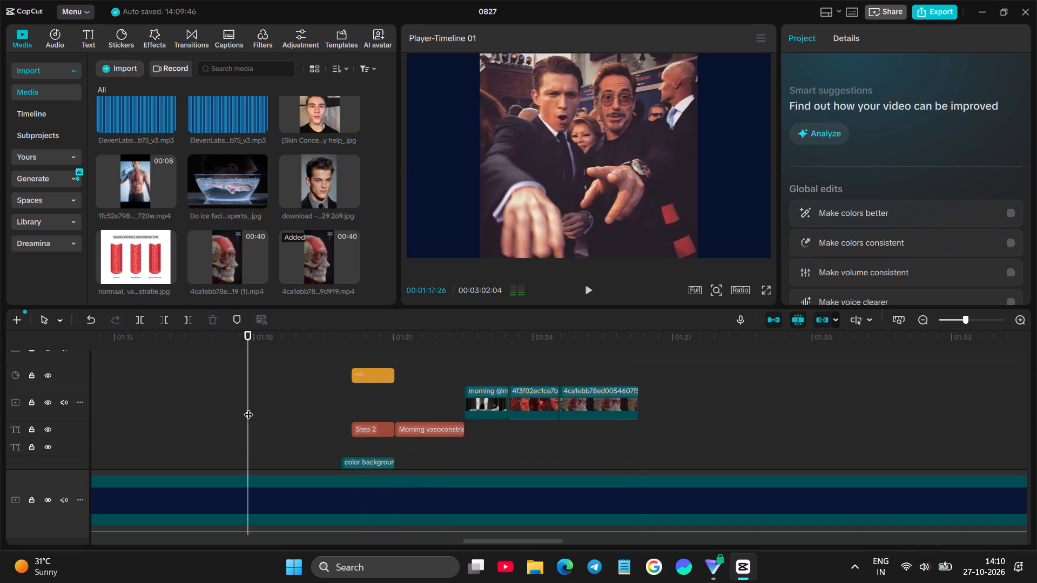
drag(248, 408, 298, 409)
scroll(298, 409, down, 13)
scroll(301, 408, up, 20)
scroll(301, 408, up, 20)
scroll(301, 408, up, 9)
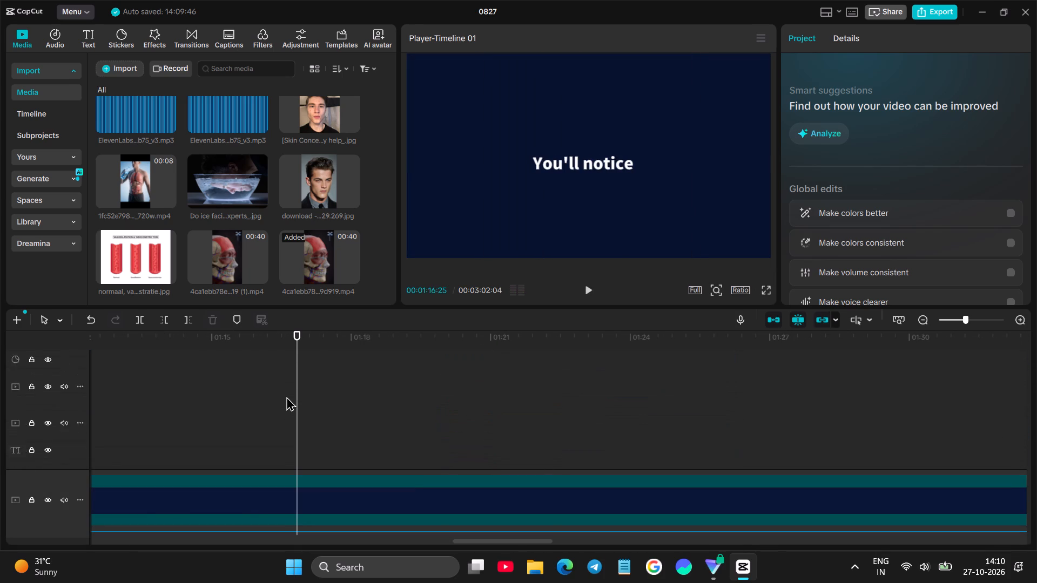
scroll(286, 396, up, 20)
scroll(286, 396, up, 10)
scroll(286, 394, down, 3)
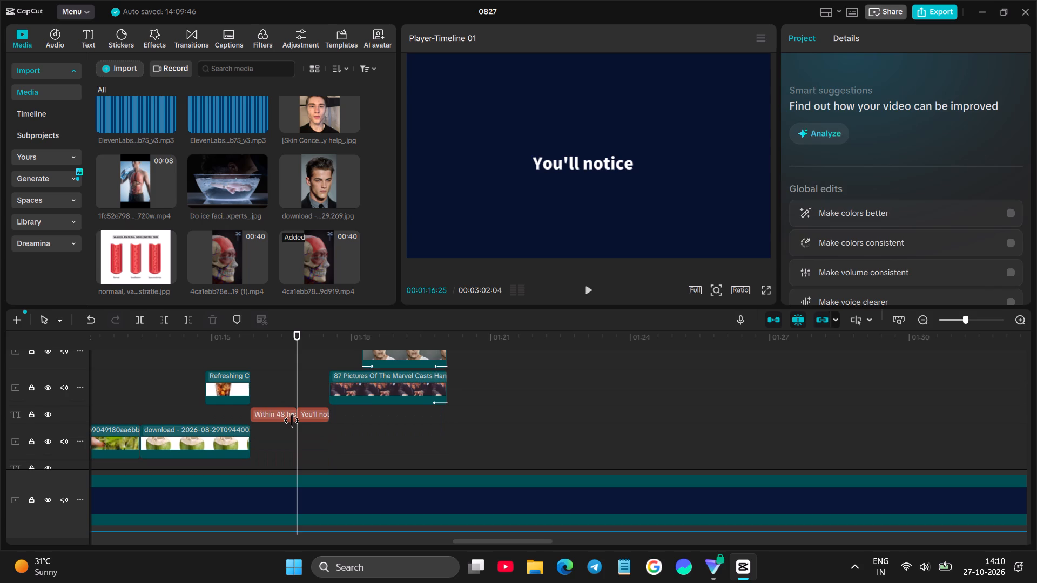
right_click(292, 421)
click(331, 269)
click(332, 274)
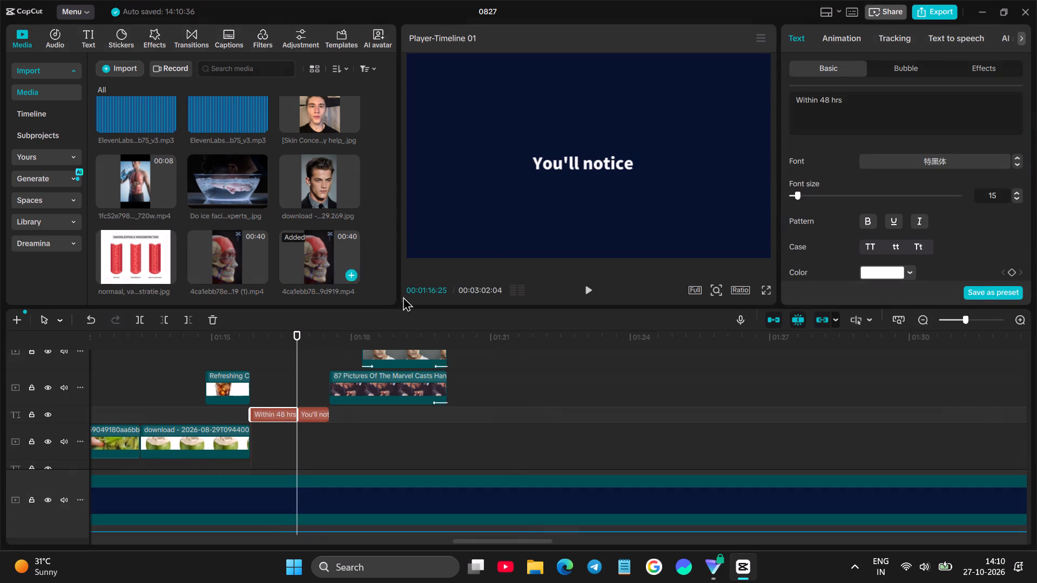
Return to the facial anatomy clip and play it through to its end to locate the start of the empty section.
scroll(614, 341, left, 3)
scroll(636, 350, down, 20)
scroll(636, 350, down, 4)
scroll(636, 395, up, 1)
scroll(633, 388, down, 8)
scroll(628, 387, up, 1)
scroll(628, 387, down, 20)
scroll(628, 387, down, 2)
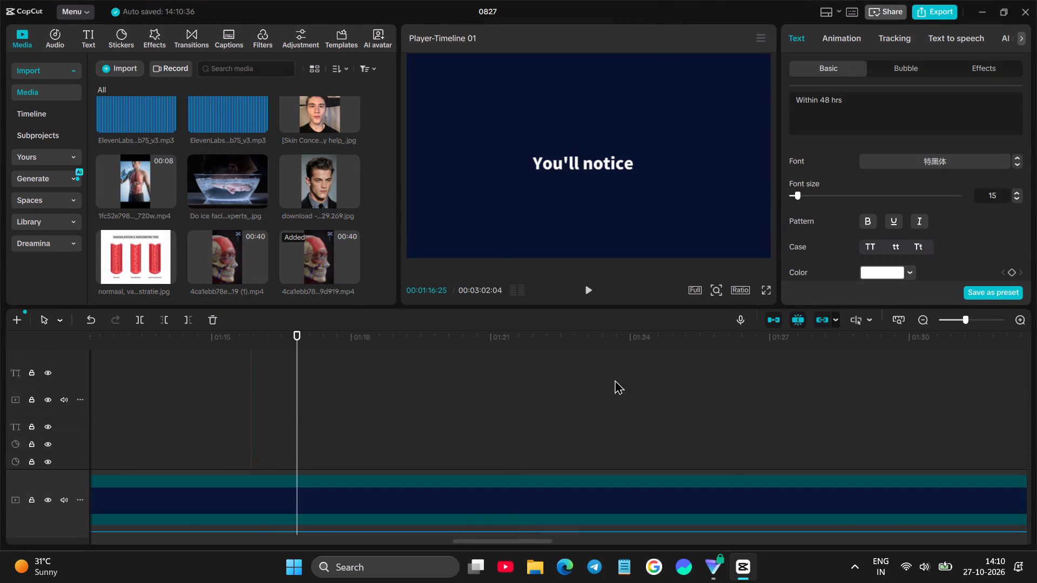
scroll(615, 379, down, 13)
scroll(617, 384, up, 4)
click(652, 365)
key(space)
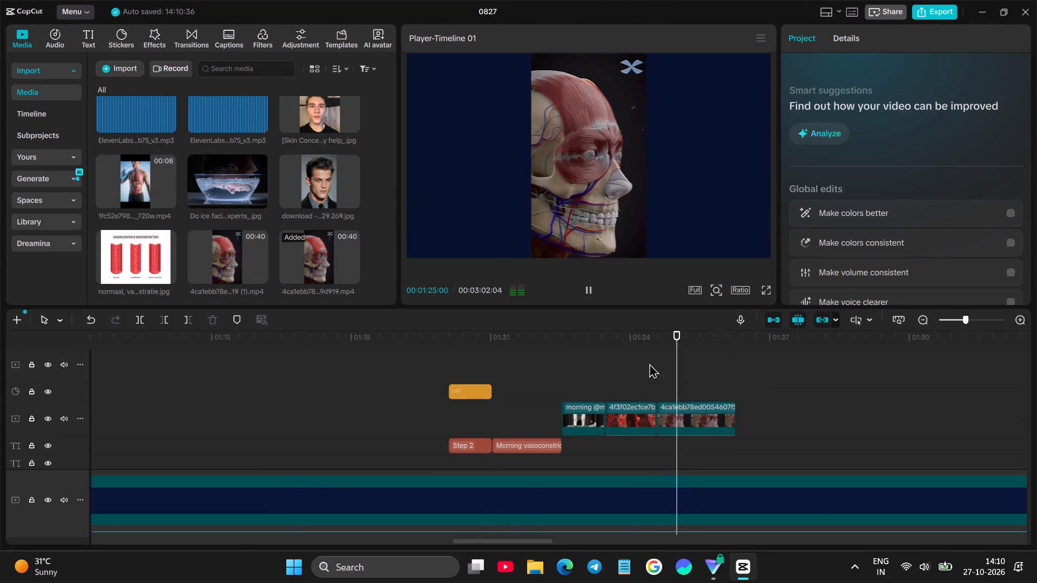
scroll(648, 363, left, 1)
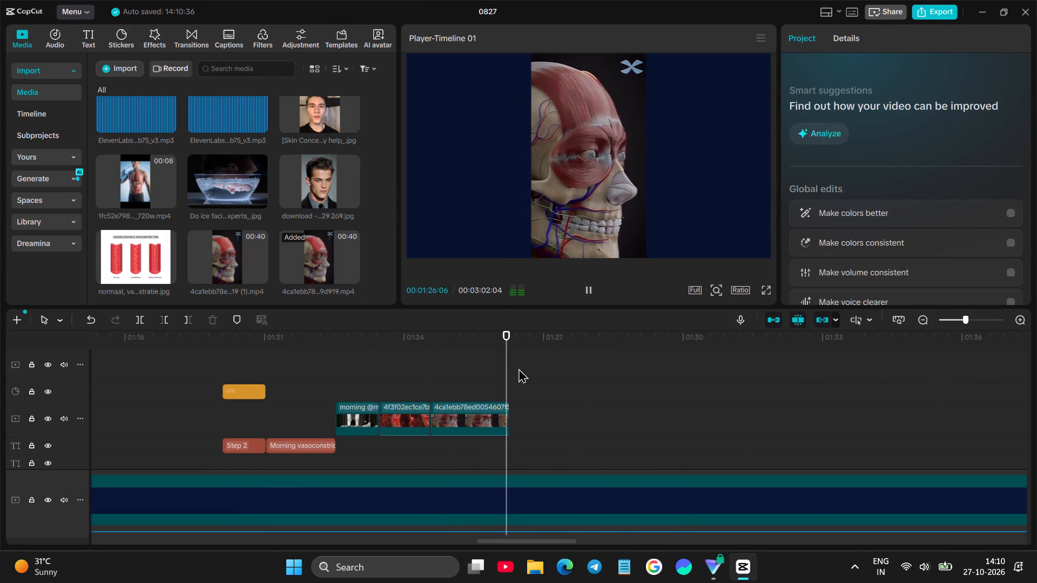
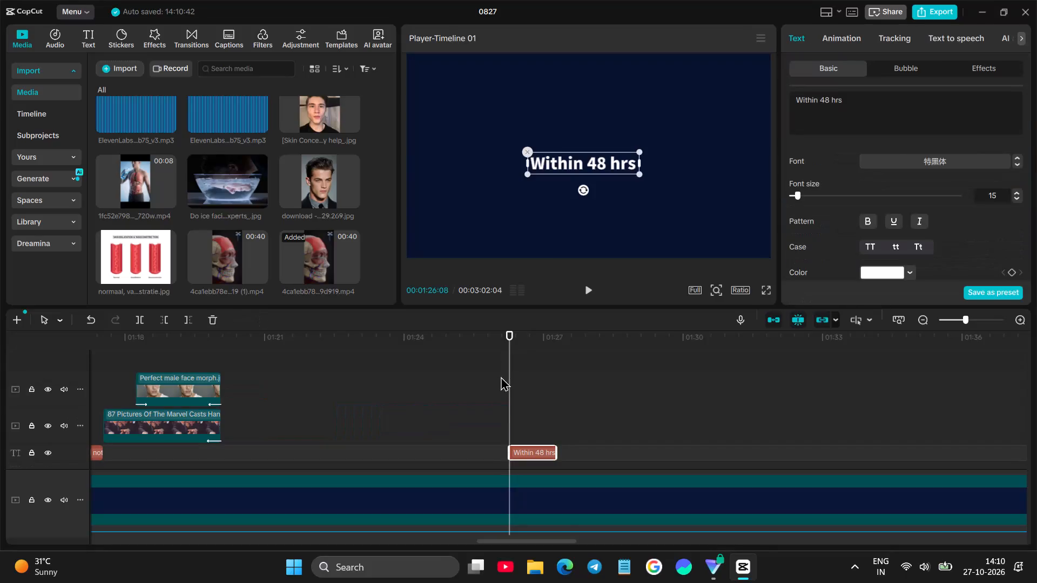
Replace the wording of the pasted "Within 48 hrs" text clip near 01:27 with "Lying flat for hours".
click(501, 376)
key(space)
click(506, 388)
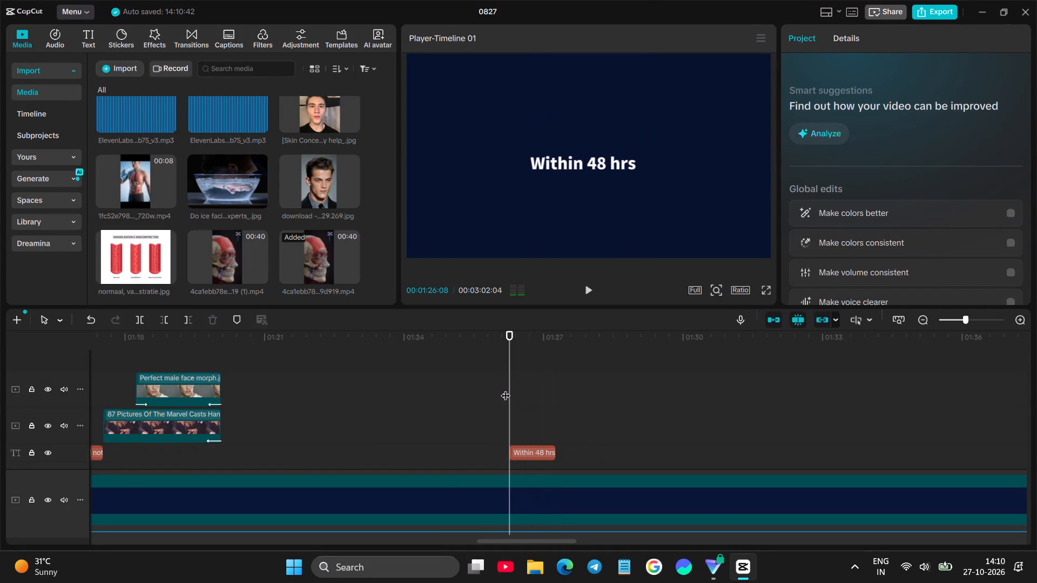
key(space)
key(space)
click(529, 457)
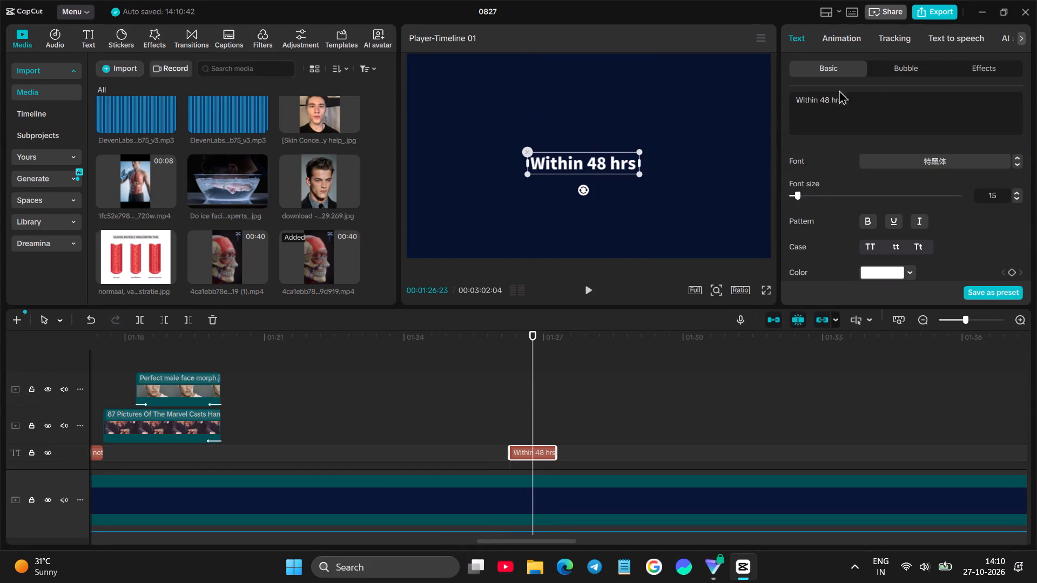
click(877, 97)
key(BackSpace)
key(BackSpace)
key(BackSpace)
key(BackSpace)
key(BackSpace)
key(BackSpace)
key(BackSpace)
key(BackSpace)
key(BackSpace)
key(BackSpace)
key(BackSpace)
key(BackSpace)
key(BackSpace)
key(BackSpace)
key(BackSpace)
key(BackSpace)
key(BackSpace)
key(BackSpace)
key(BackSpace)
key(BackSpace)
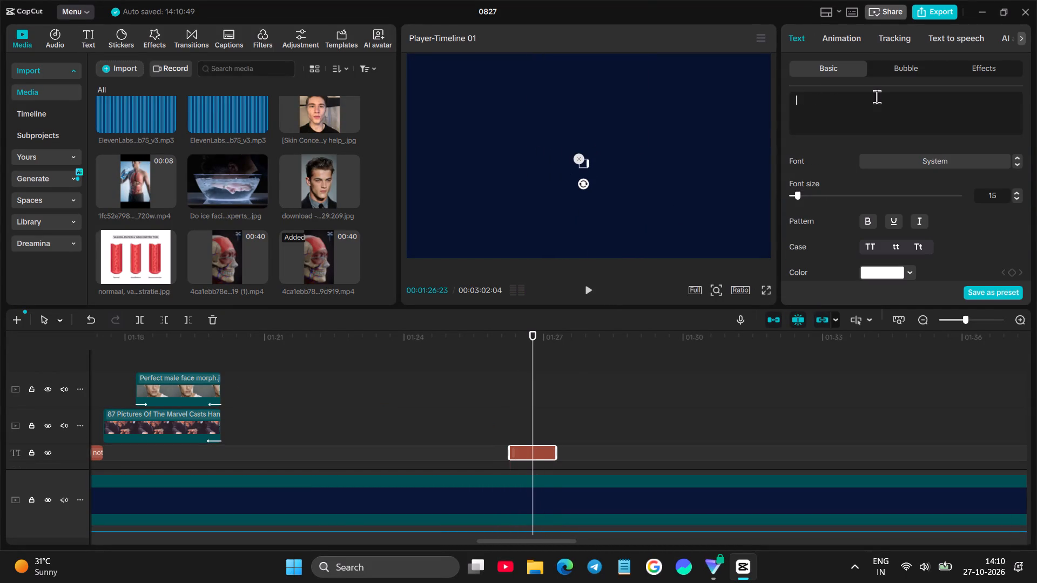
text(Lying)
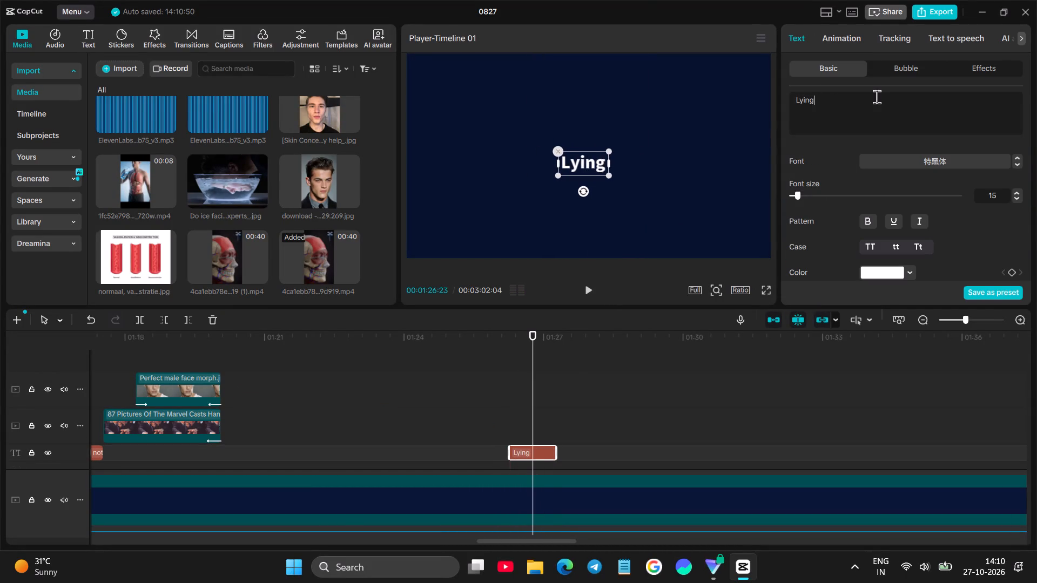
key(space)
text(flat for hours)
right_drag(867, 105, 751, 307)
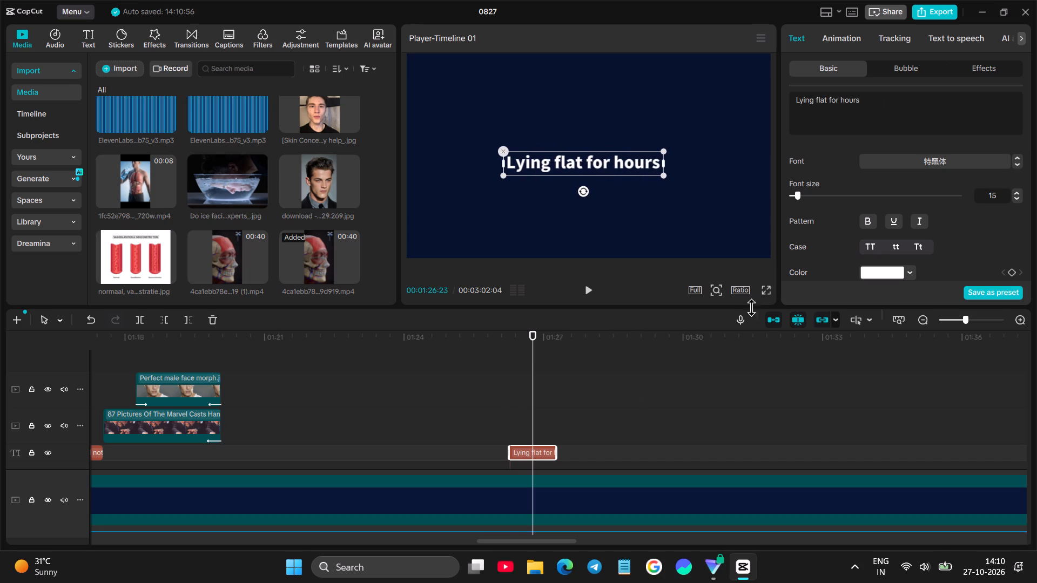
right_drag(751, 307, 711, 346)
Extend the end of the "Lying flat for hours" text clip to about half a second past 01:27, checking its timing by playback.
click(505, 392)
click(501, 390)
key(space)
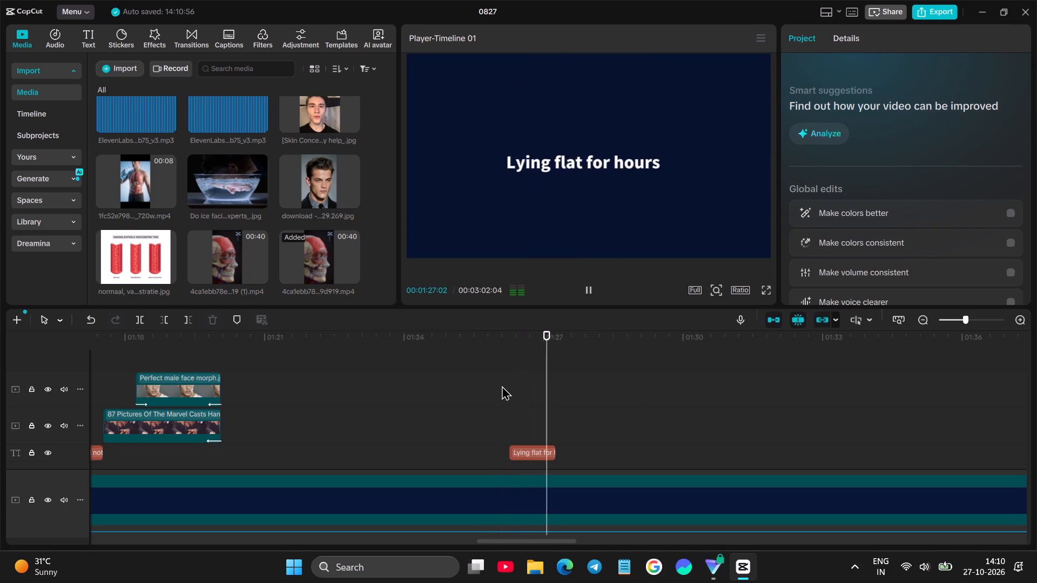
key(space)
click(469, 444)
key(space)
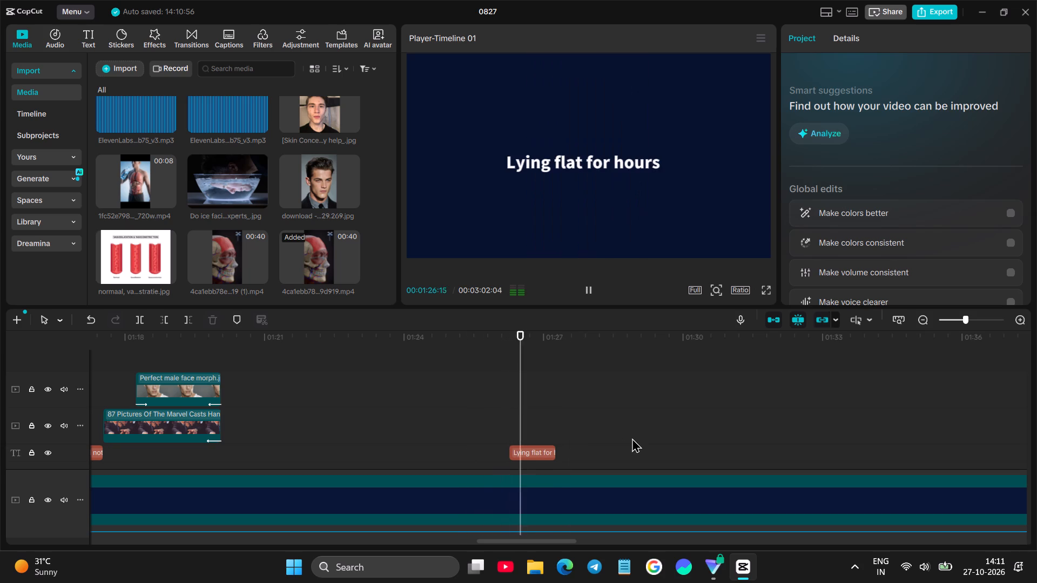
key(space)
click(548, 451)
drag(555, 449, 565, 448)
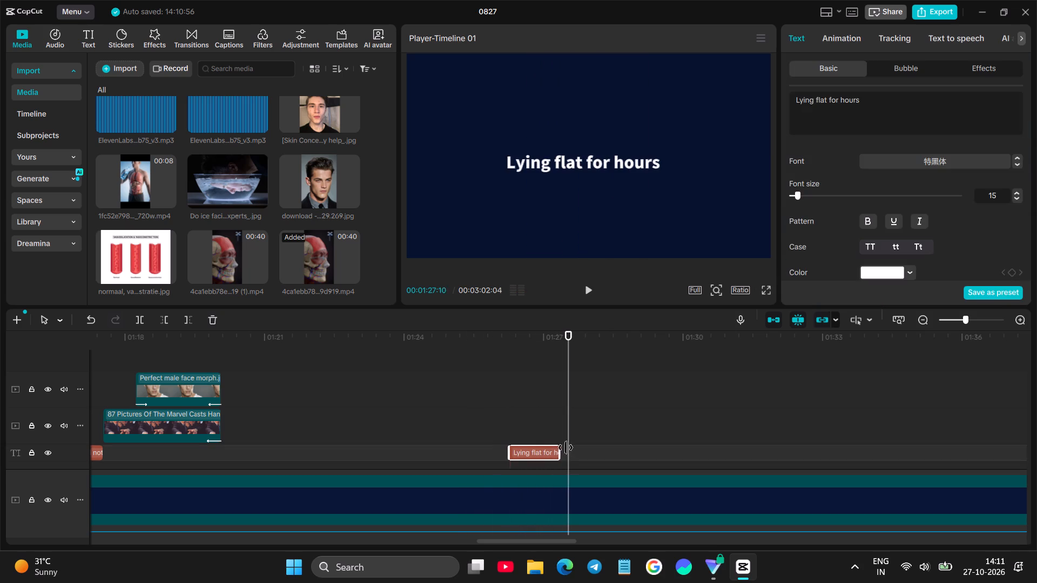
drag(565, 448, 573, 446)
click(462, 440)
key(space)
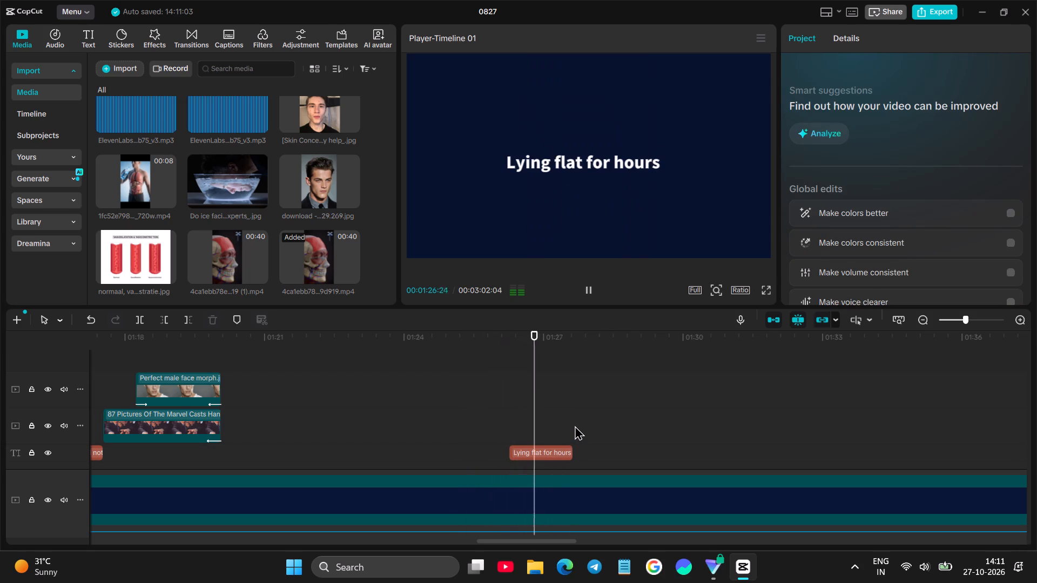
key(space)
Open the animation settings for the "Lying flat for hours" text clip.
click(557, 449)
click(838, 44)
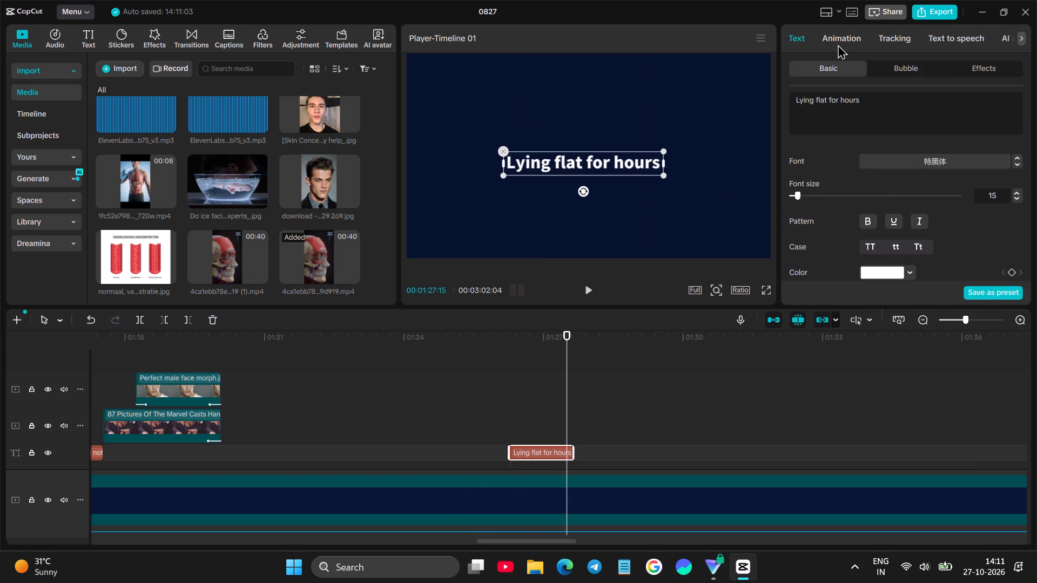
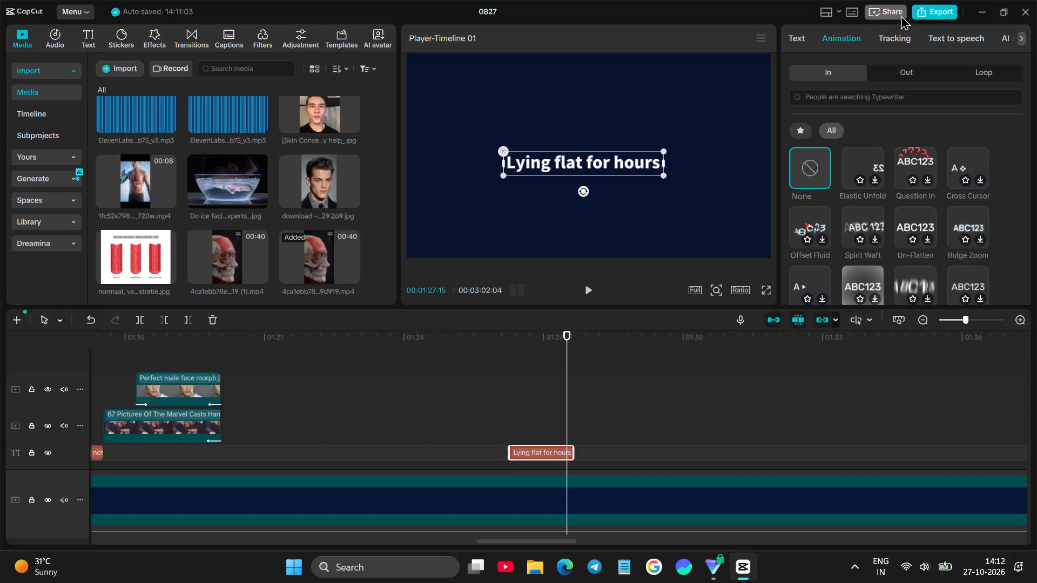
Deselect the "Lying flat for hours" text clip and move the playhead back to about 00:01:25:20, ahead of that clip.
click(483, 378)
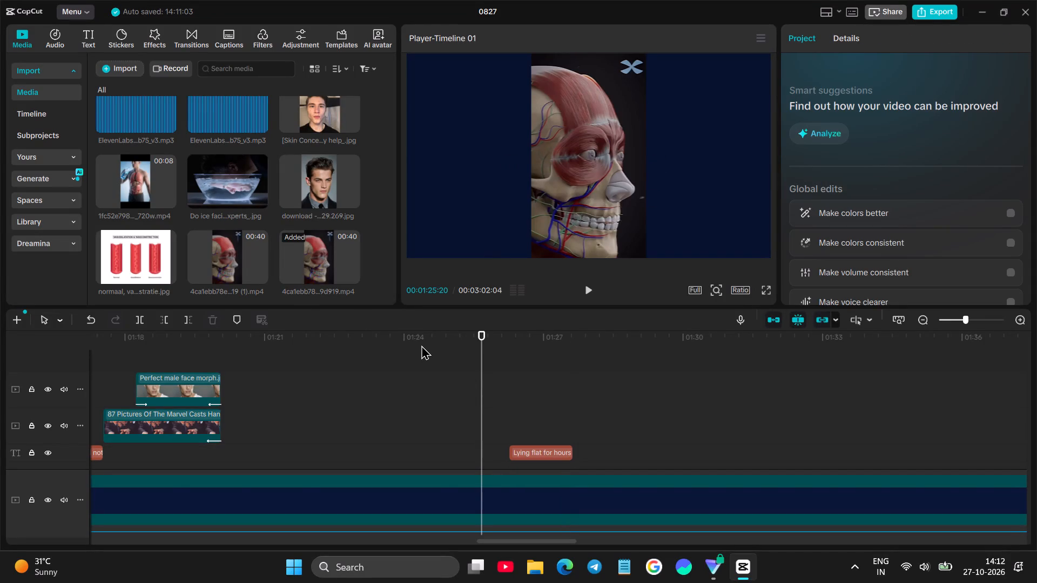
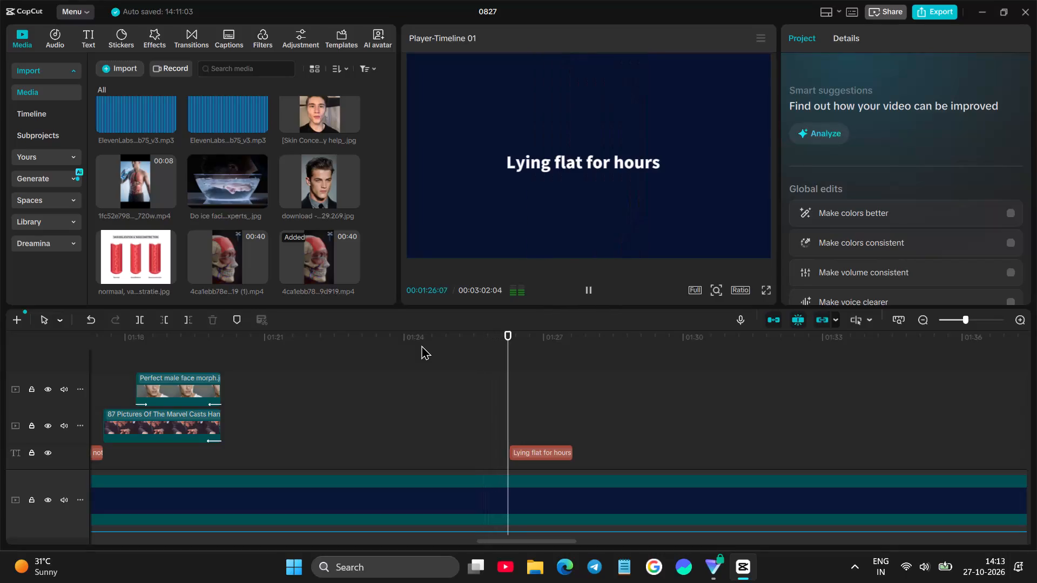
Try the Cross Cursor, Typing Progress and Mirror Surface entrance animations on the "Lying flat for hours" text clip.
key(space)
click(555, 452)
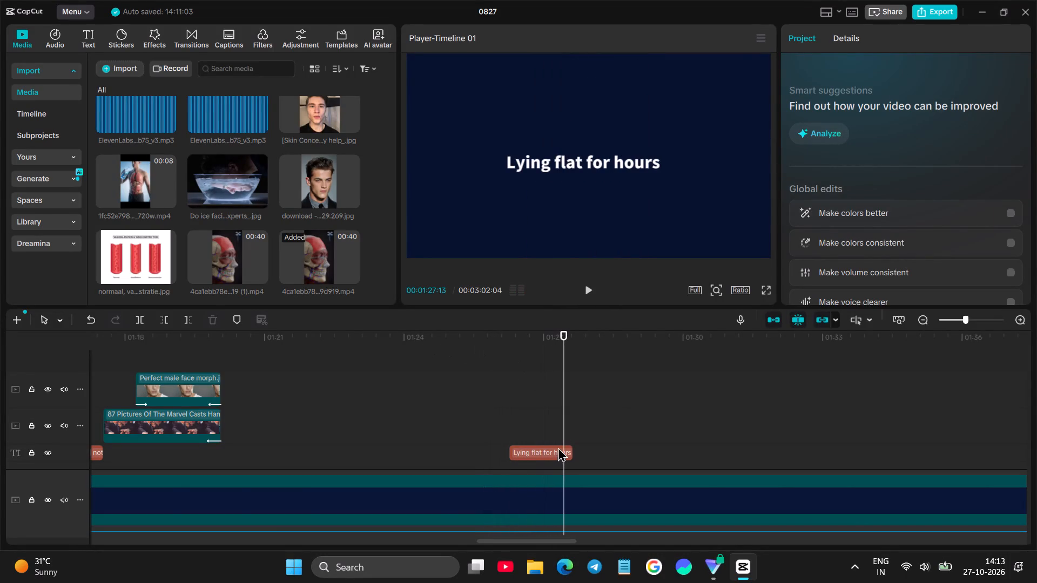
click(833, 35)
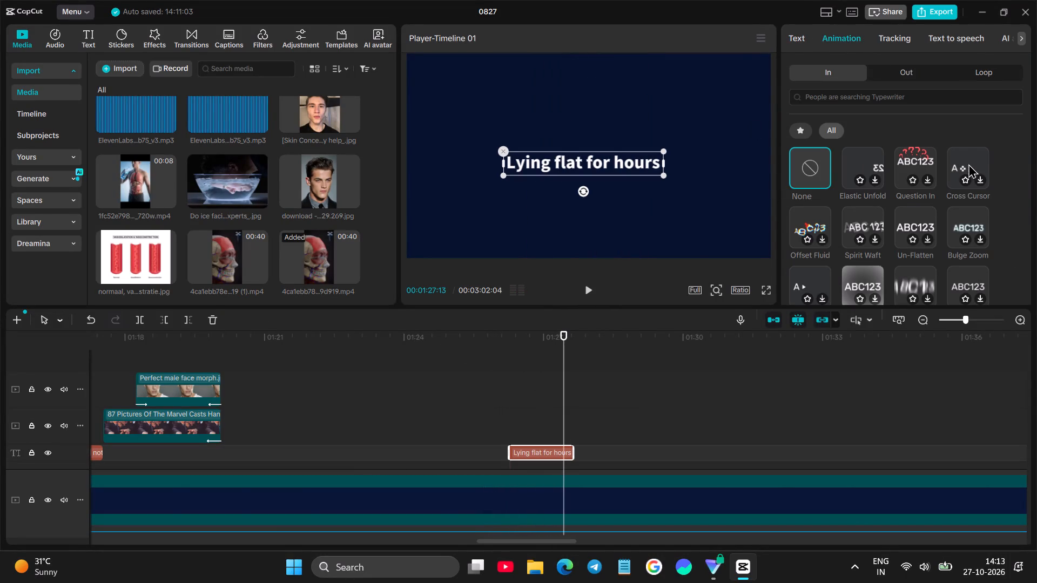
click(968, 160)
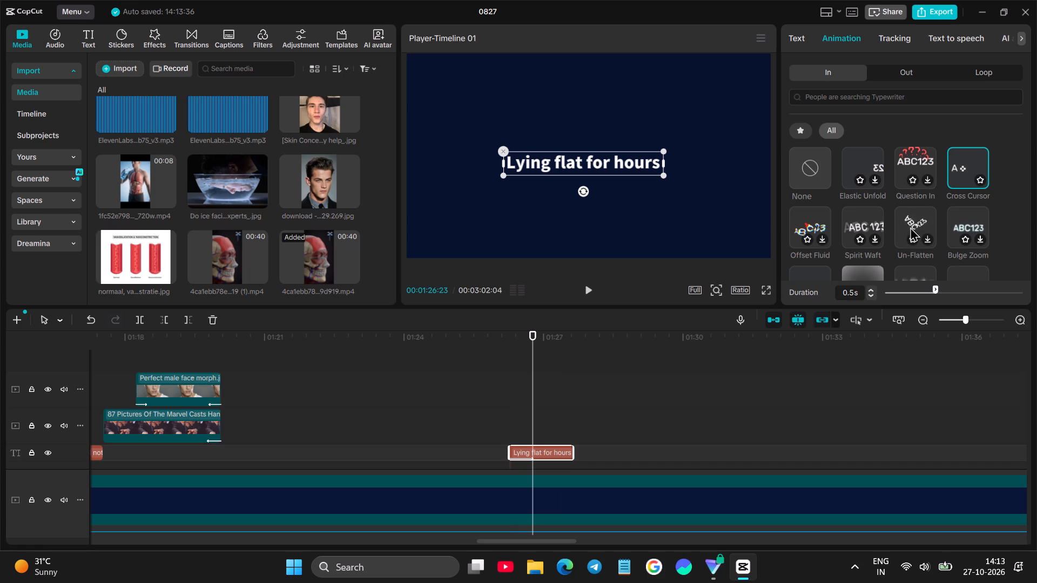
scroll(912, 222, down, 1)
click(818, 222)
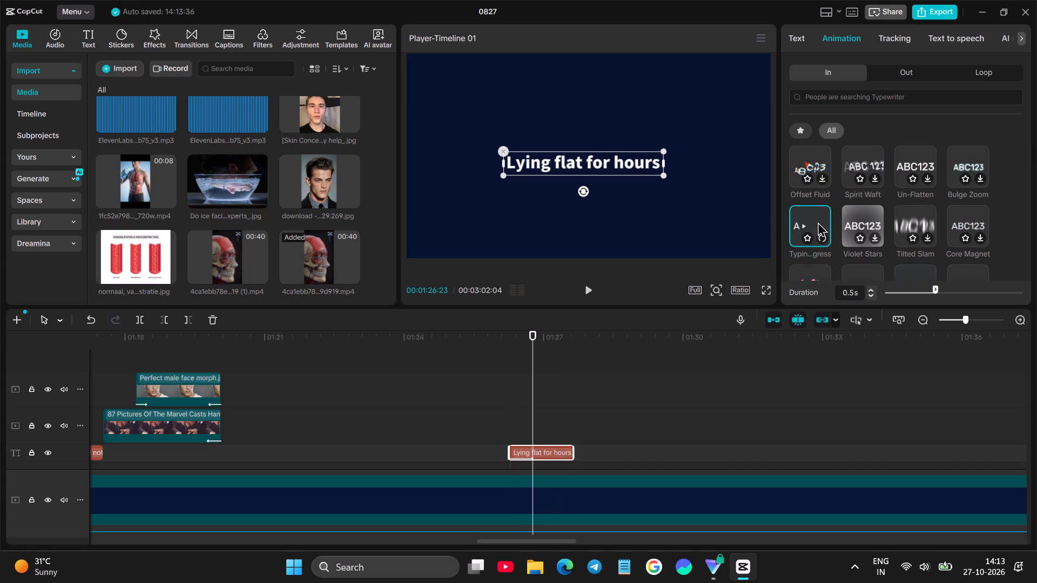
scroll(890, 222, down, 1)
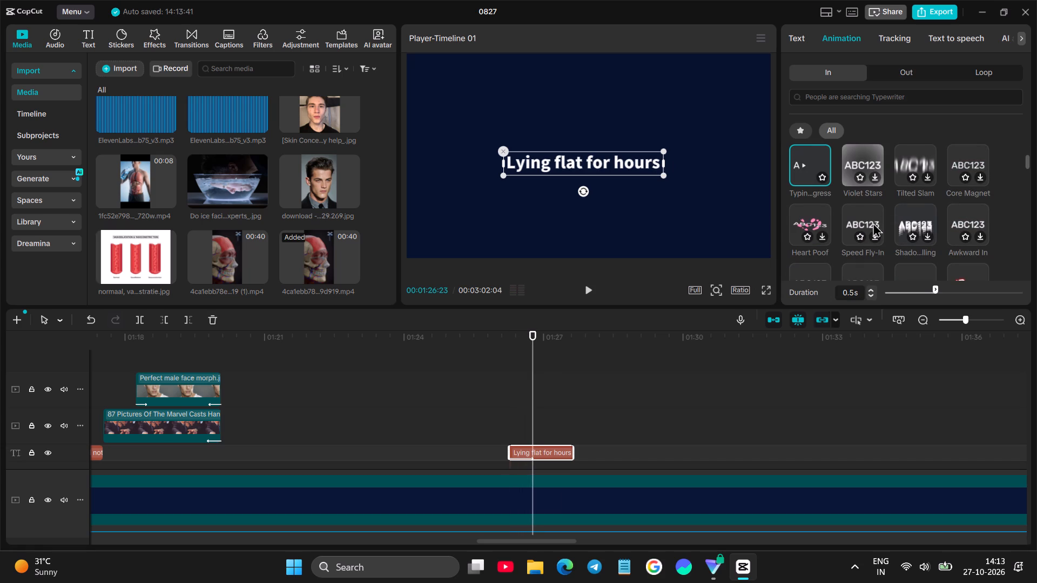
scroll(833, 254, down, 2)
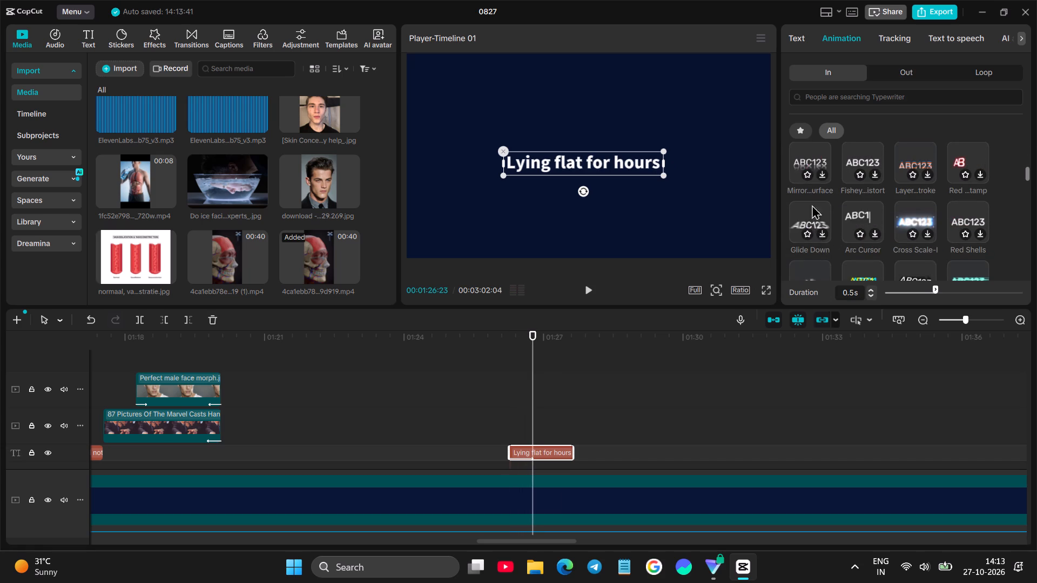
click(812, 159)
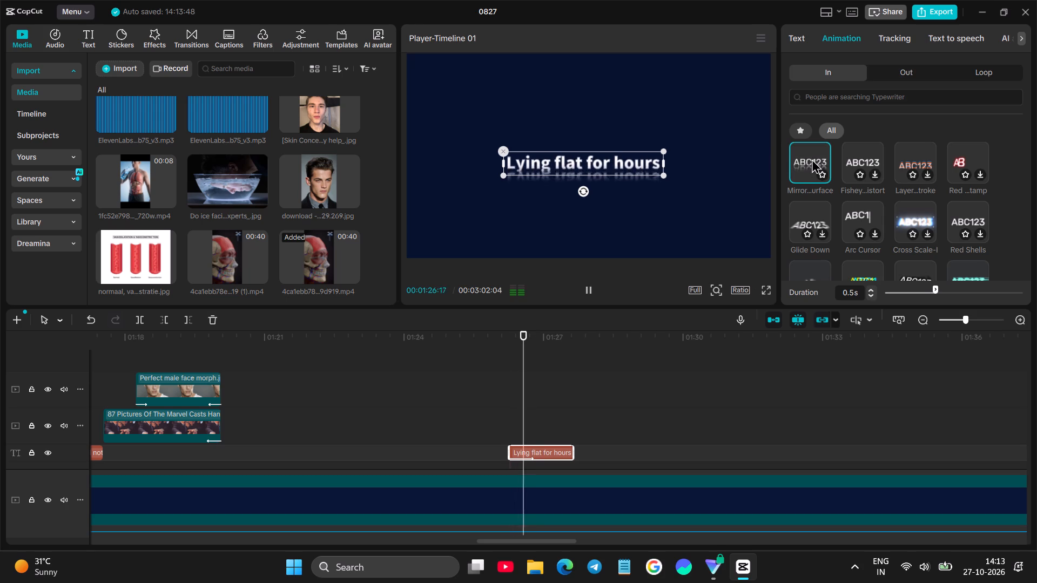
Browse the available text entrance animations for a different style for the "Lying flat for hours" clip.
scroll(950, 182, down, 2)
scroll(964, 179, up, 2)
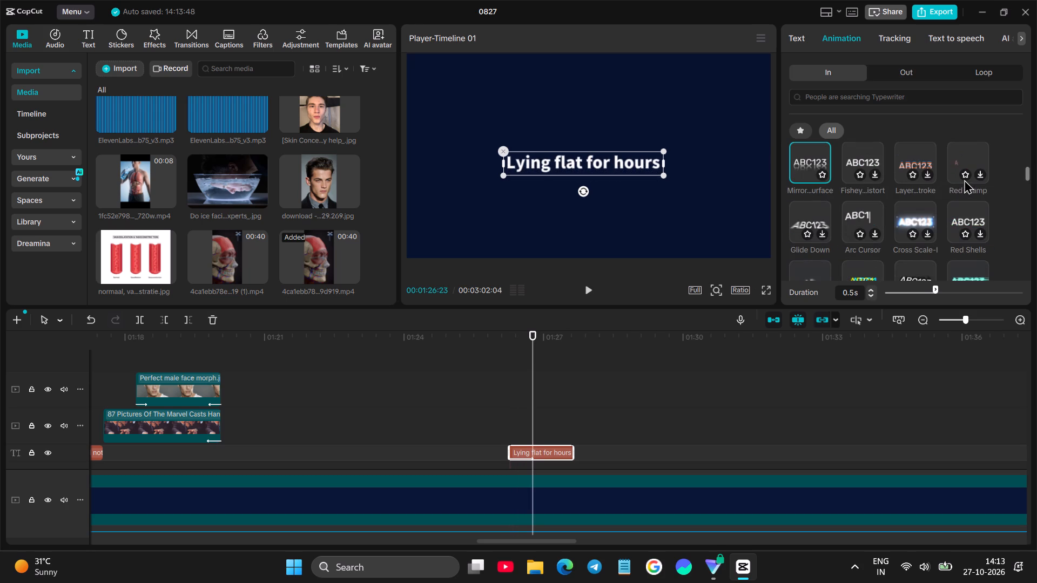
scroll(973, 218, down, 1)
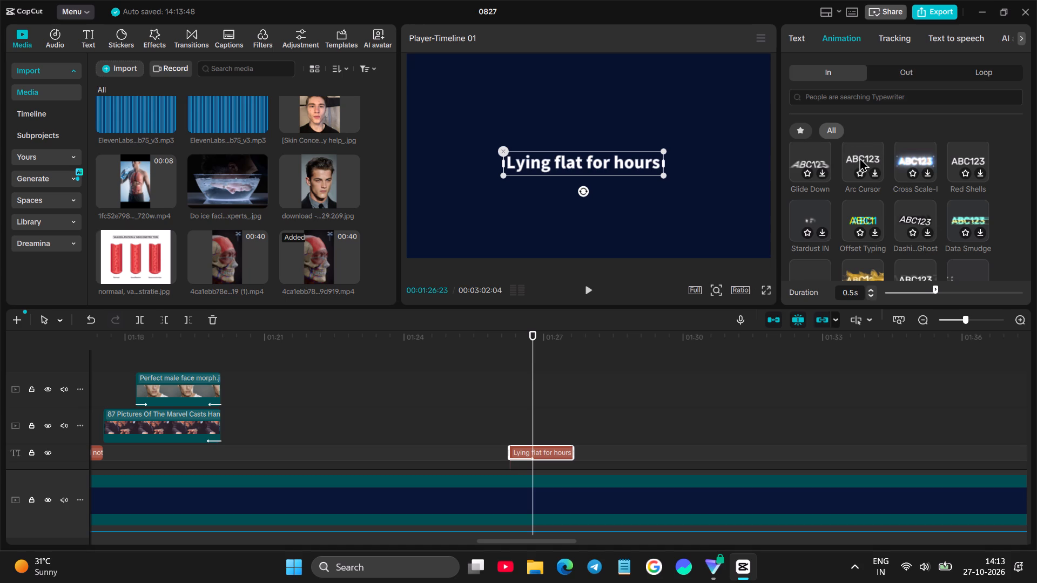
scroll(910, 216, down, 1)
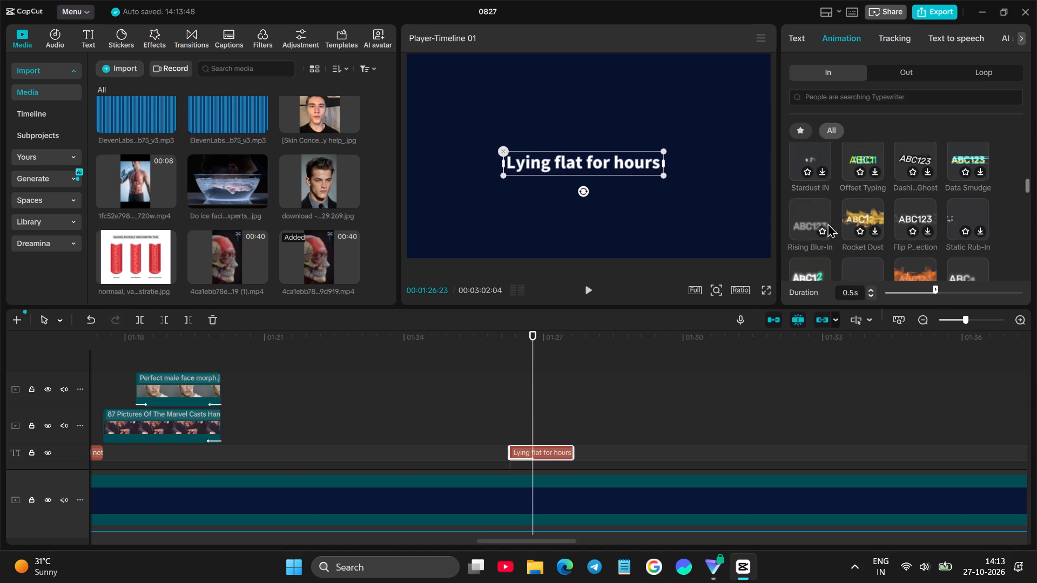
scroll(953, 220, down, 1)
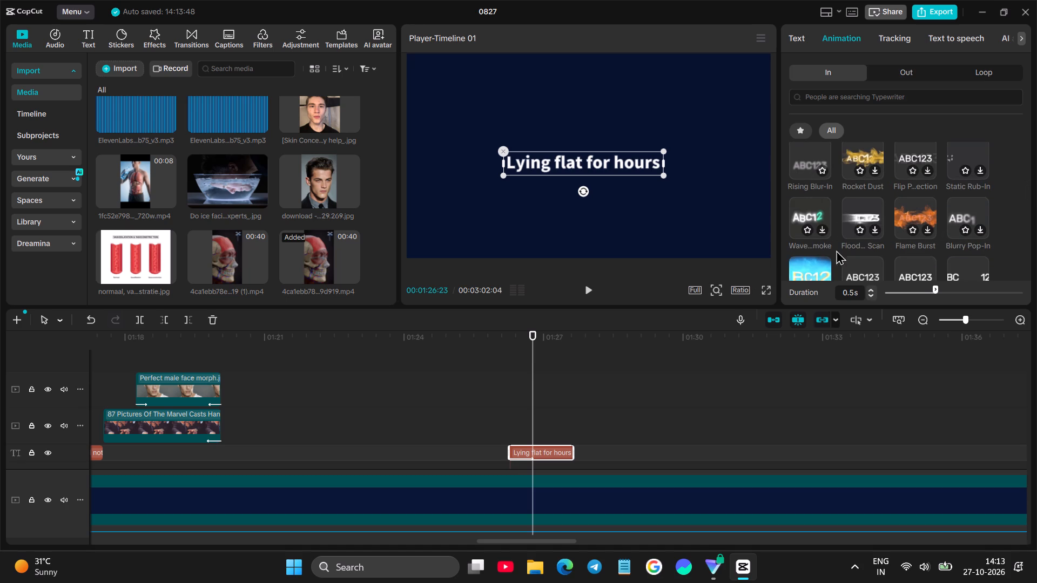
scroll(831, 259, down, 2)
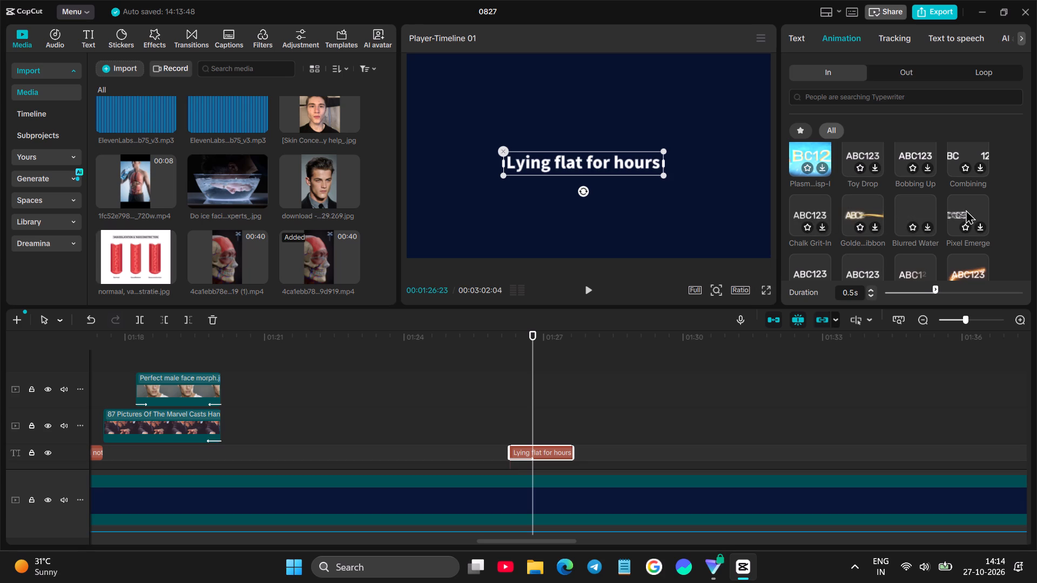
scroll(966, 214, down, 2)
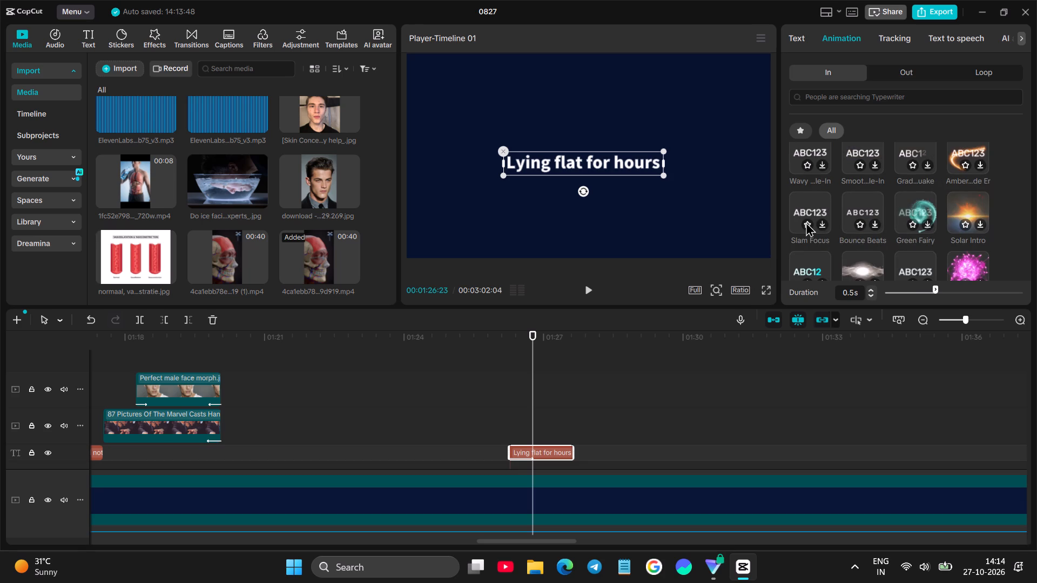
scroll(812, 202, down, 1)
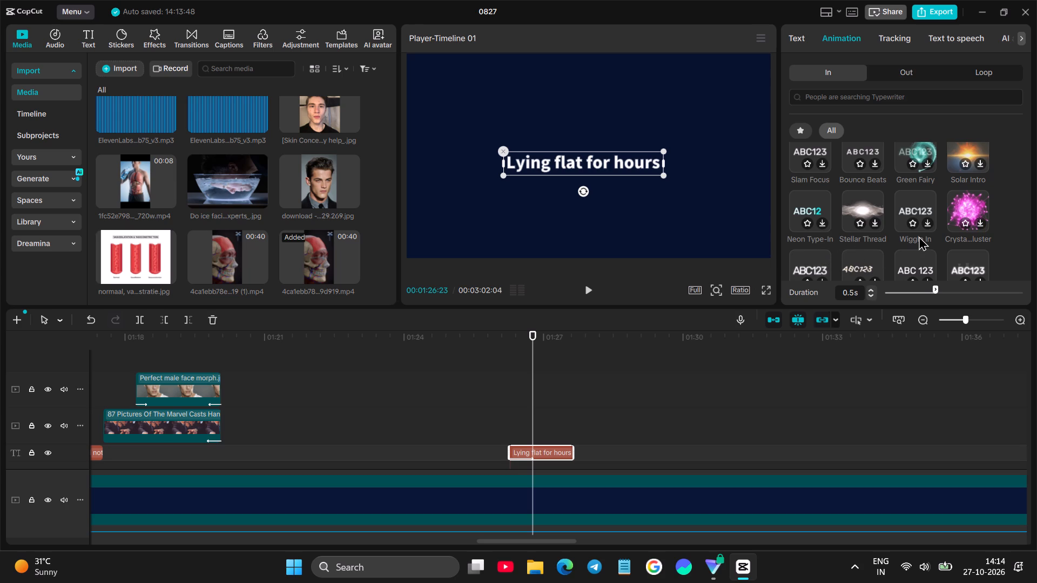
scroll(870, 267, down, 1)
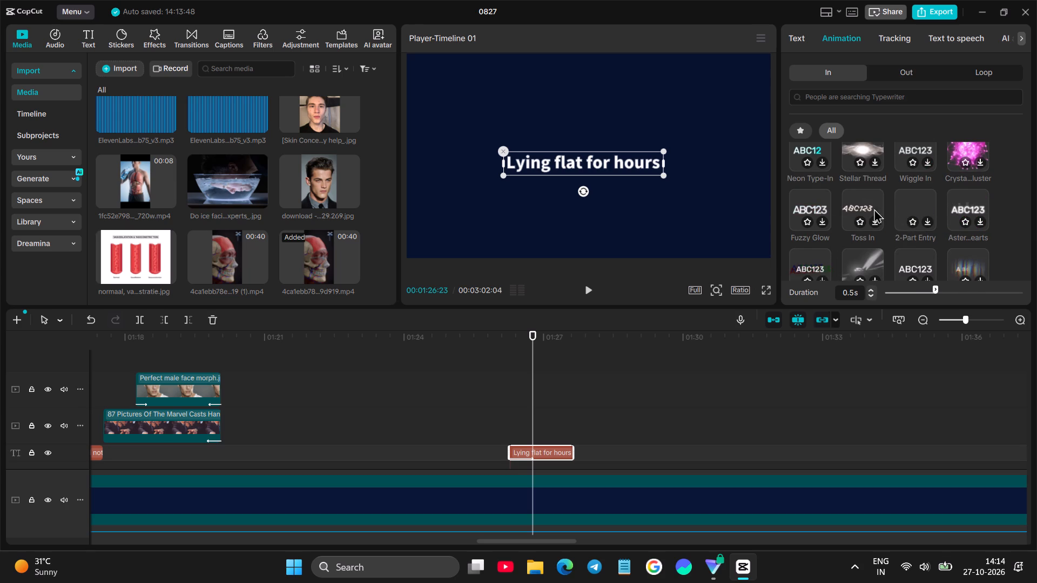
scroll(865, 207, down, 1)
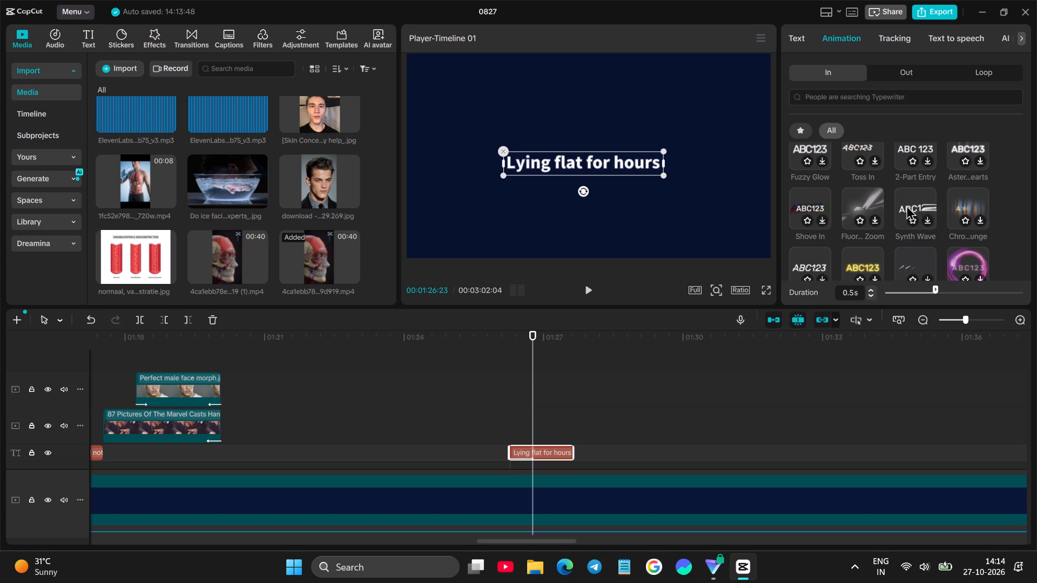
scroll(966, 207, down, 1)
scroll(916, 203, down, 1)
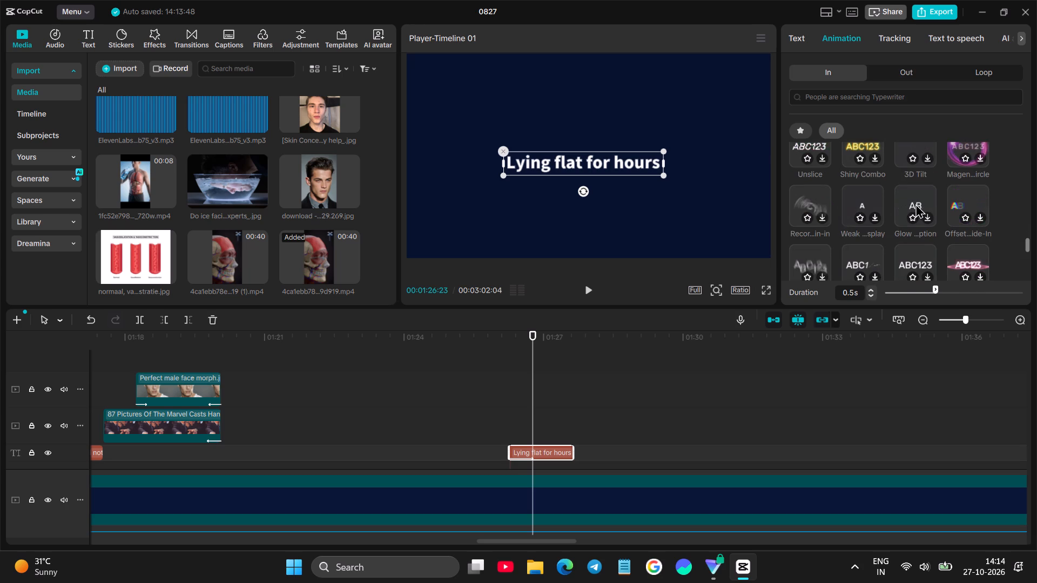
scroll(854, 217, up, 20)
scroll(854, 217, up, 13)
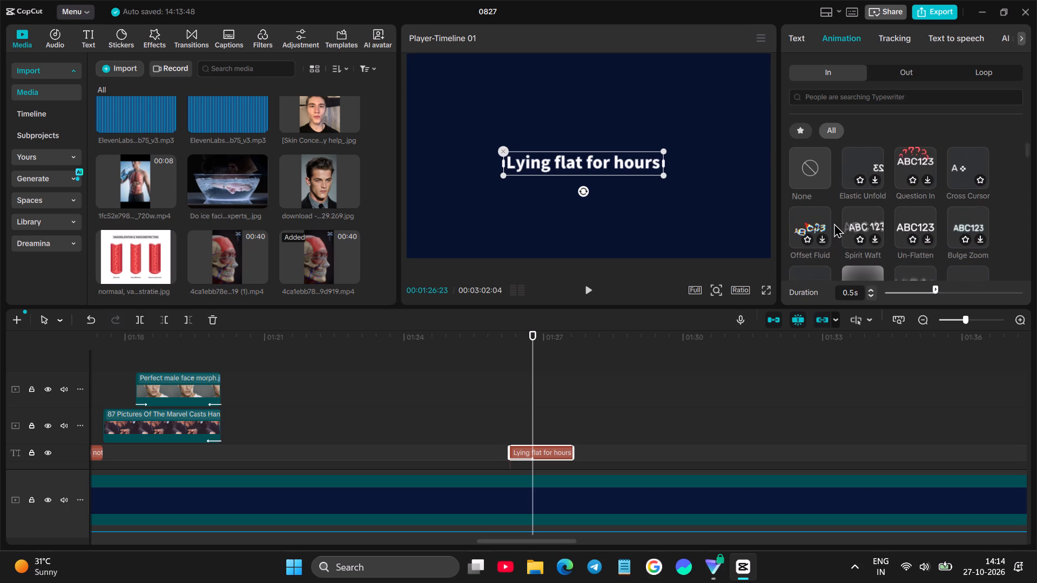
scroll(834, 223, up, 2)
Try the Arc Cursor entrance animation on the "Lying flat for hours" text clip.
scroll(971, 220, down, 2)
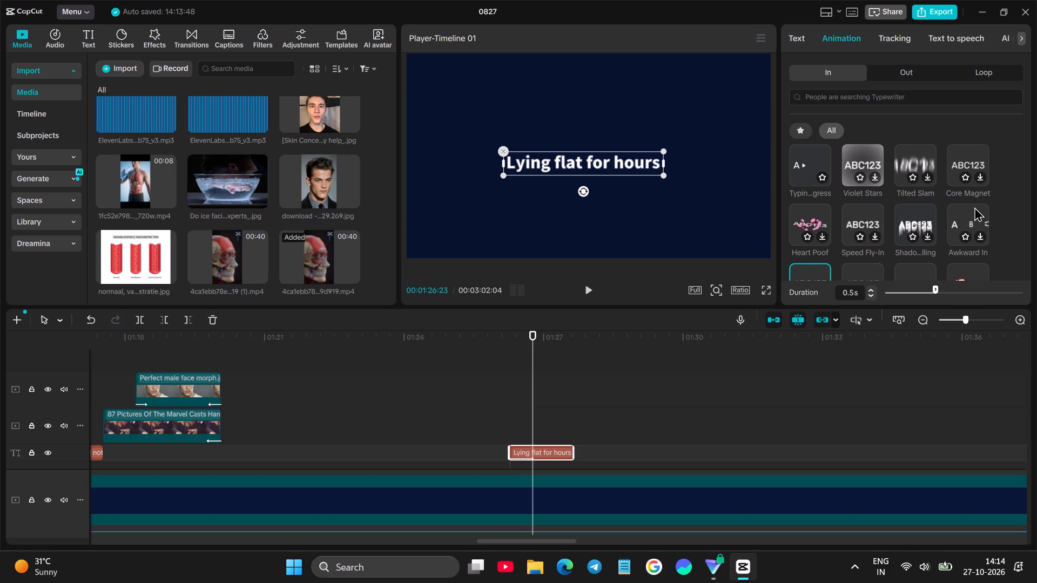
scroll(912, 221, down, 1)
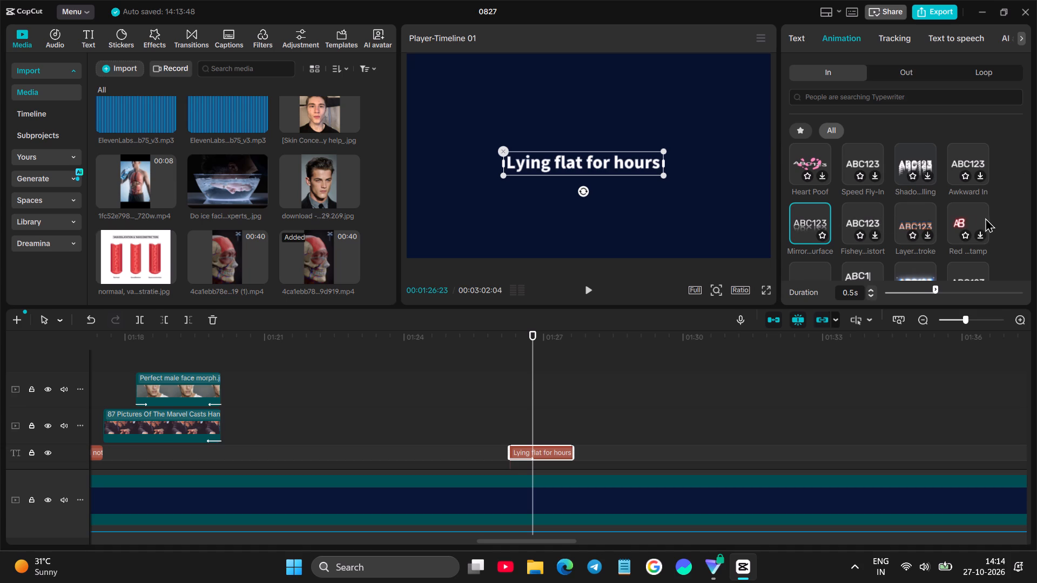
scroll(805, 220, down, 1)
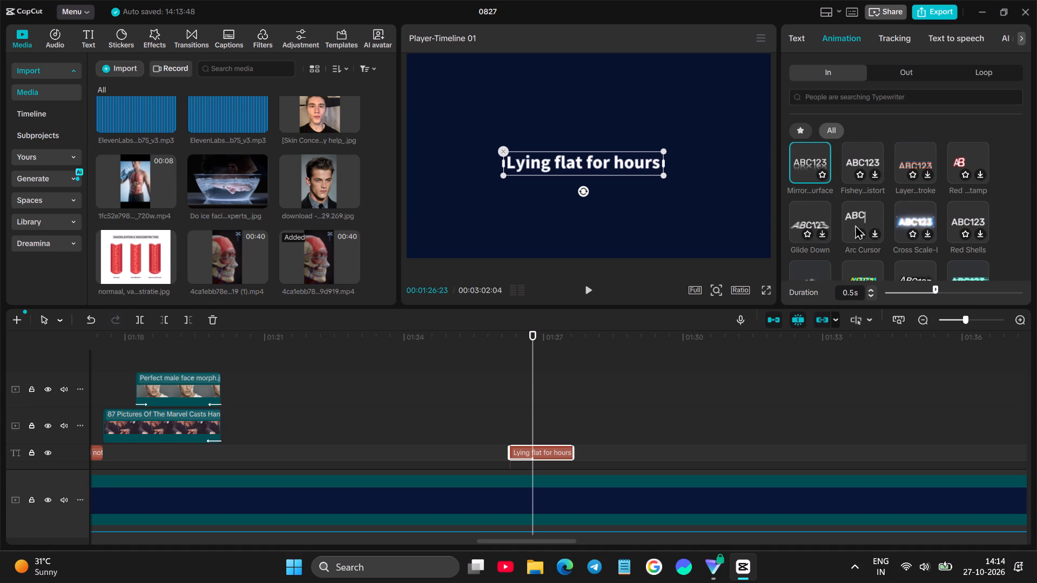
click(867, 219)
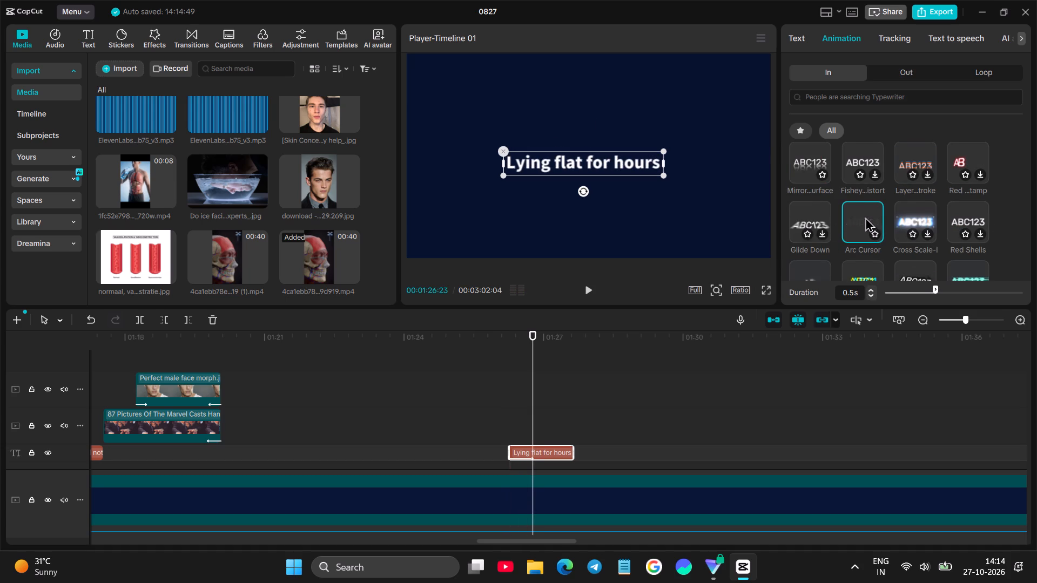
Apply the Static Rub-In entrance animation to the "Lying flat for hours" text clip, keeping a 0.5s duration.
scroll(963, 214, down, 1)
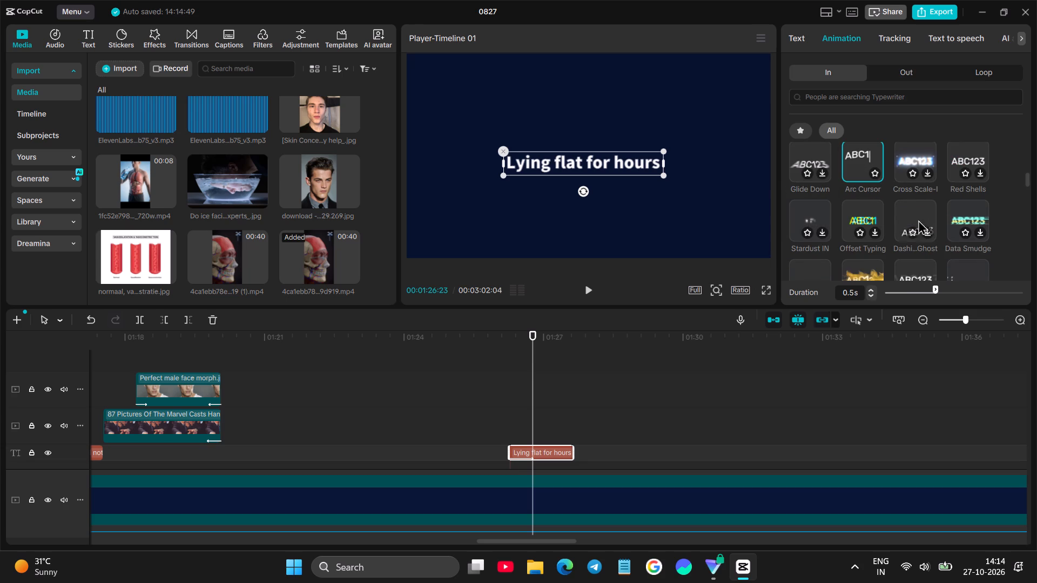
scroll(822, 223, down, 1)
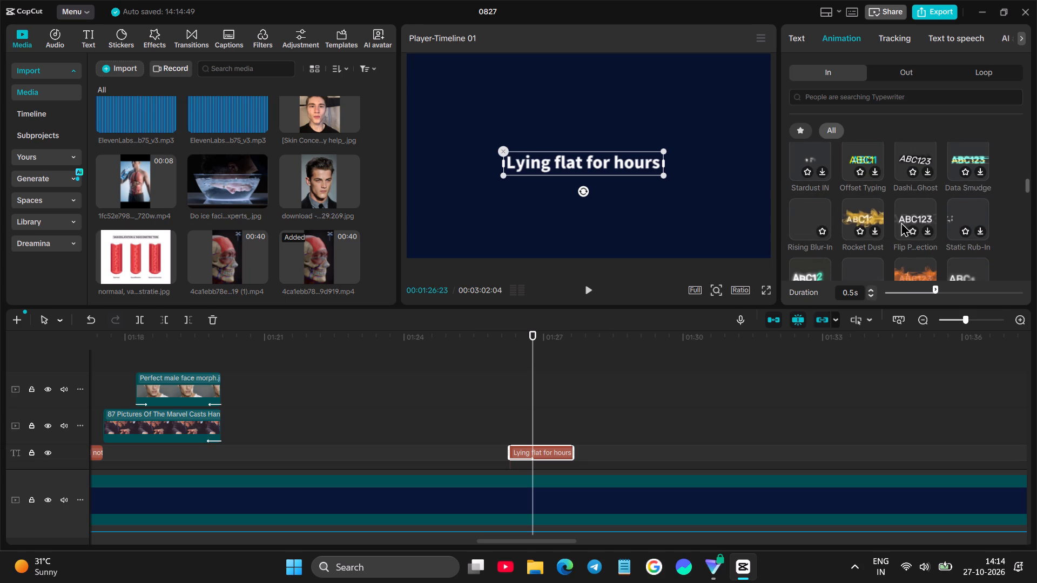
click(974, 215)
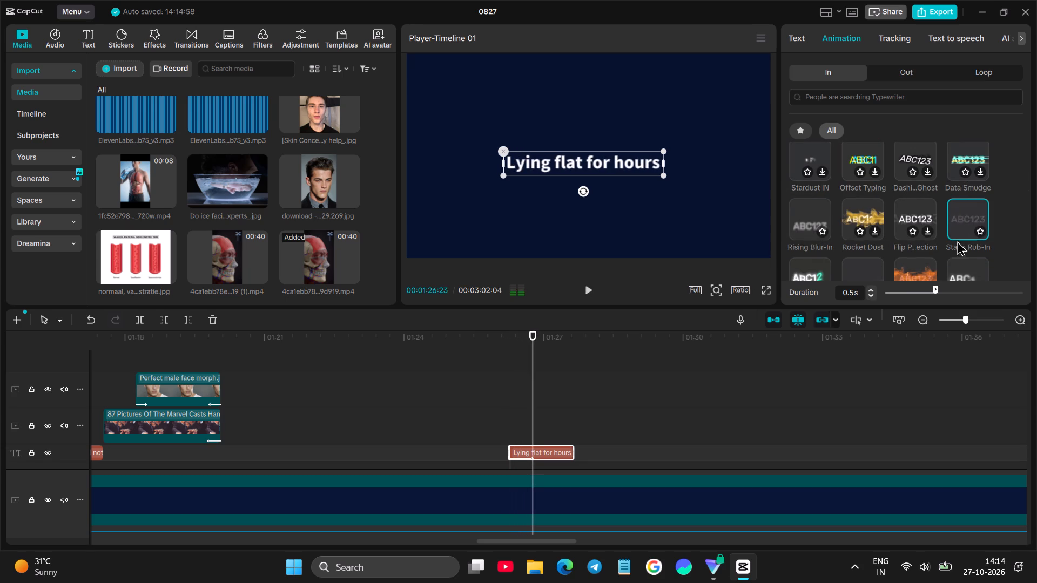
click(954, 288)
click(935, 290)
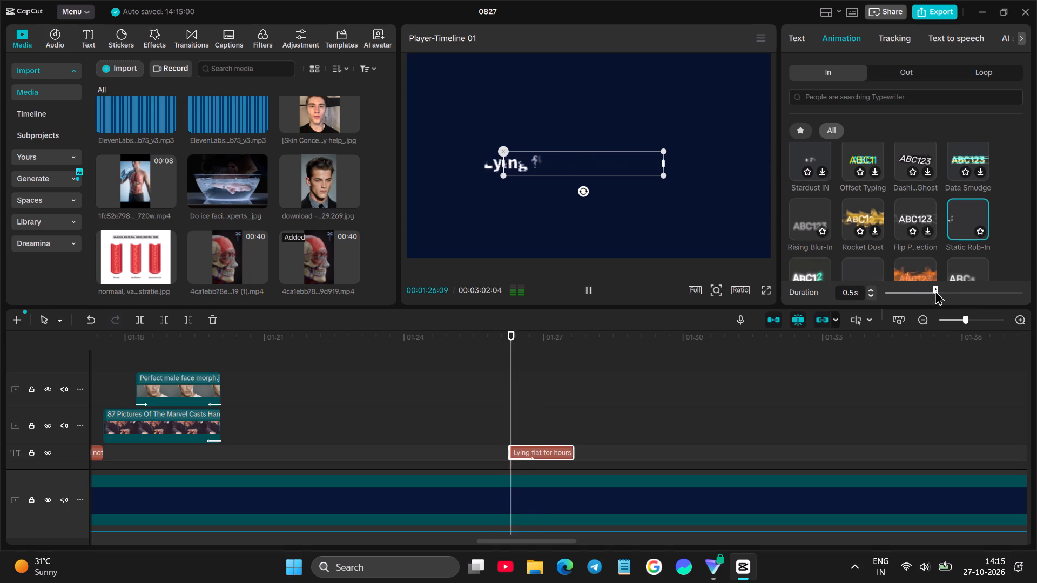
Play the animated text clip from about 00:01:25:02 to review it, and return the playhead to 00:01:26:00.
click(454, 389)
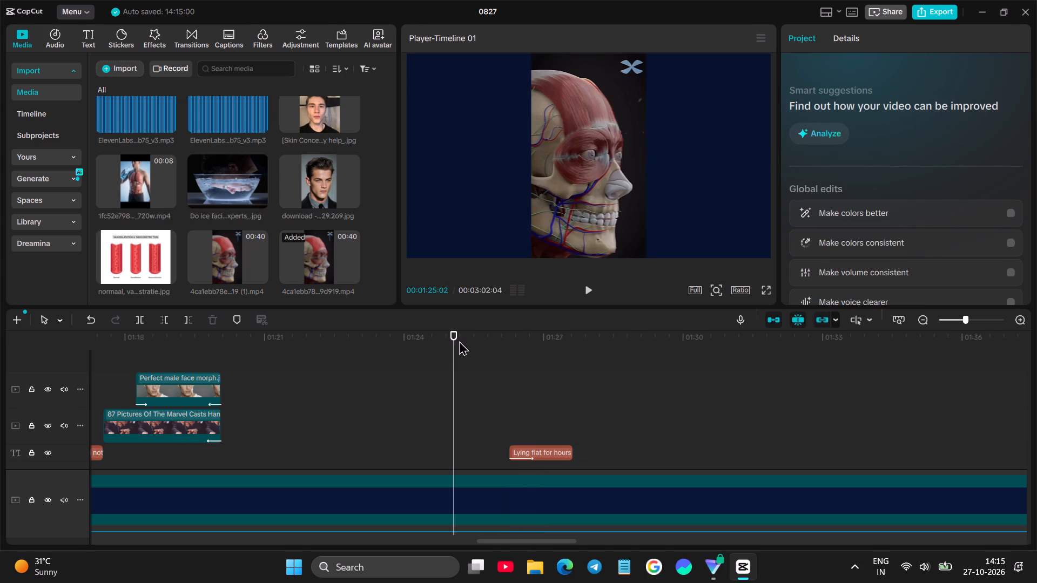
key(space)
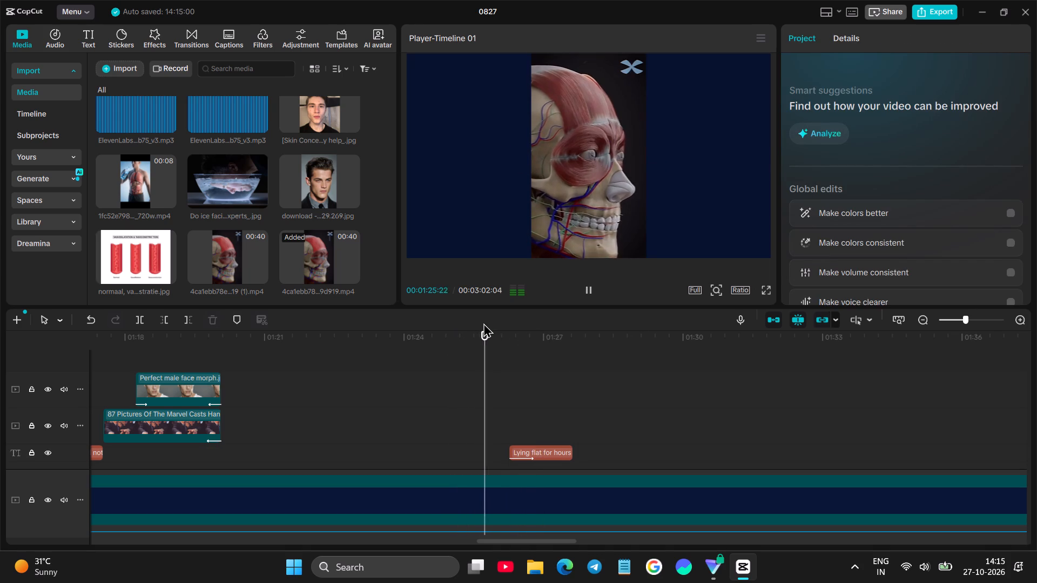
key(space)
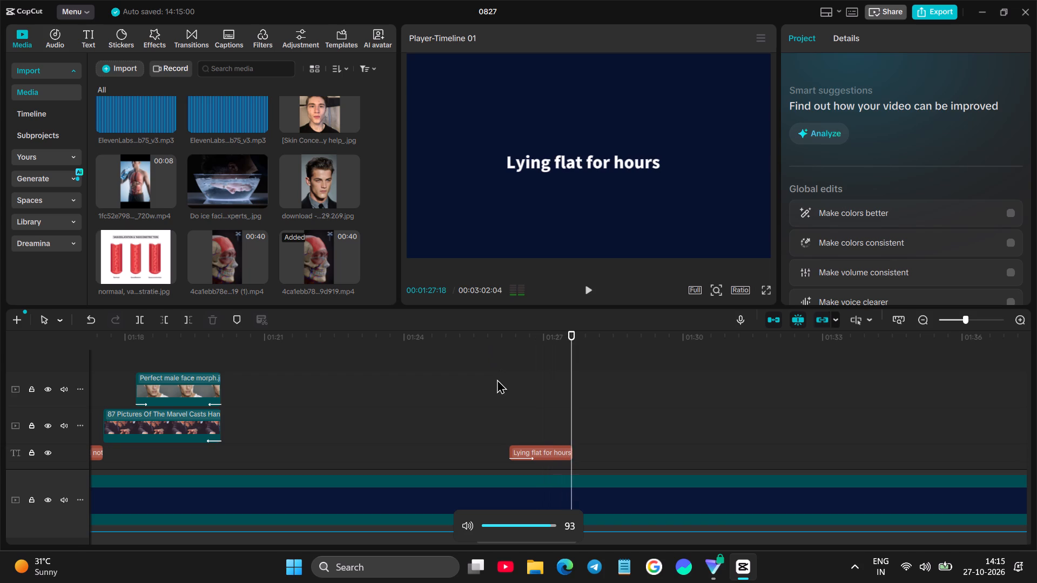
click(497, 379)
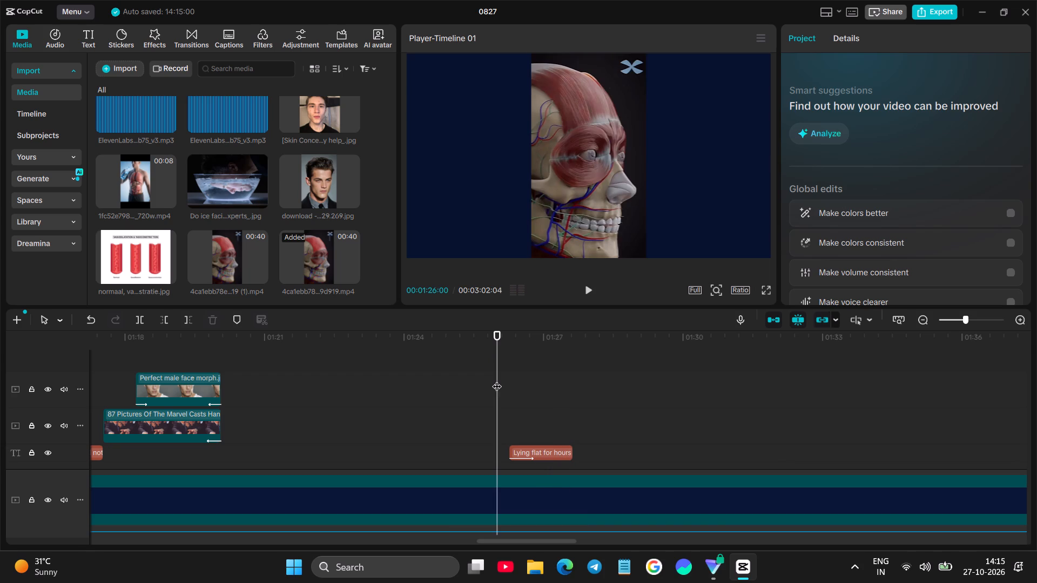
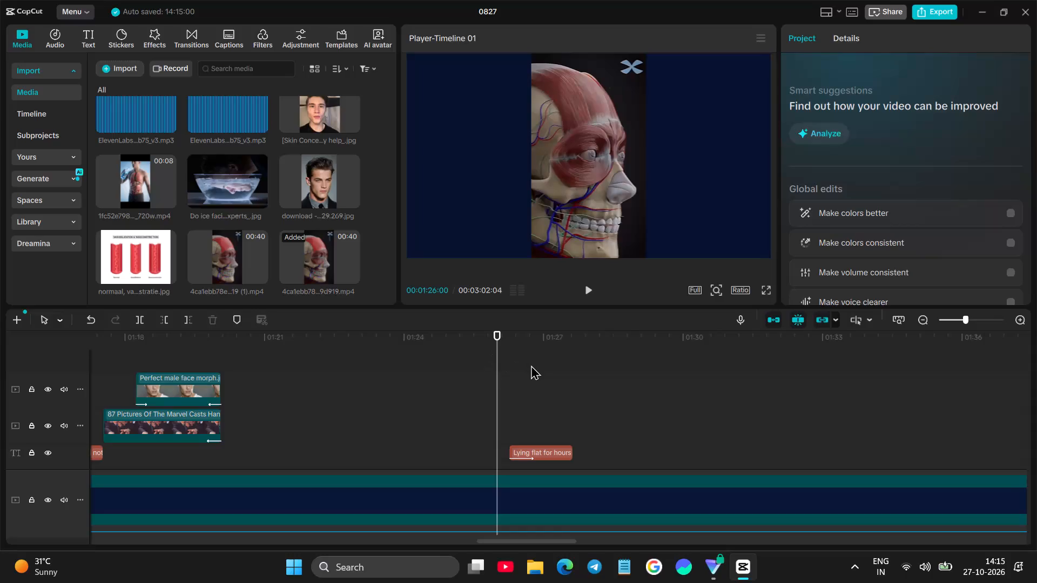
Play the stretch from about 00:01:25:13 through the "Lying flat for hours" text clip to check it against the narration.
click(496, 361)
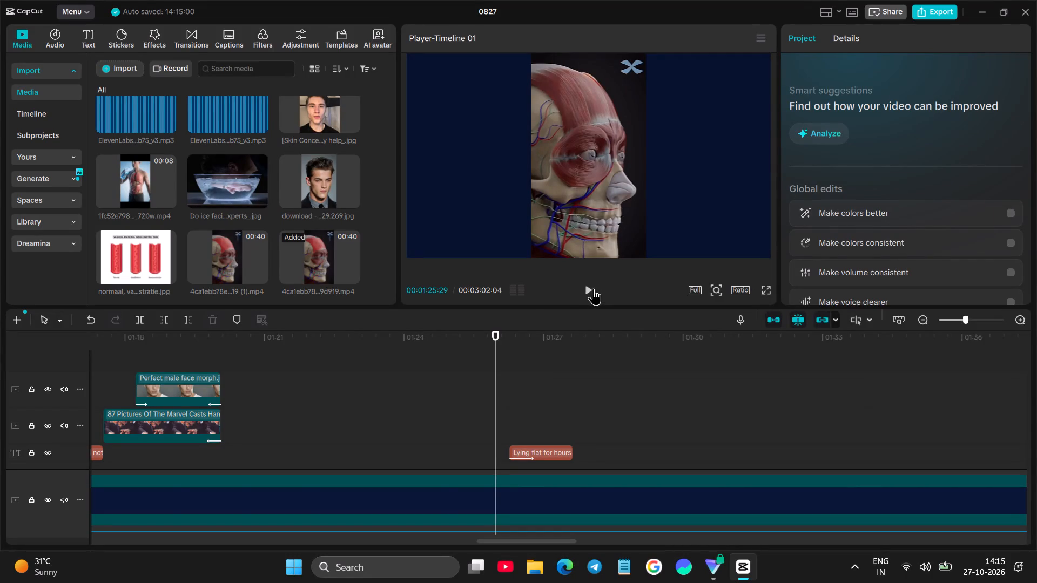
click(592, 284)
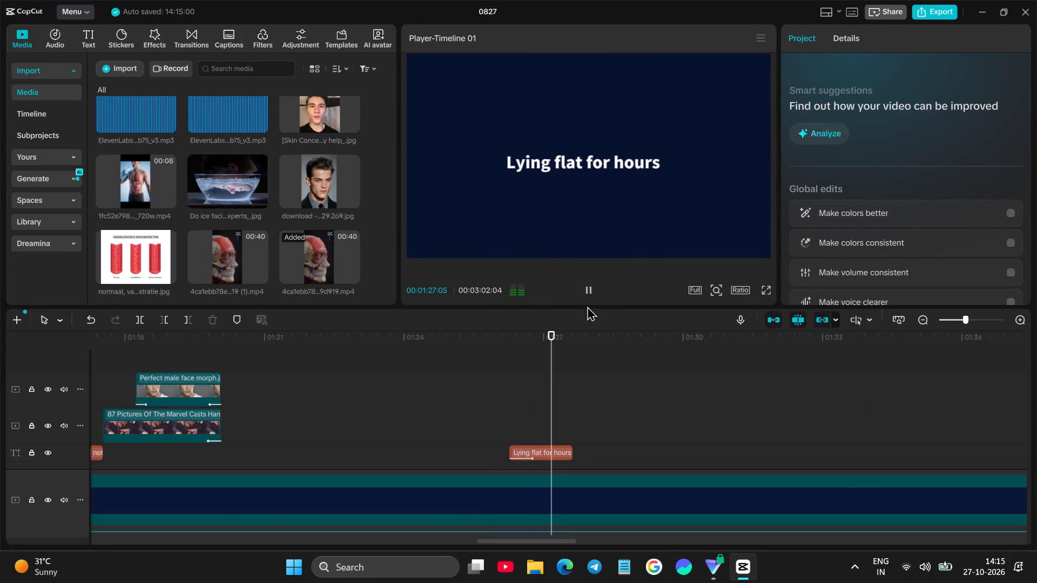
click(487, 411)
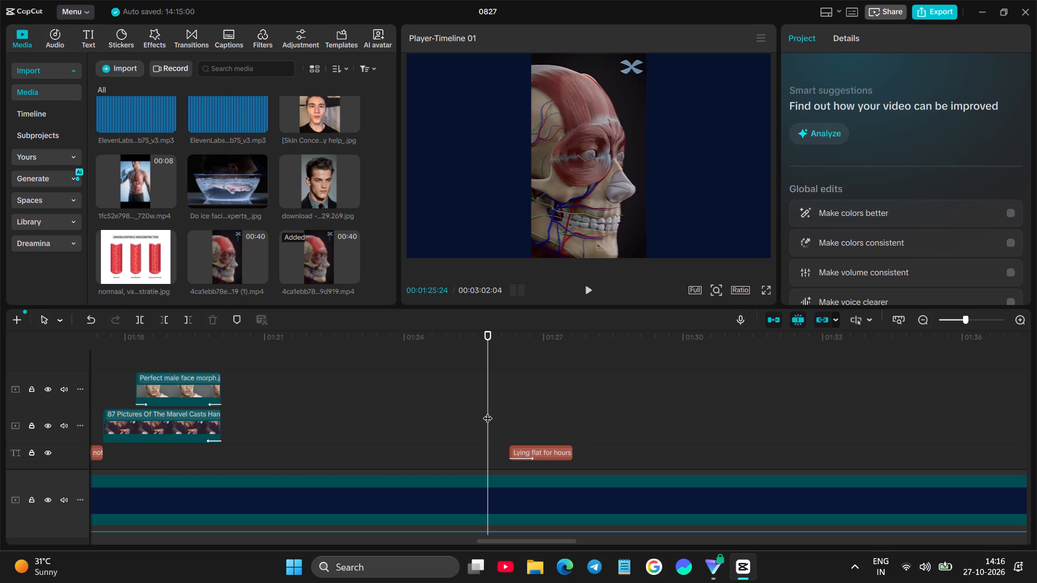
click(587, 296)
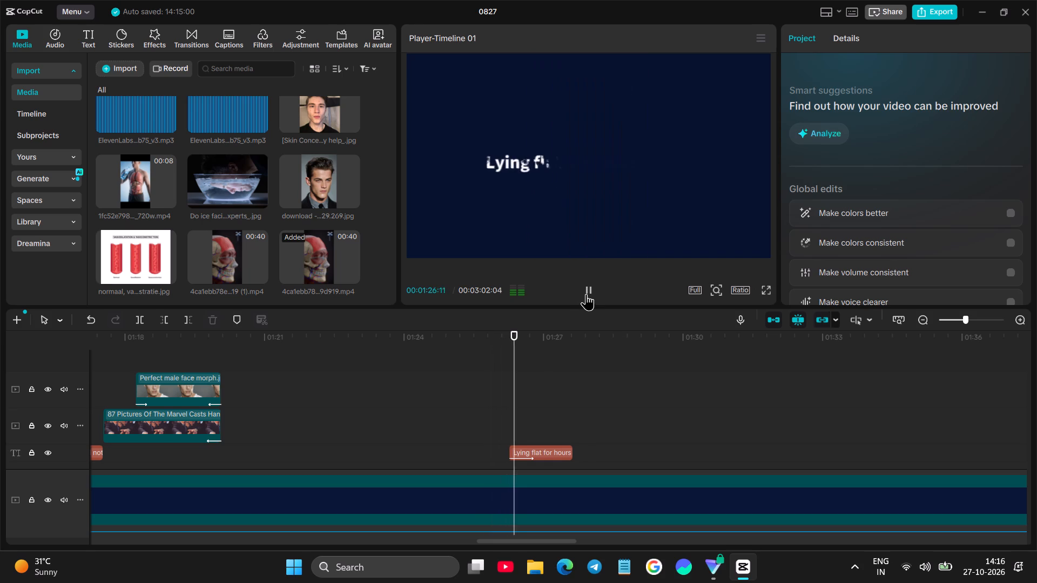
click(460, 383)
click(584, 290)
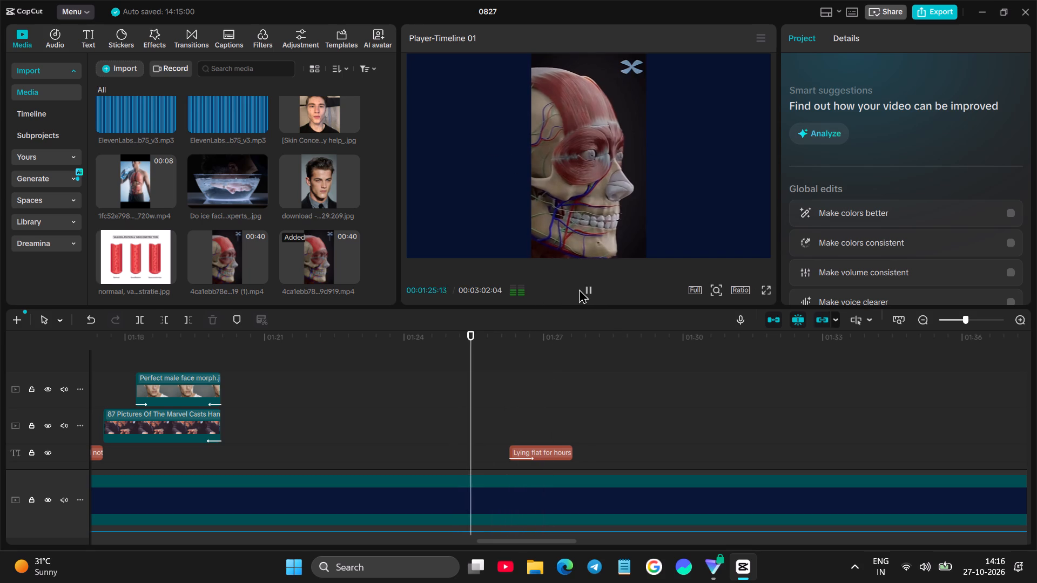
click(473, 374)
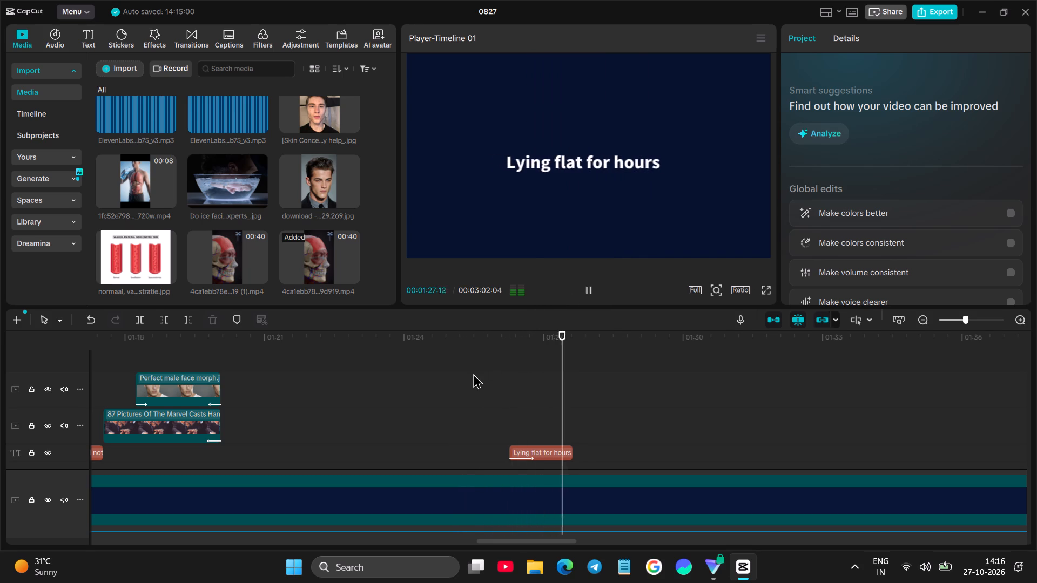
click(585, 282)
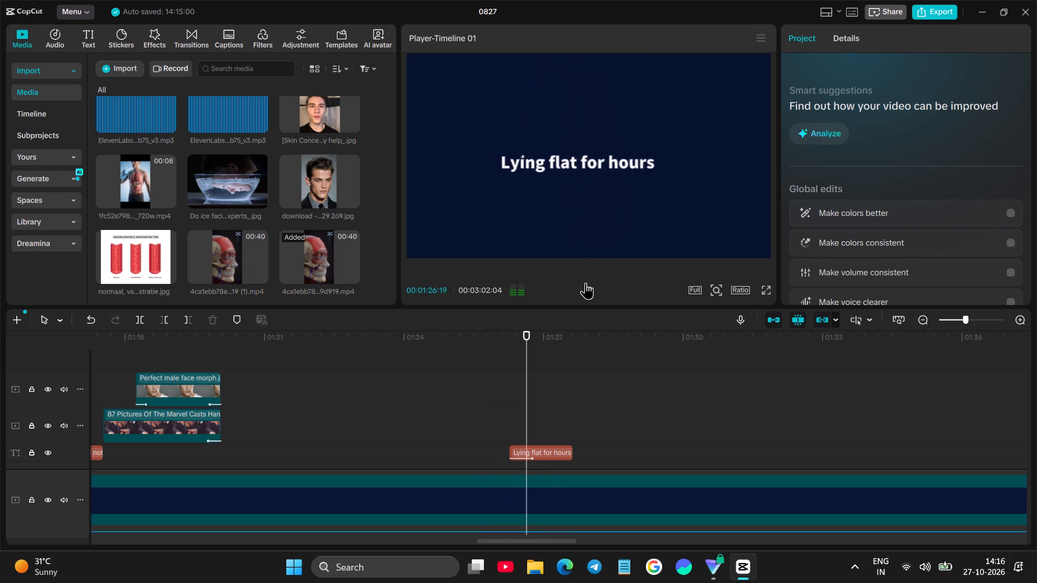
click(588, 290)
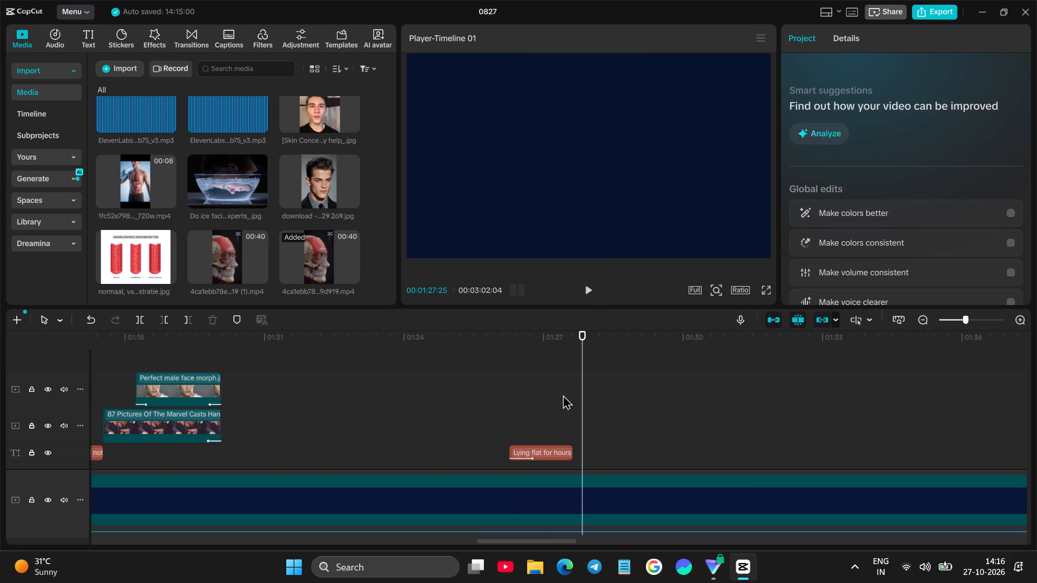
Play the narration at the end of the text clip and park the playhead at 00:01:28:00.
click(566, 358)
click(589, 301)
click(590, 297)
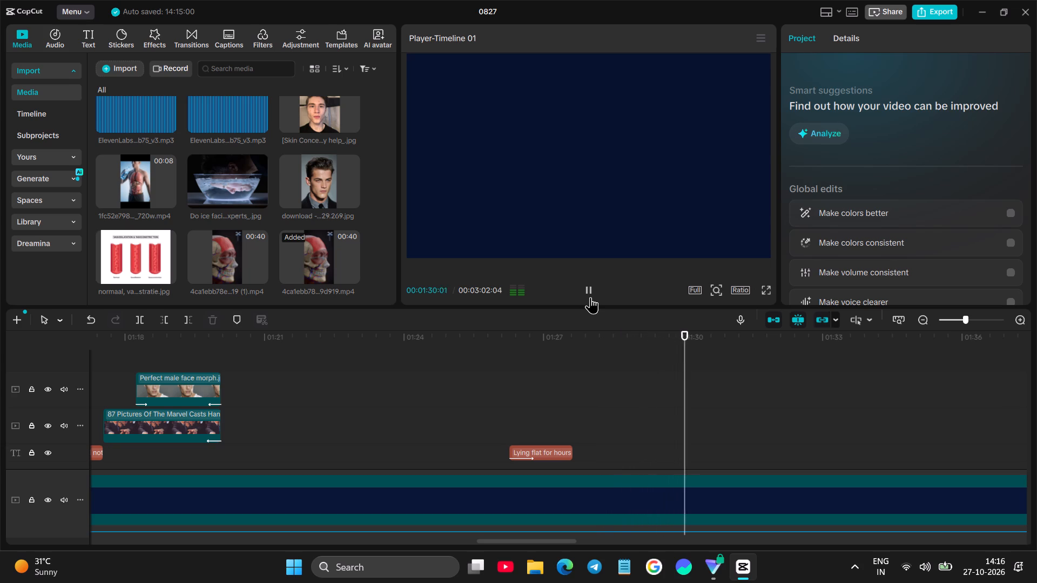
click(557, 388)
click(583, 289)
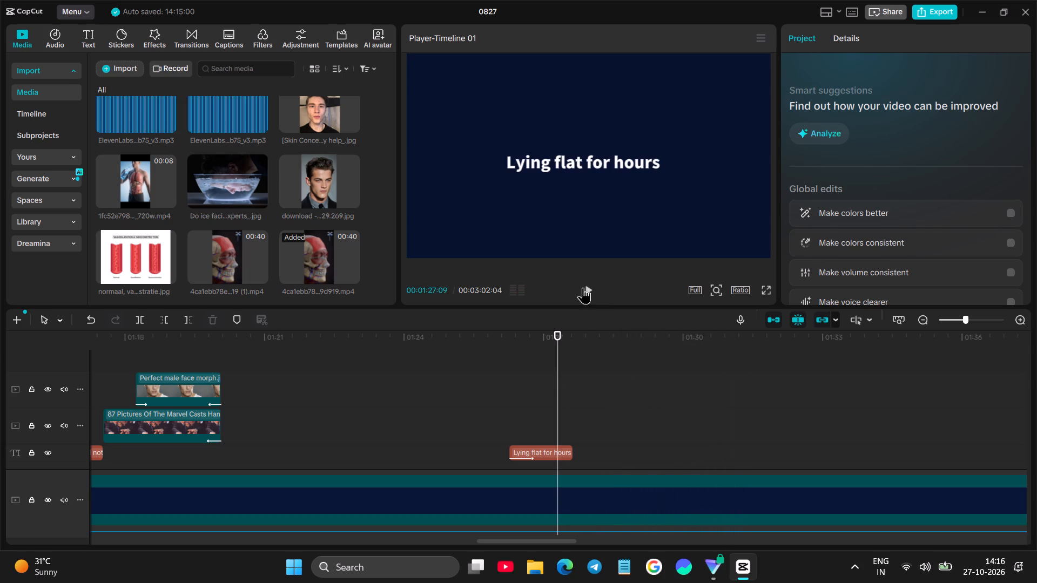
click(591, 292)
Browse the imported media for the next B-roll, previewing the male portrait stills and the facial blood vessel illustration.
click(316, 192)
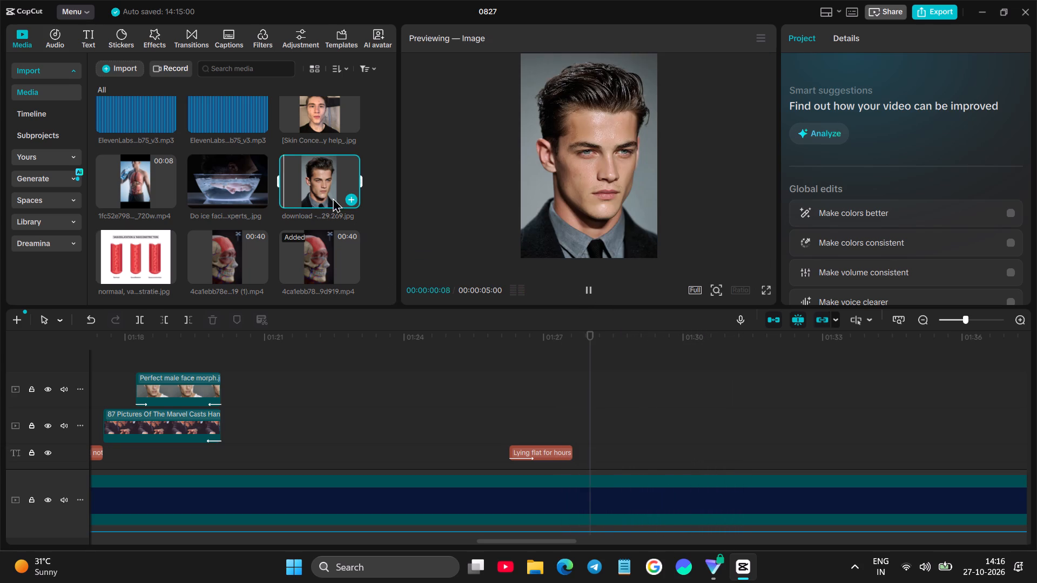
scroll(342, 246, up, 3)
scroll(312, 206, up, 4)
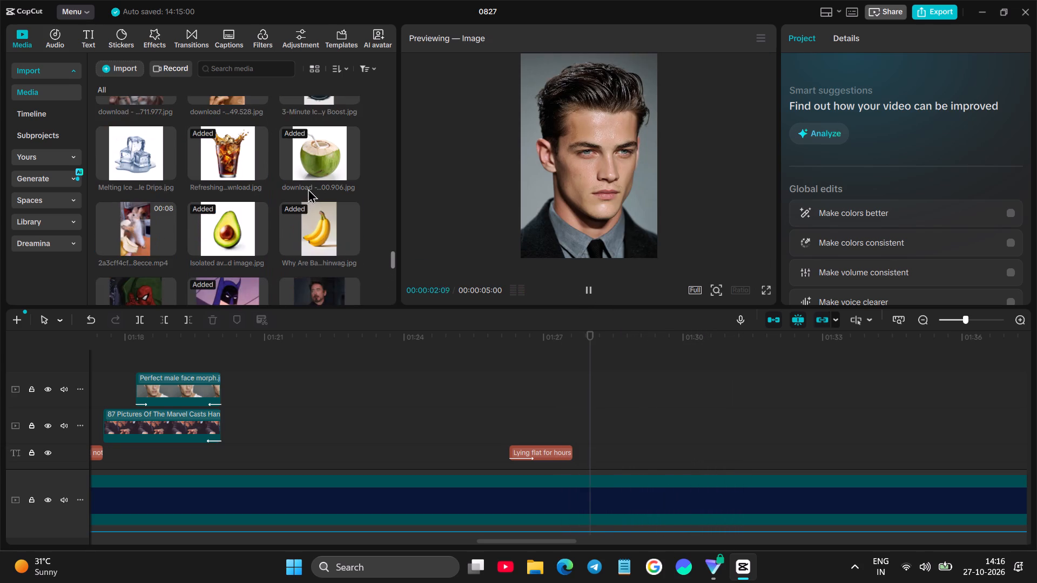
scroll(308, 188, up, 3)
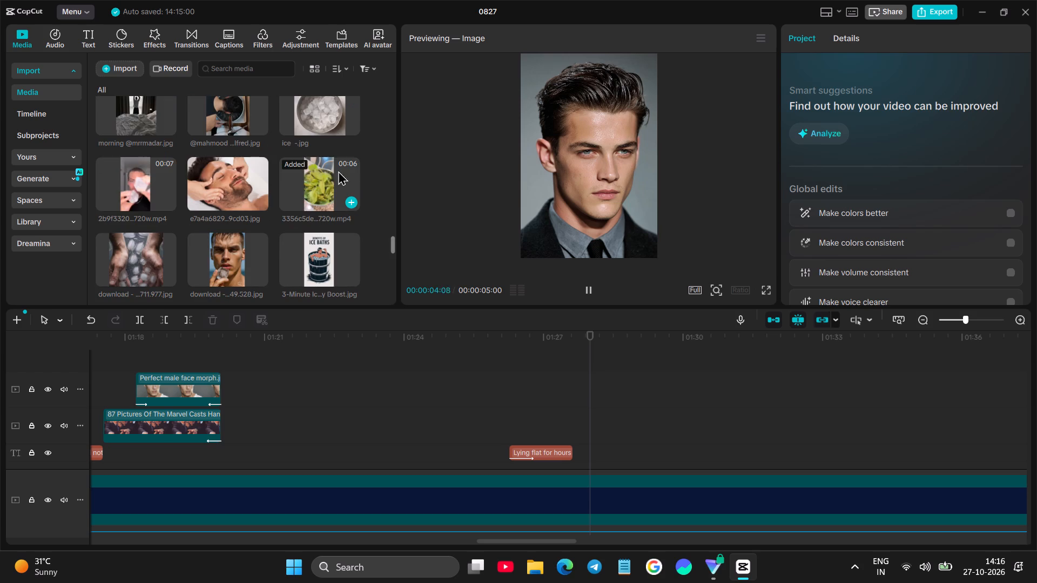
scroll(314, 202, up, 2)
click(315, 158)
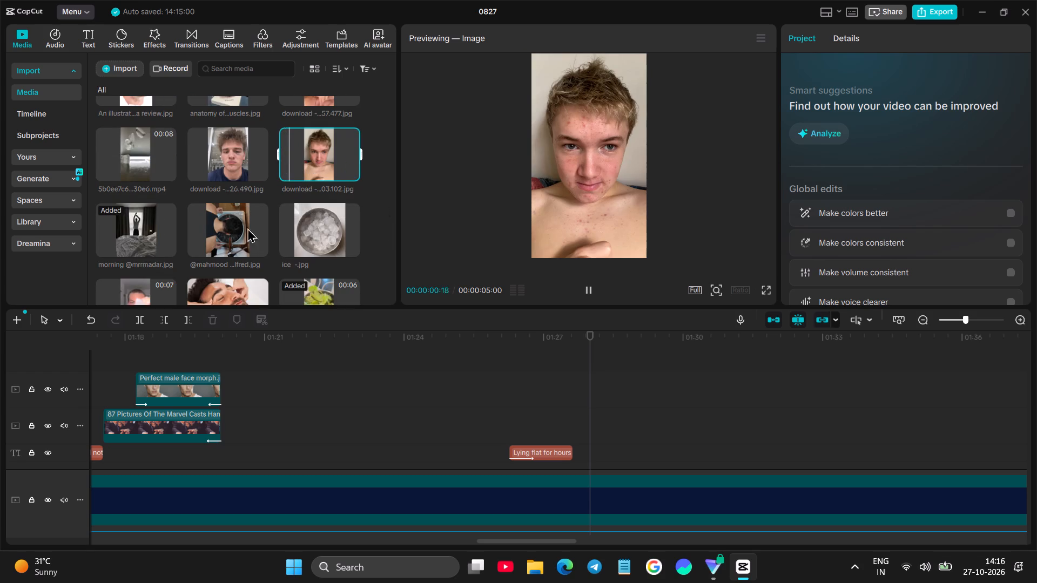
click(239, 164)
scroll(279, 148, up, 2)
click(332, 196)
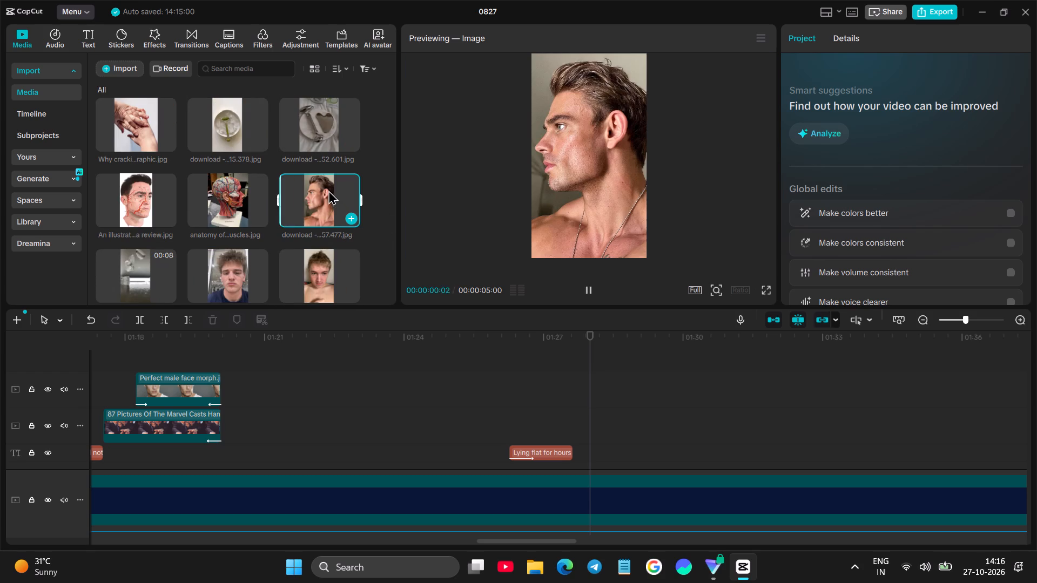
click(147, 187)
click(130, 125)
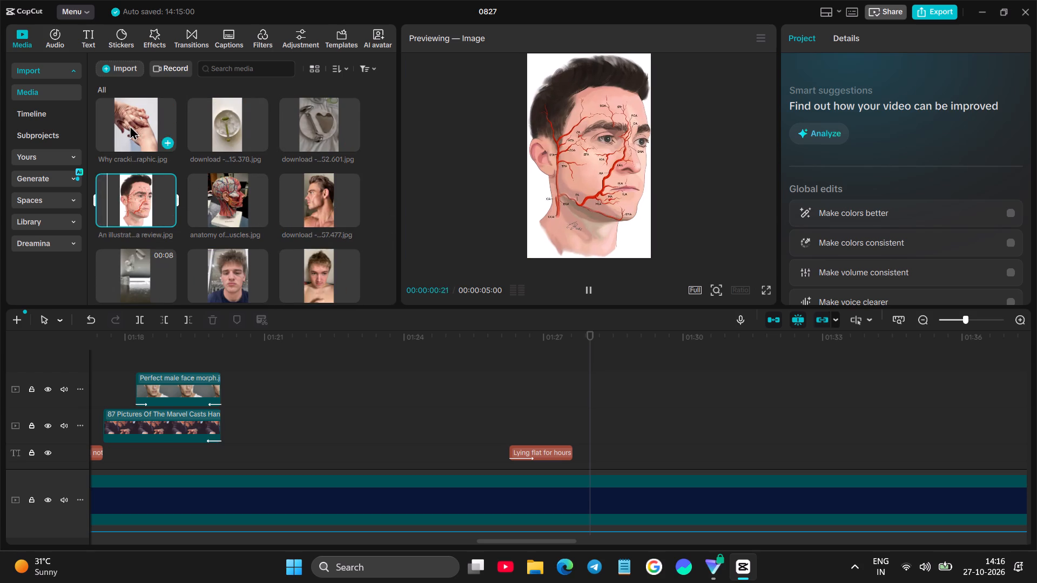
Preview the face sculpting, gua sha and debloating videos and the nearby portrait images as B-roll candidates.
scroll(243, 138, up, 3)
click(232, 231)
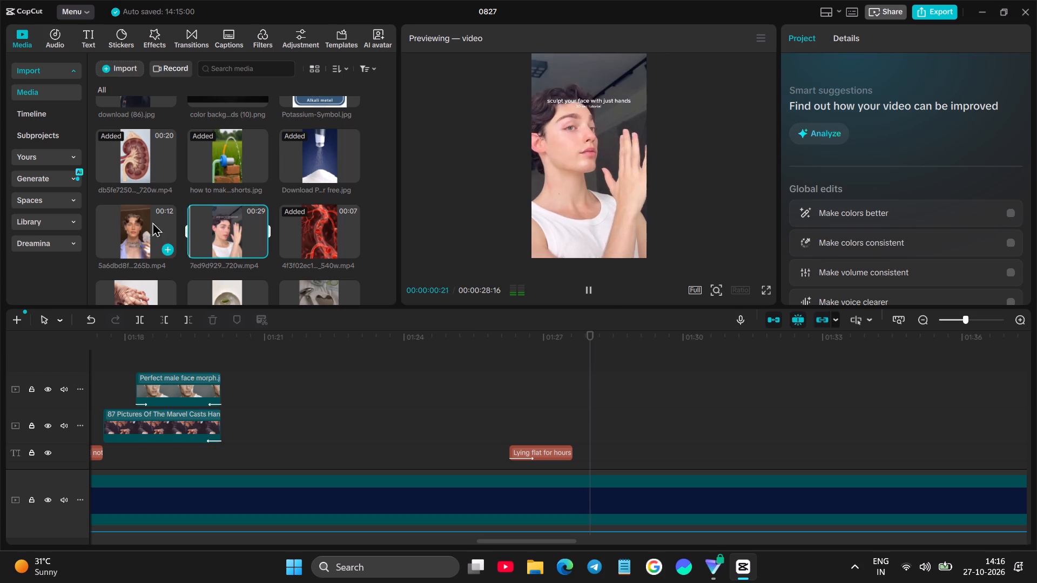
click(135, 219)
scroll(274, 209, up, 3)
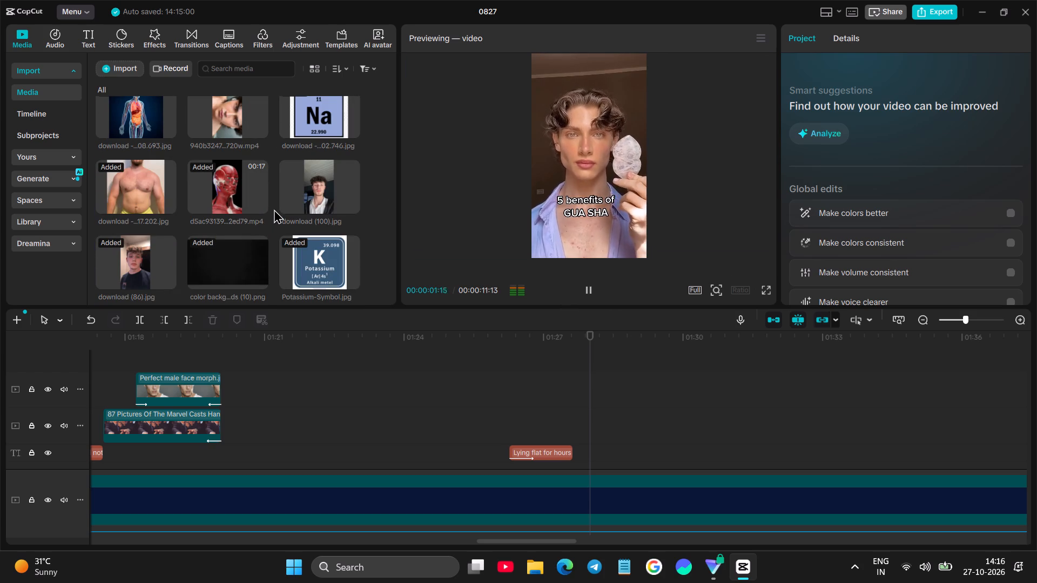
click(325, 181)
scroll(307, 174, up, 3)
click(214, 132)
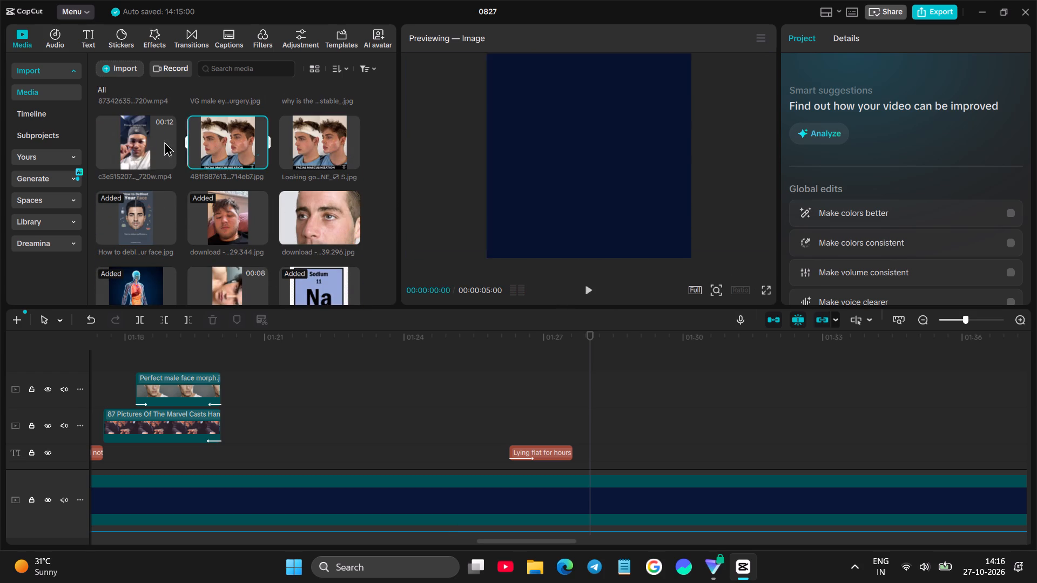
click(120, 146)
scroll(226, 219, up, 4)
scroll(276, 167, up, 3)
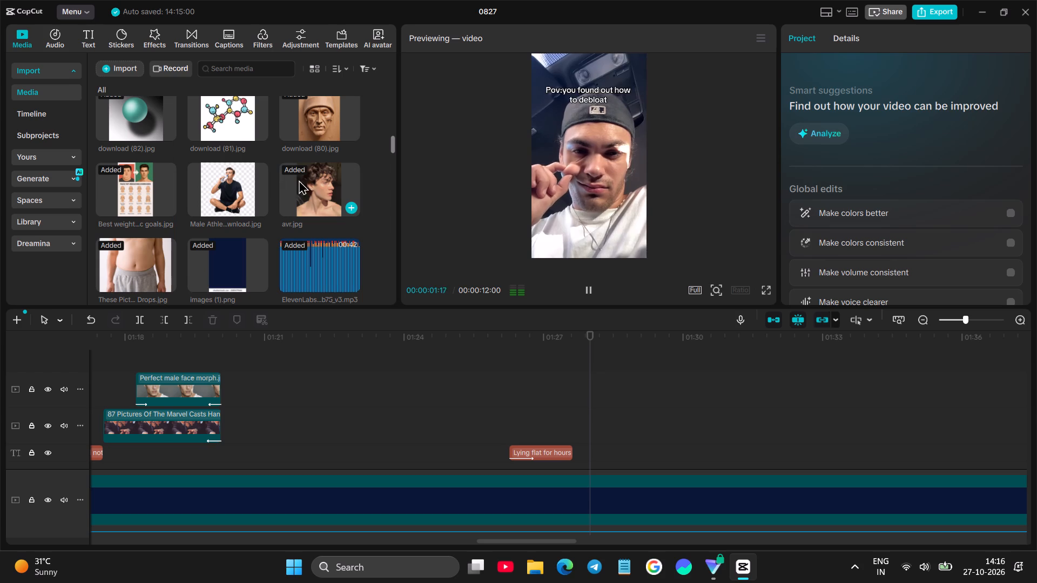
Check the avr.jpg portrait and look through the remaining imported media for a suitable face clip.
click(315, 188)
scroll(317, 185, up, 6)
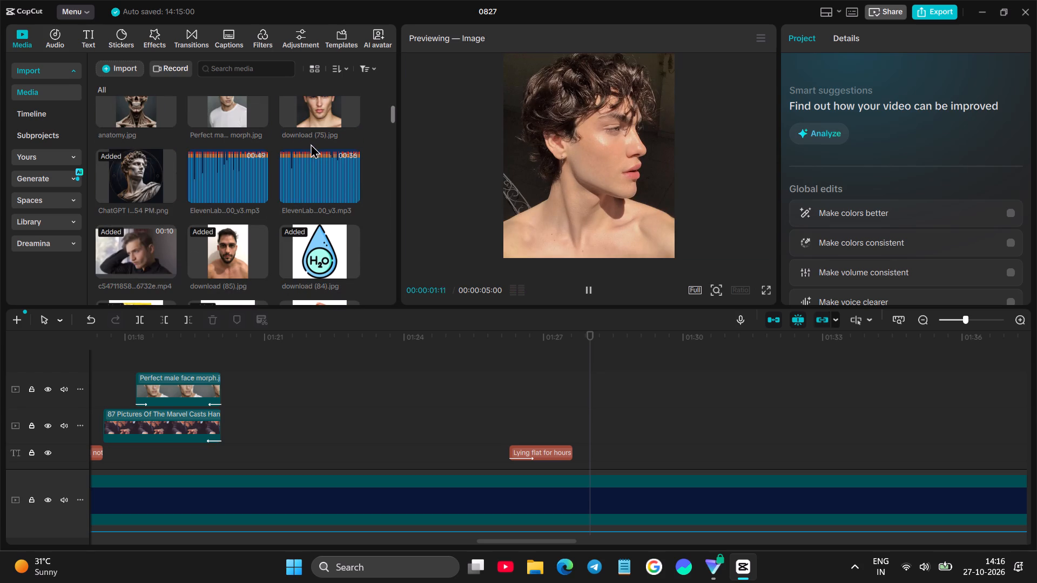
scroll(311, 143, up, 8)
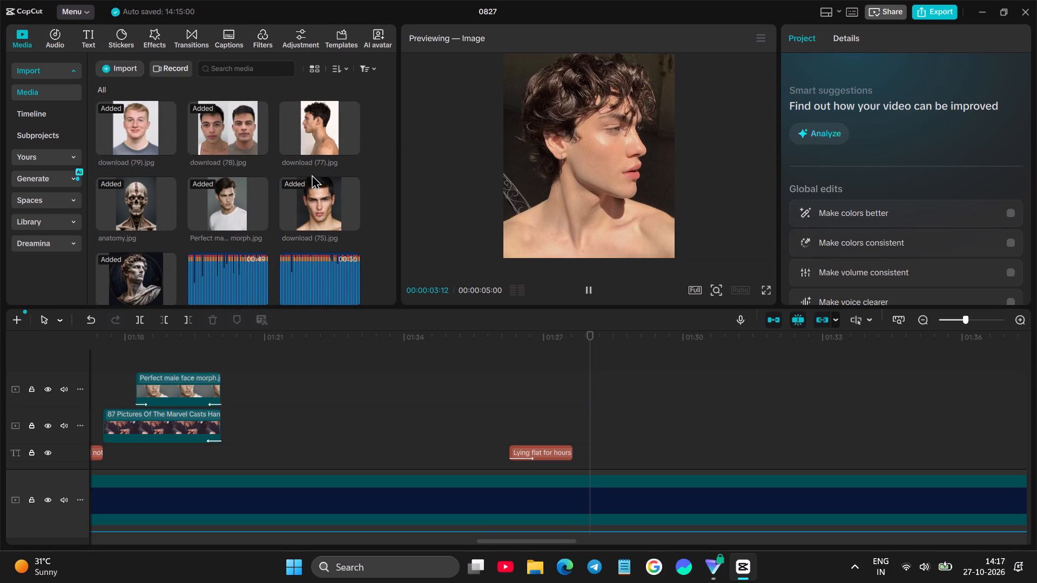
scroll(308, 174, down, 15)
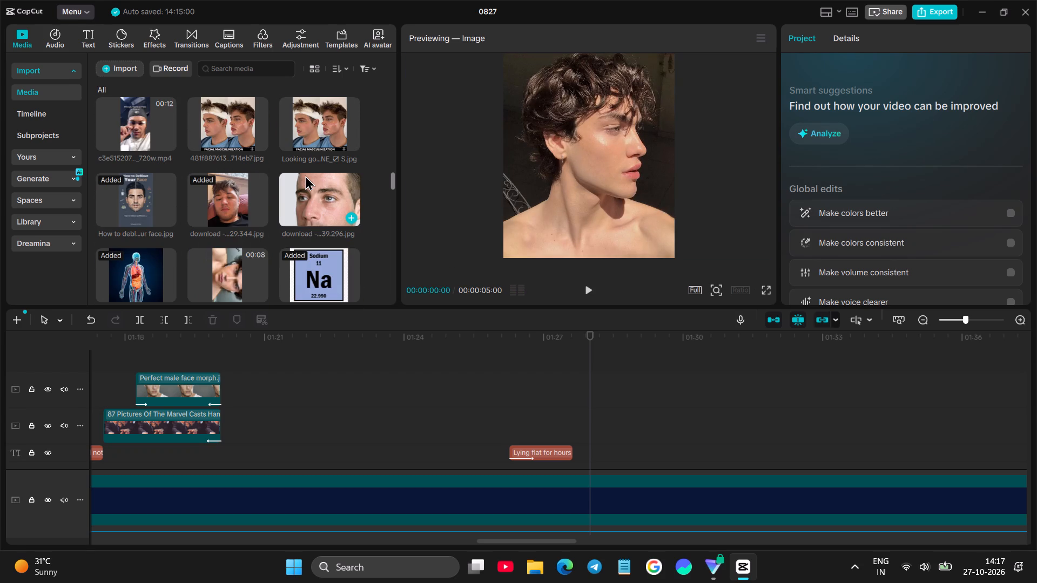
scroll(305, 175, down, 1)
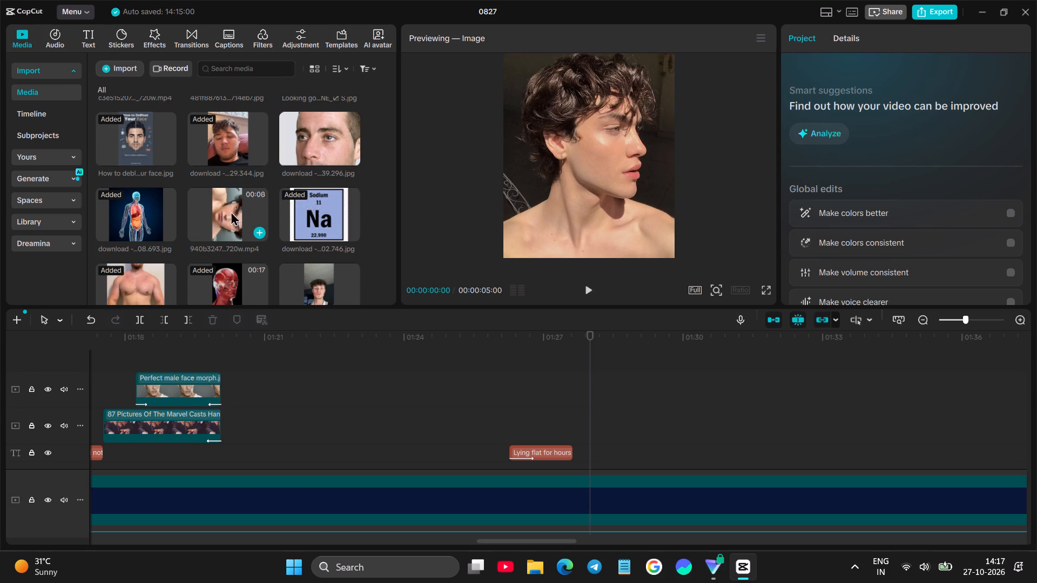
Place the 8-second 940b3247 face video on the overlay track directly after the "Lying flat for hours" text clip.
click(231, 211)
drag(226, 214, 475, 390)
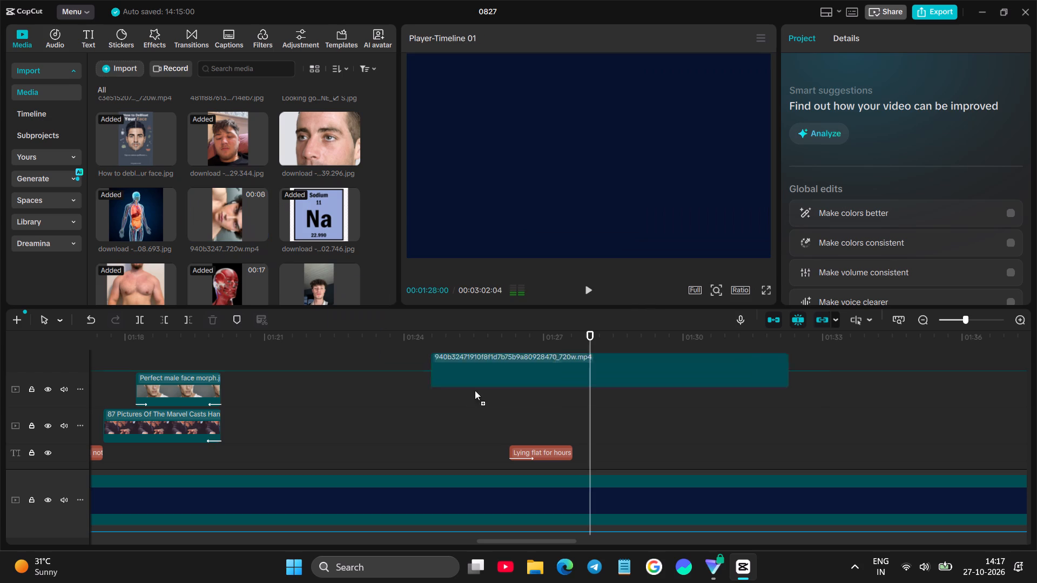
drag(475, 390, 571, 418)
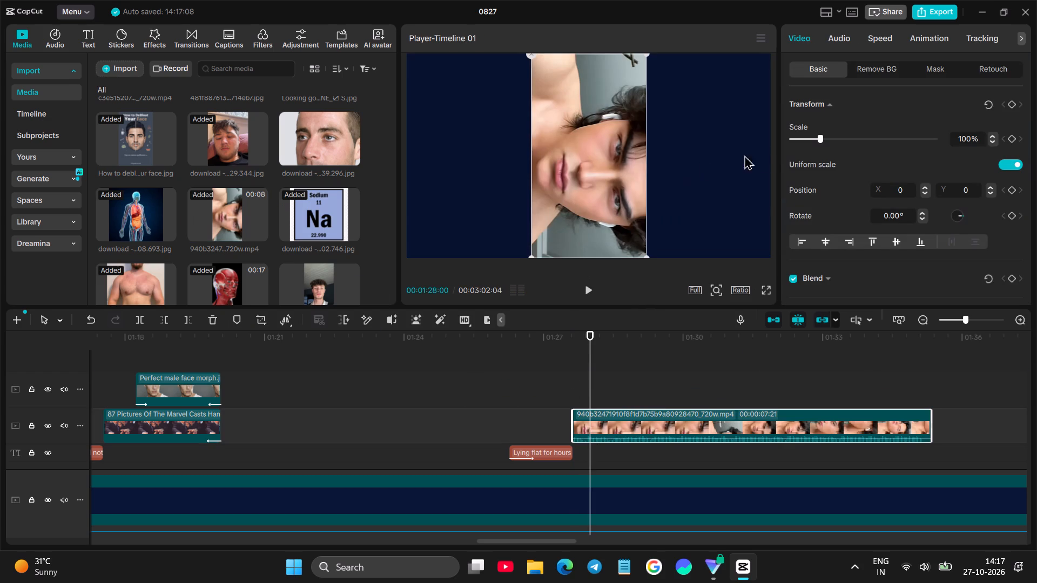
Rotate the face video to -90° so it stands upright and enlarge it to 139% scale.
drag(959, 215, 958, 221)
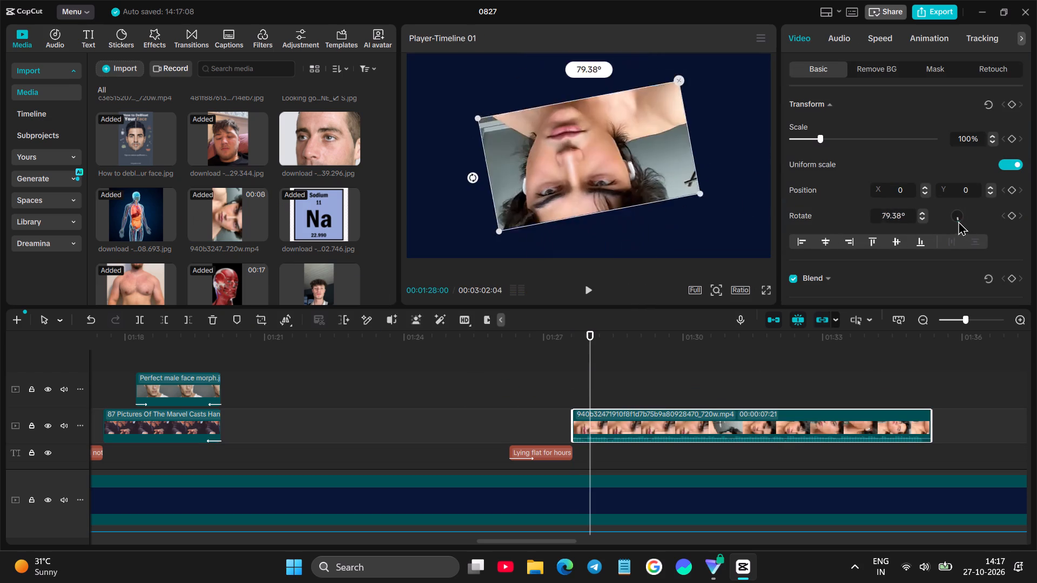
drag(958, 221, 957, 202)
click(705, 150)
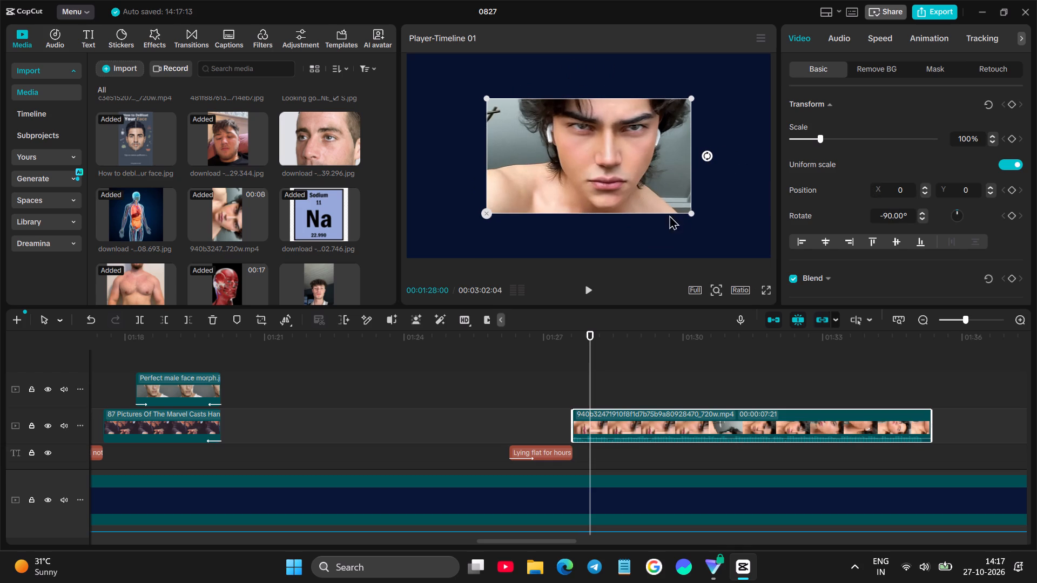
drag(690, 211, 742, 255)
Mute the audio of the 940b3247 face video on the timeline.
click(549, 378)
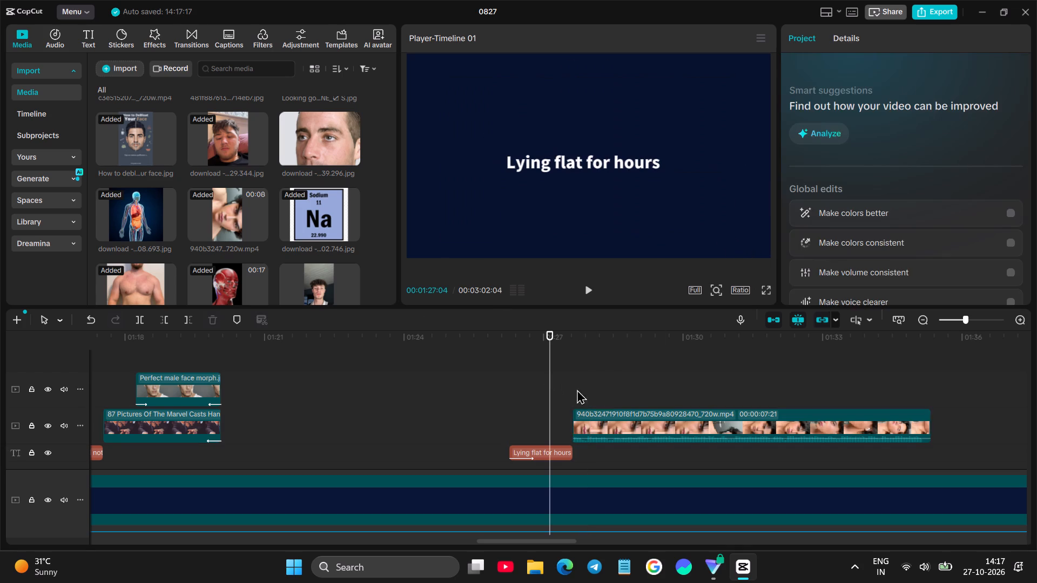
click(619, 431)
drag(622, 439, 630, 458)
Play the narration over the face video and trim off everything after 00:01:30:05.
click(592, 287)
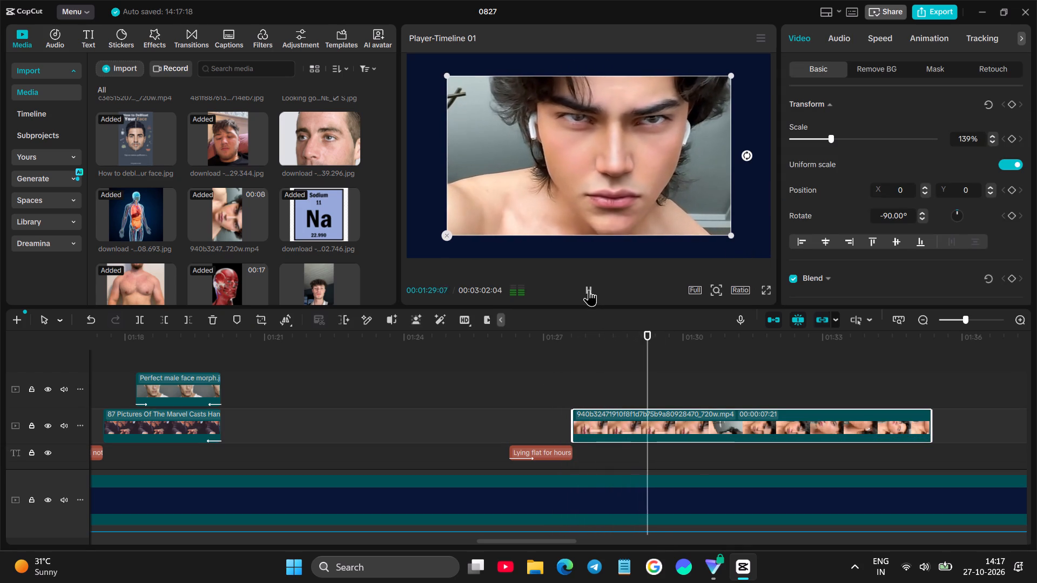
click(588, 289)
click(587, 291)
click(587, 291)
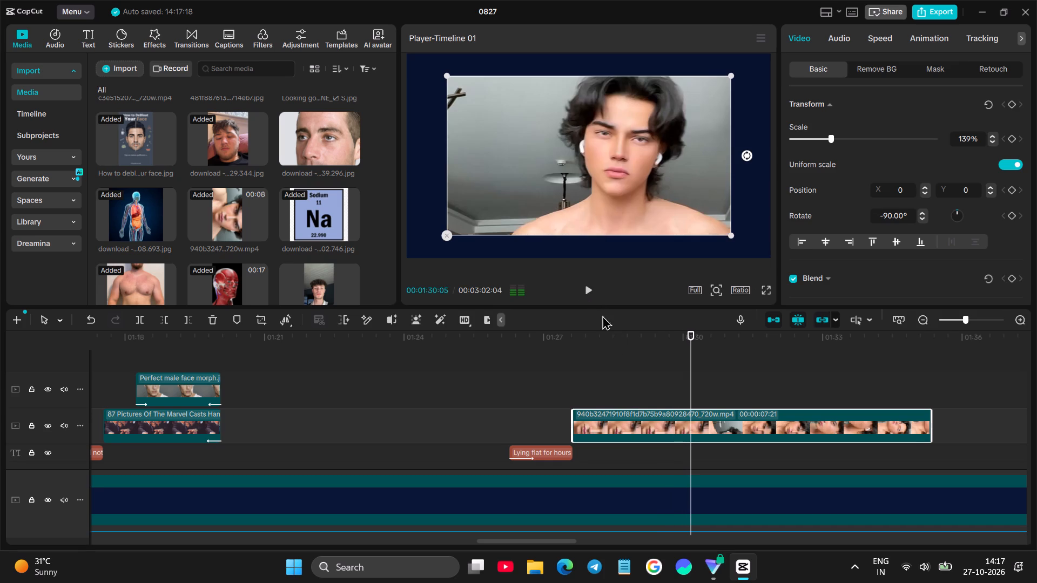
click(649, 421)
click(186, 323)
Play the trimmed face video from 00:01:26:29 against the narration and stop at 00:01:29:28 near its end.
click(542, 353)
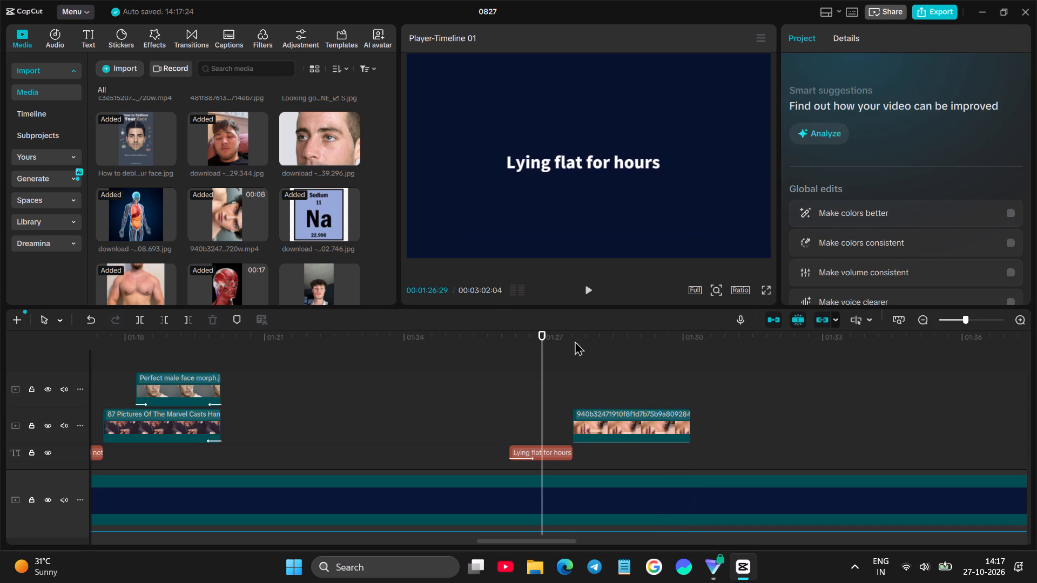
click(589, 291)
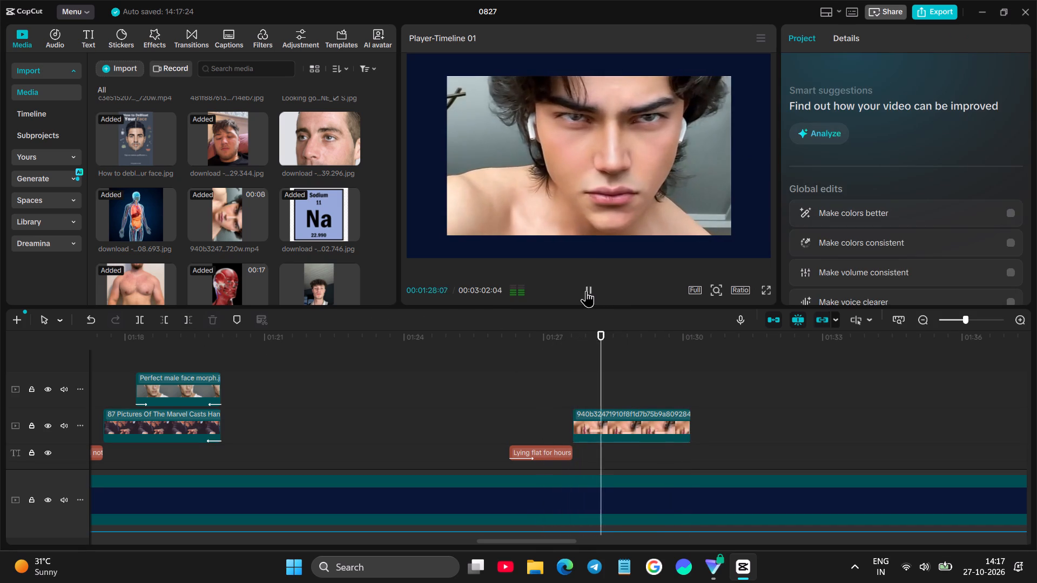
click(587, 290)
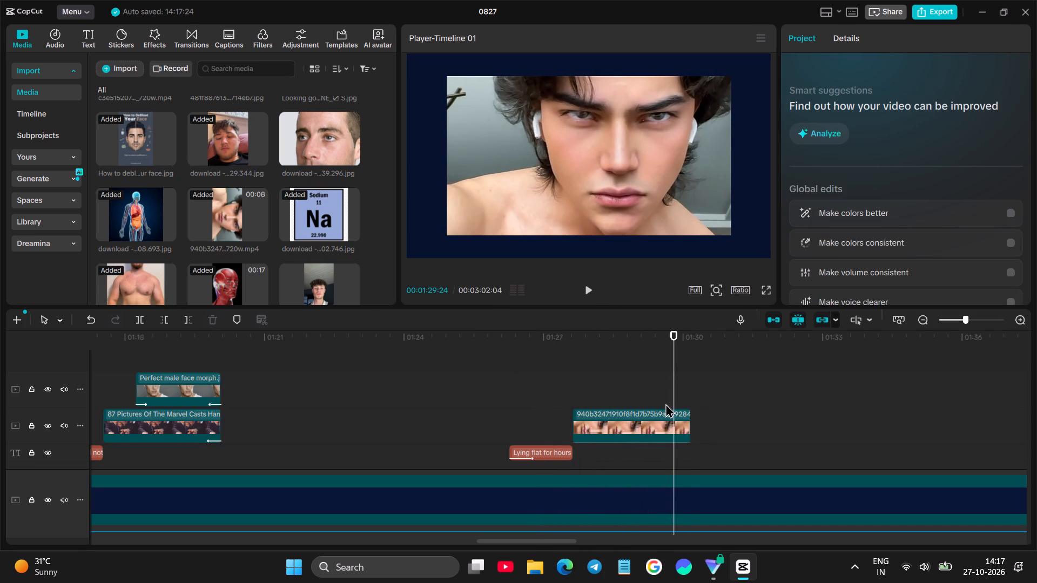
click(665, 403)
click(589, 295)
click(589, 291)
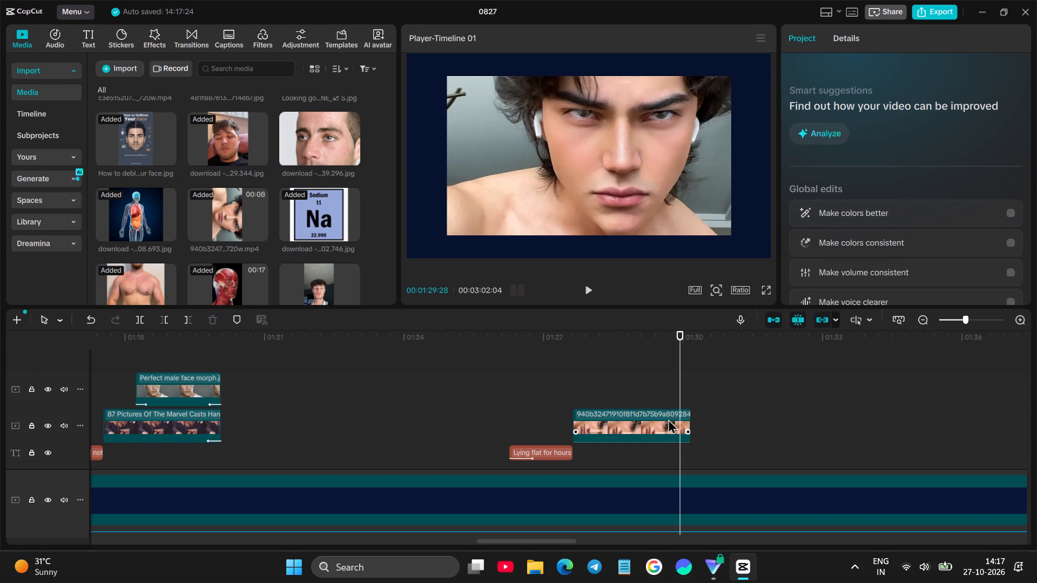
Trim off the part of the 940b3247 face video after 00:01:29:28.
click(669, 419)
click(193, 323)
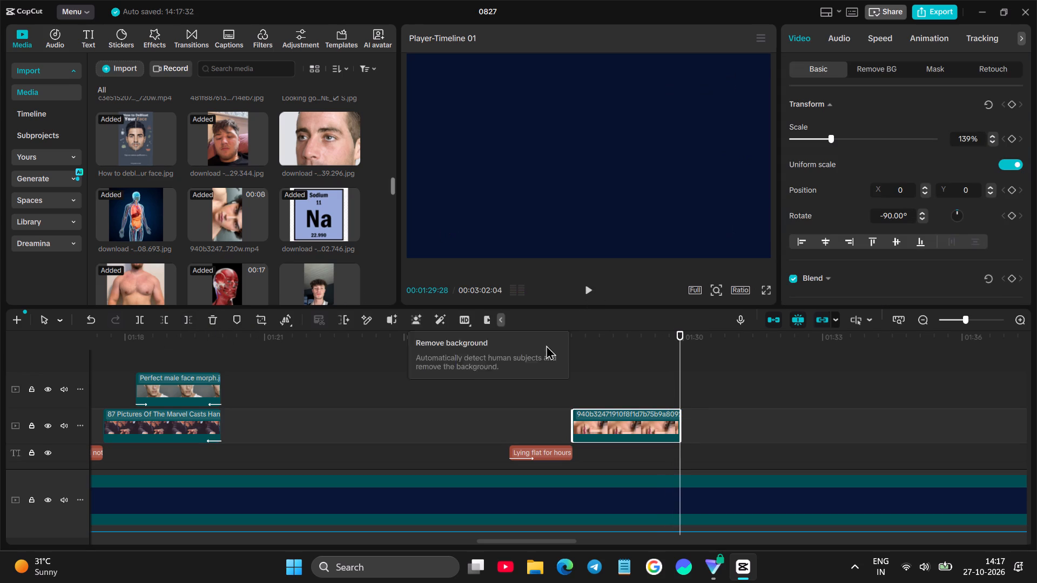
Listen to the narration past the face video and preview the ice and face clips in the media pool for matching B-roll.
click(590, 291)
click(589, 291)
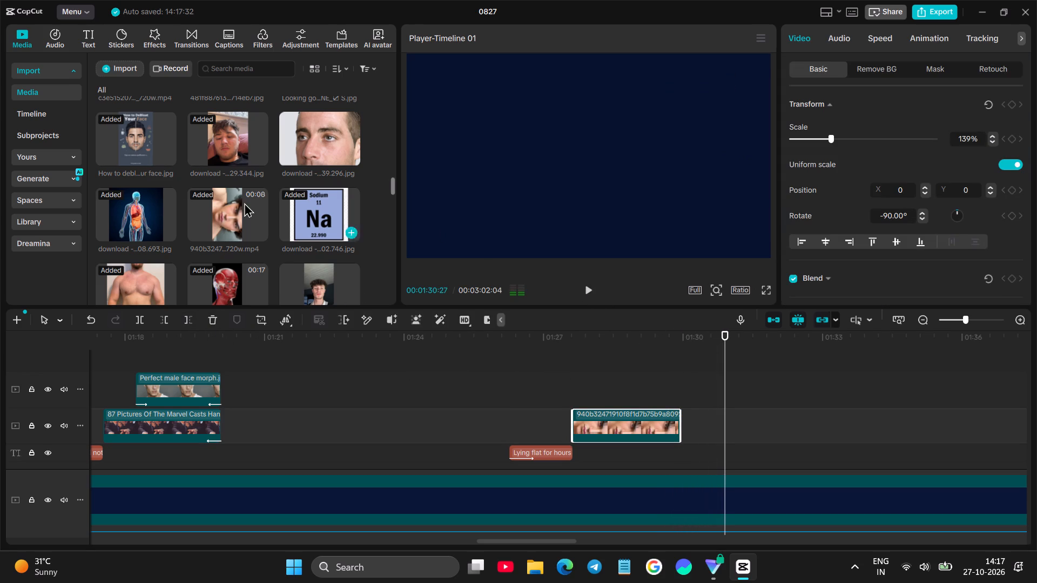
scroll(176, 180, down, 9)
click(144, 185)
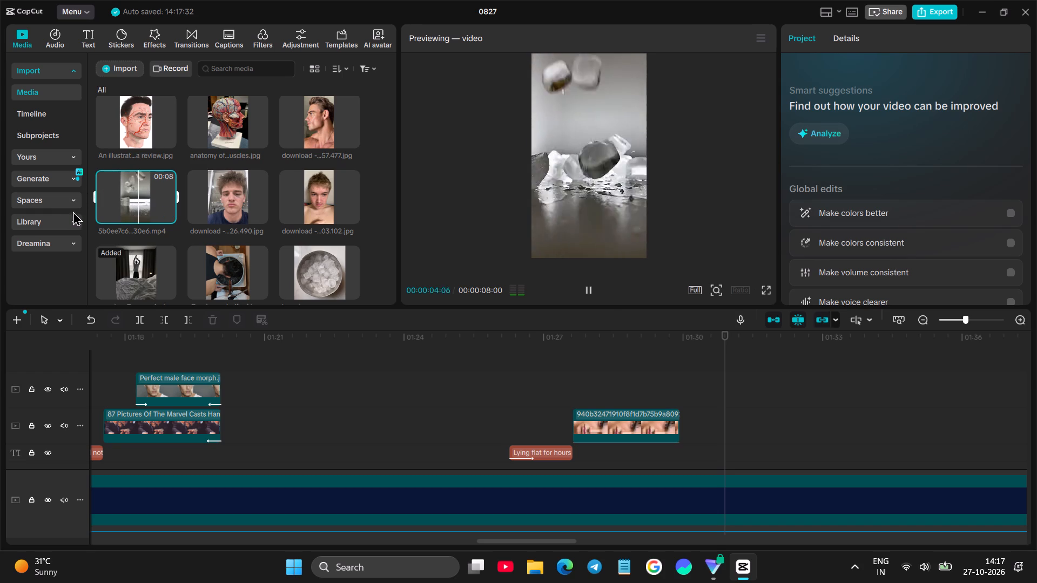
scroll(87, 226, down, 2)
click(234, 261)
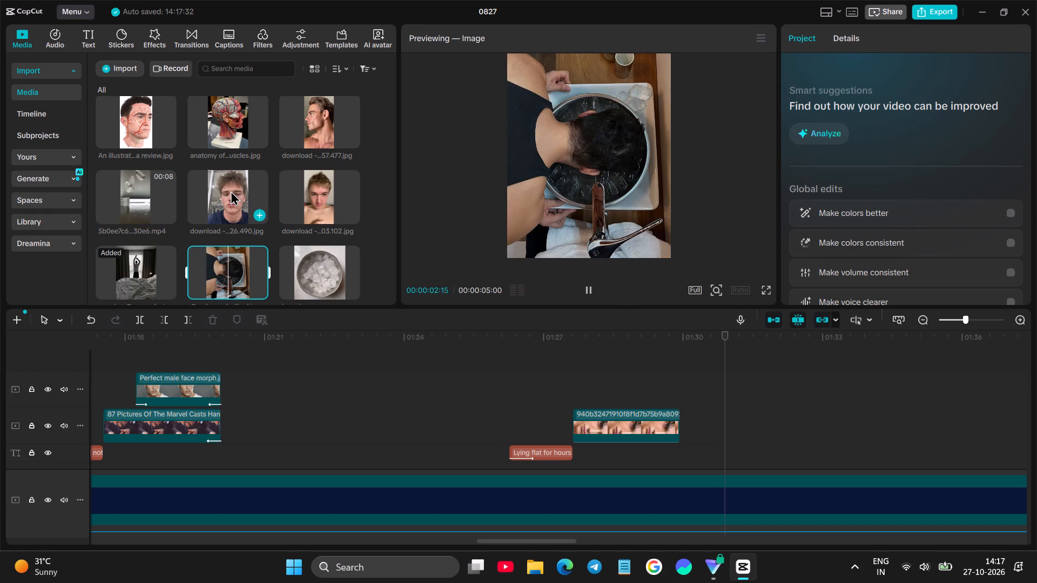
click(231, 191)
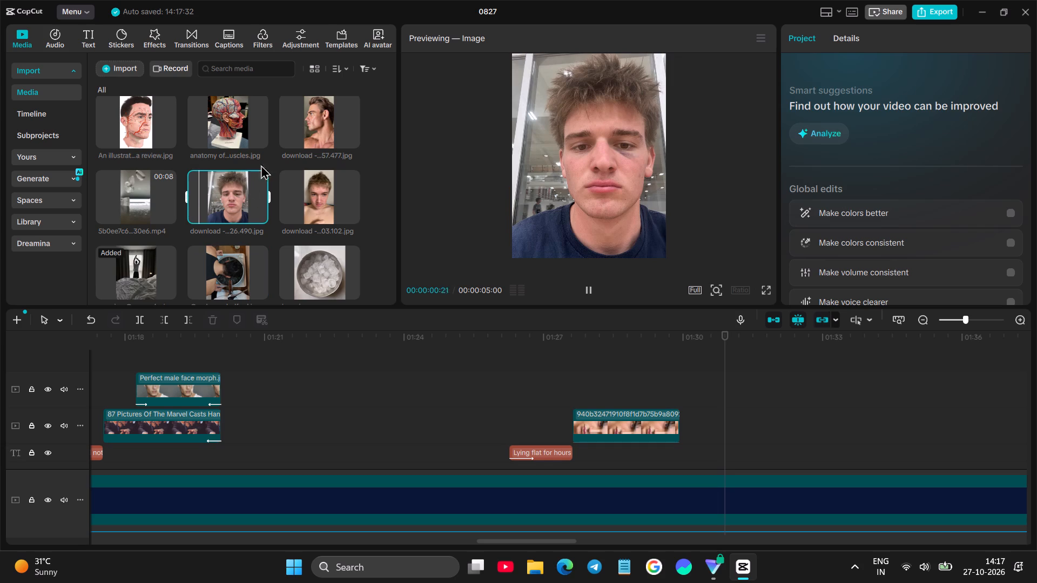
click(341, 263)
scroll(218, 207, down, 5)
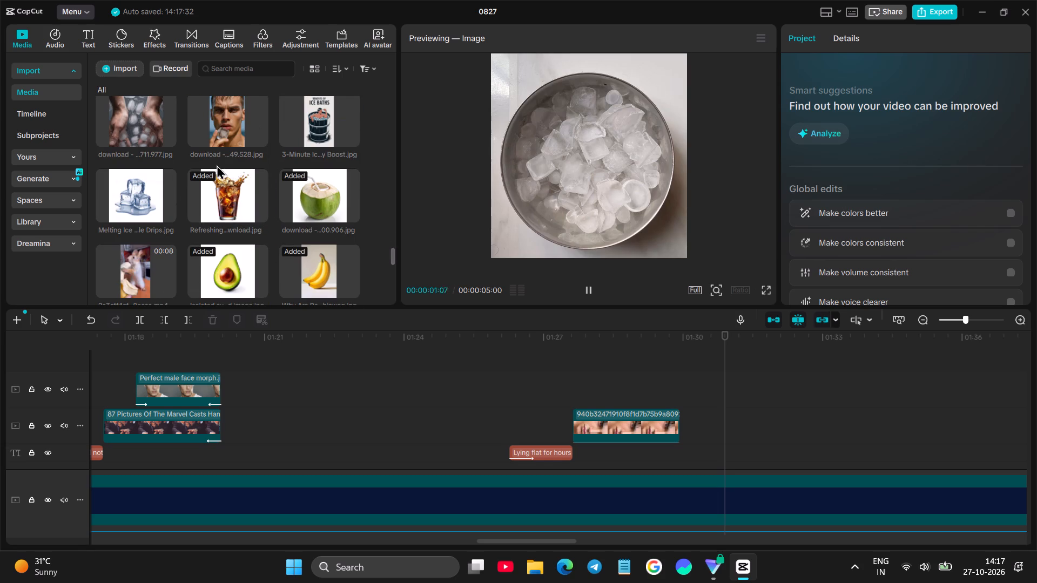
click(148, 124)
click(217, 122)
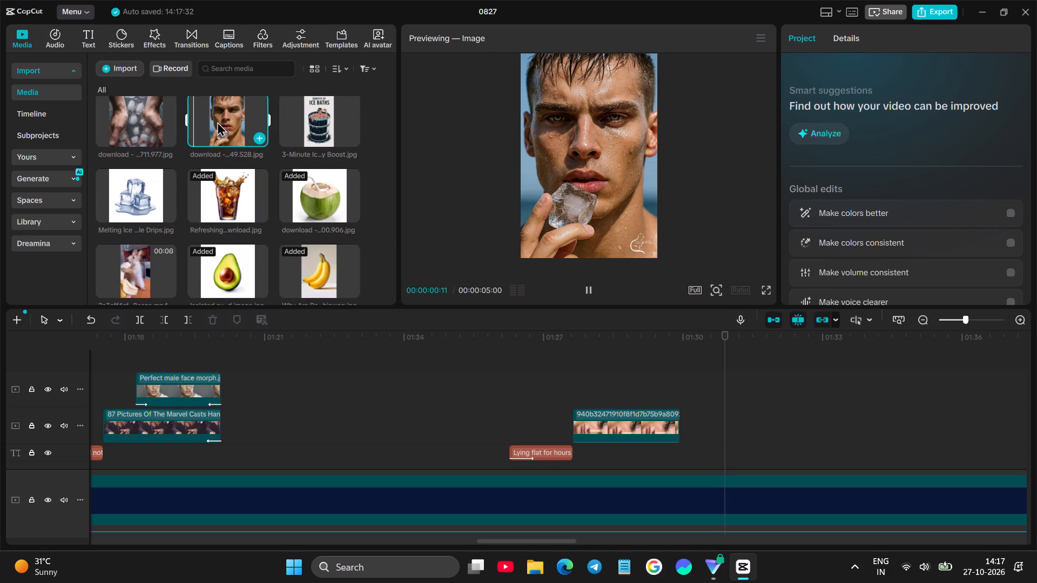
click(127, 119)
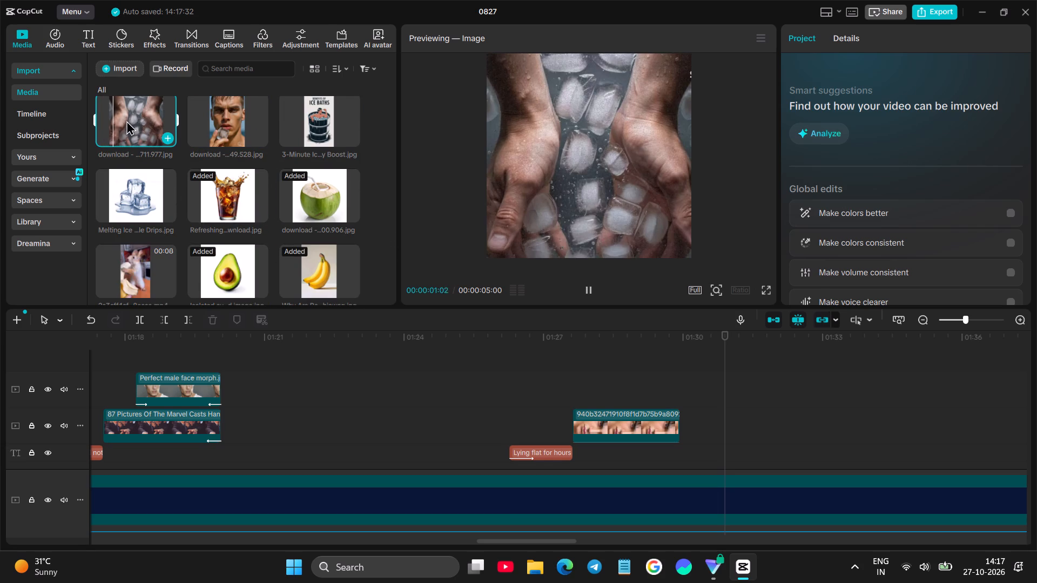
scroll(205, 146, up, 4)
click(140, 130)
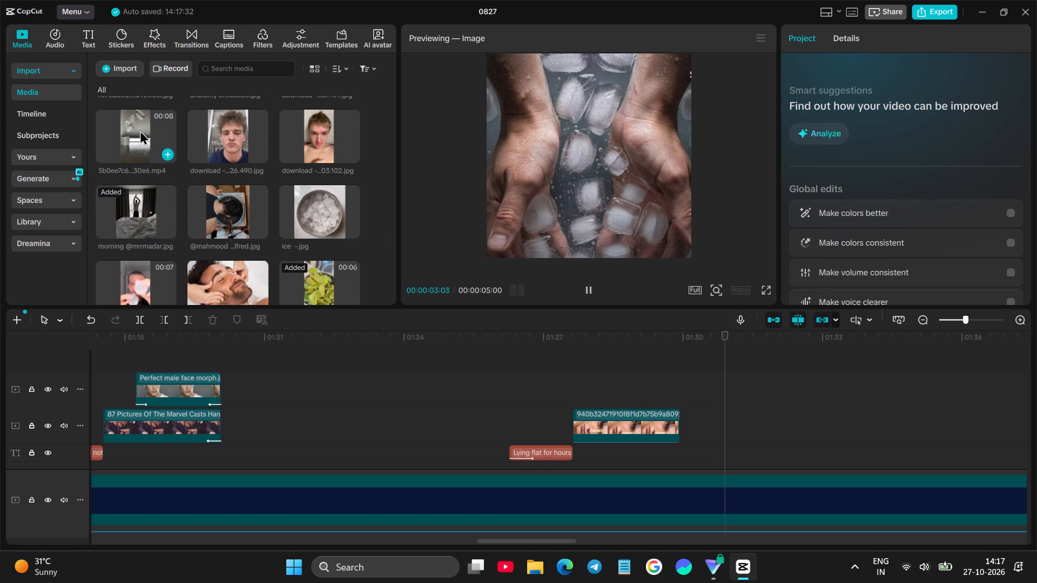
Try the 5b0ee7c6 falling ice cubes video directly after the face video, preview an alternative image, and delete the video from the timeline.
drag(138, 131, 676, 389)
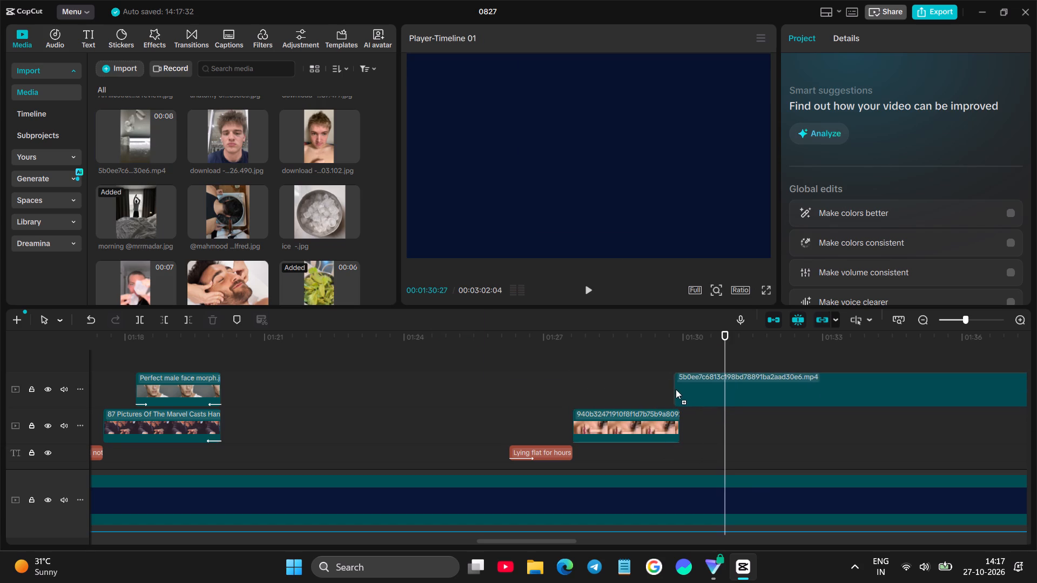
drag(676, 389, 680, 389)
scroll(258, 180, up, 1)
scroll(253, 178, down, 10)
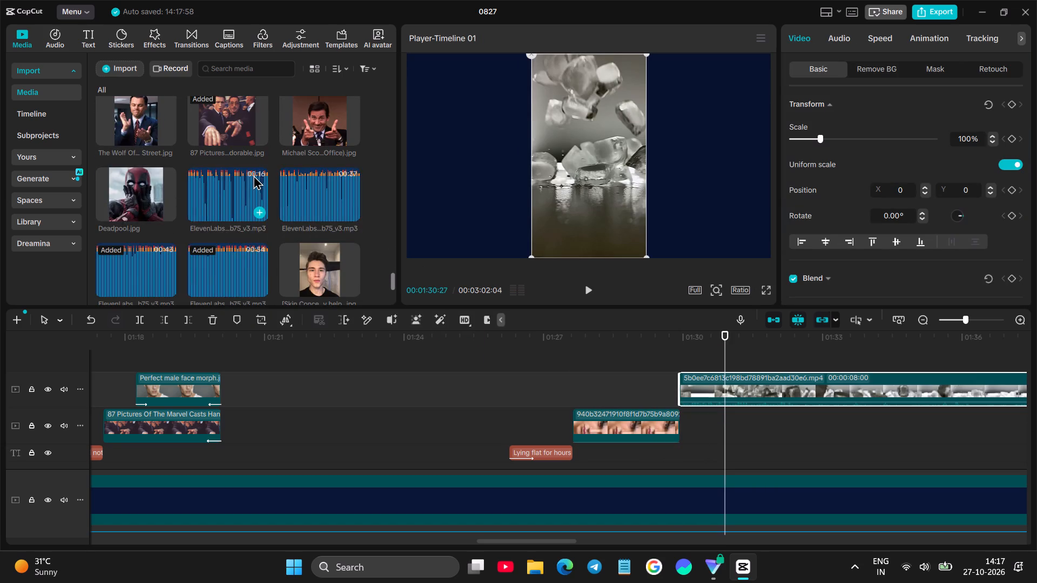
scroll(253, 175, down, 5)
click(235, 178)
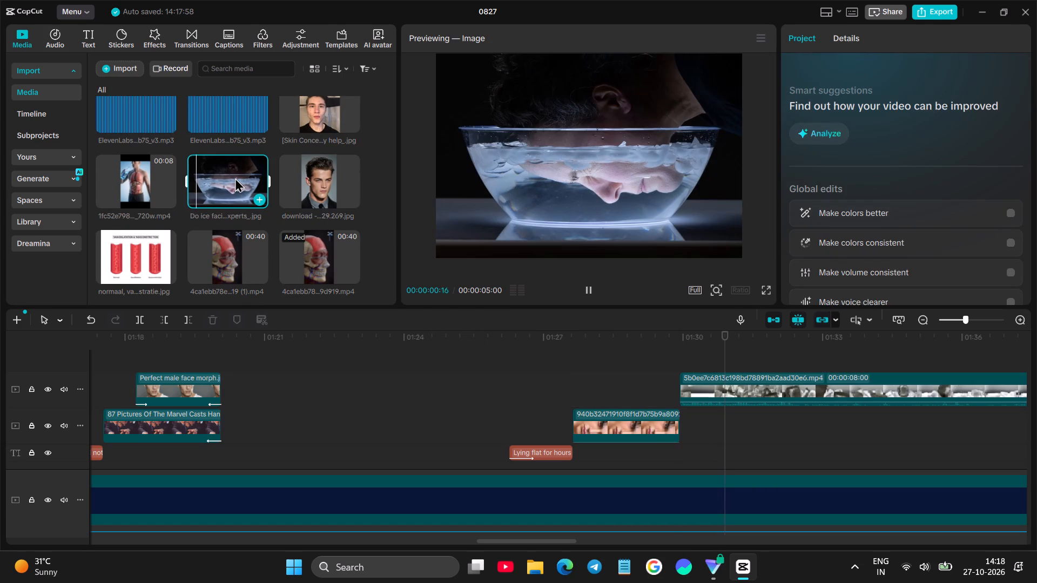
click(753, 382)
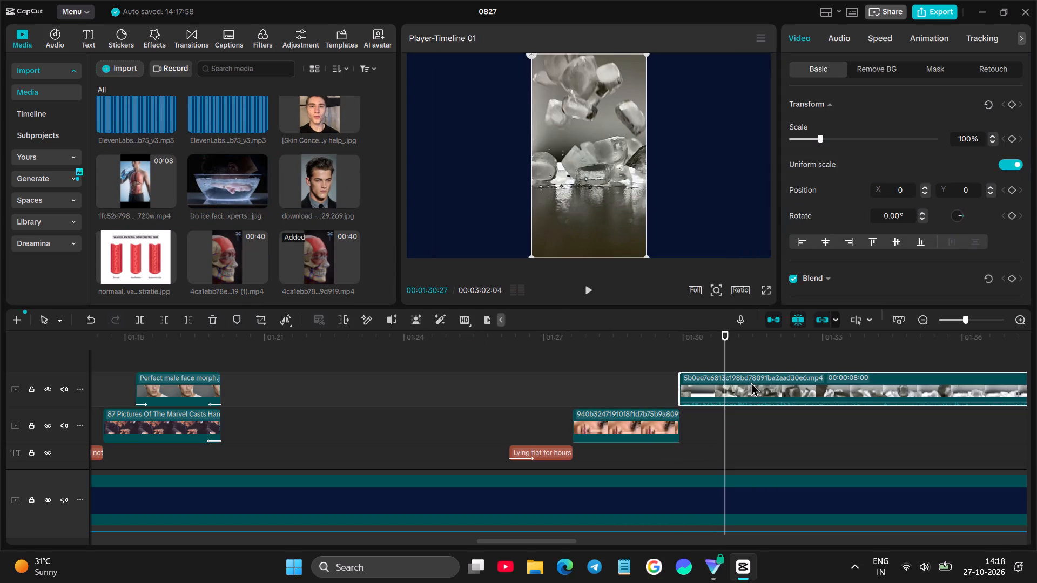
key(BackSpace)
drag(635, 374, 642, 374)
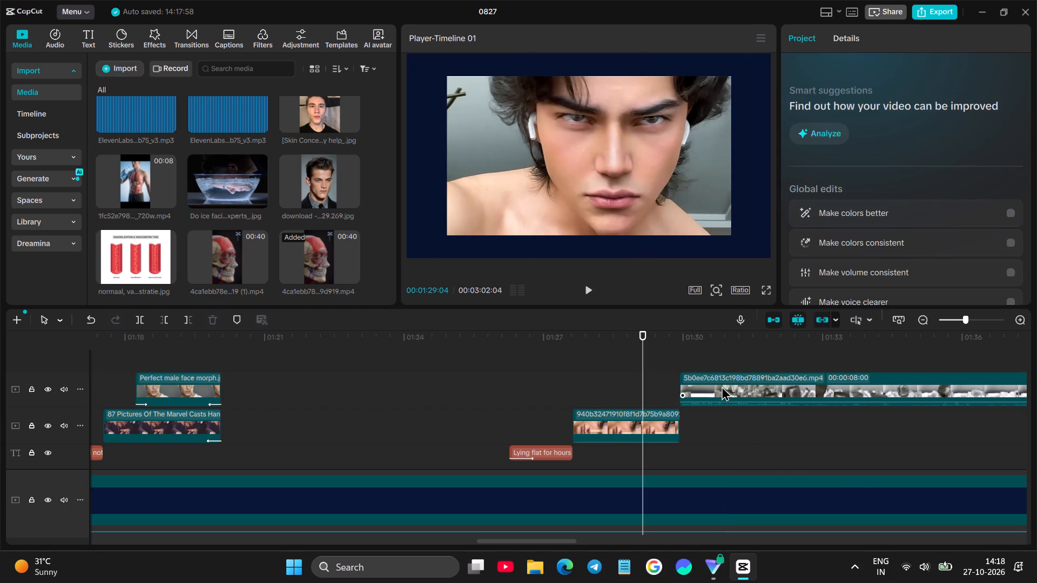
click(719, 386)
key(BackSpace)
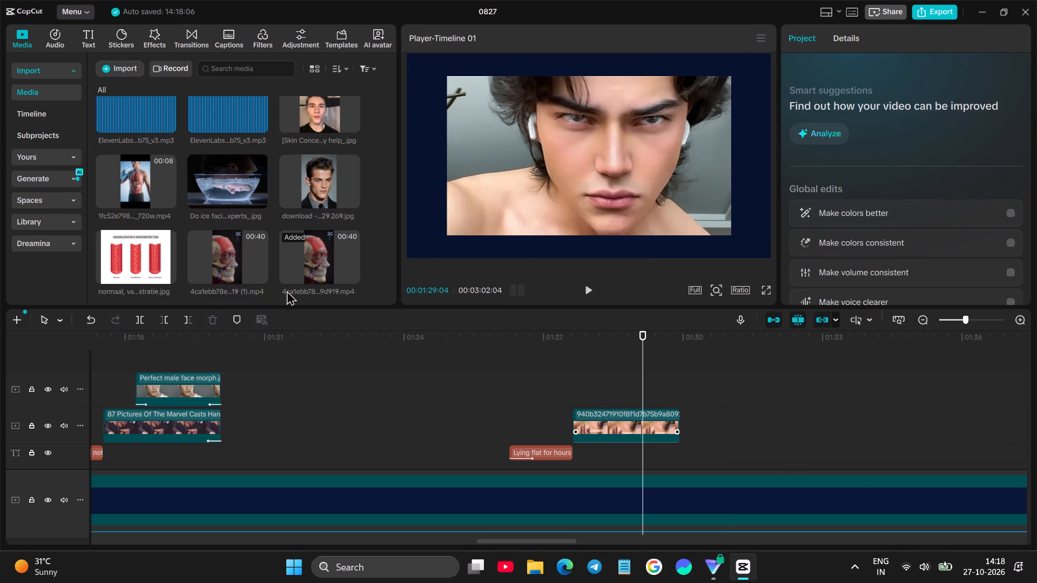
Place the image "Do ice facials actually work_ We asked experts_.jpg" on the upper video track, starting where the face video ends.
click(131, 176)
drag(227, 181, 287, 224)
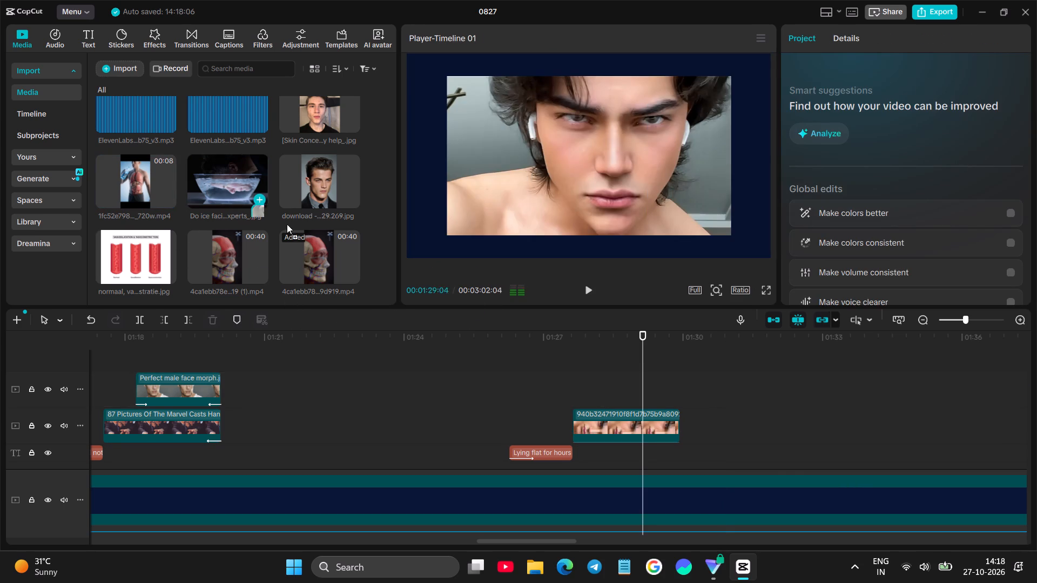
drag(287, 224, 681, 402)
Play into the ice facial image and shrink it to 82% scale.
click(648, 372)
click(587, 284)
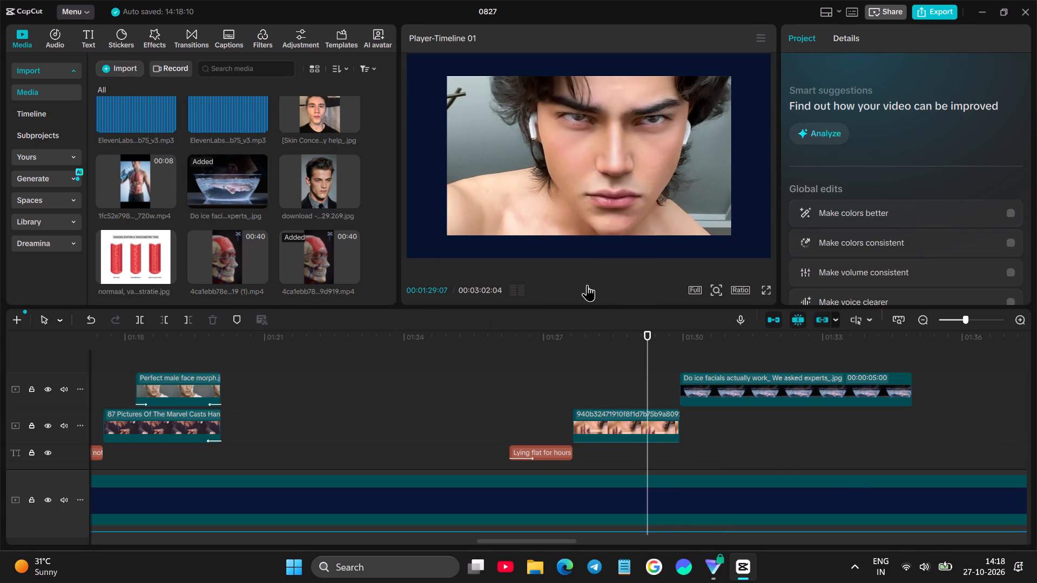
click(588, 286)
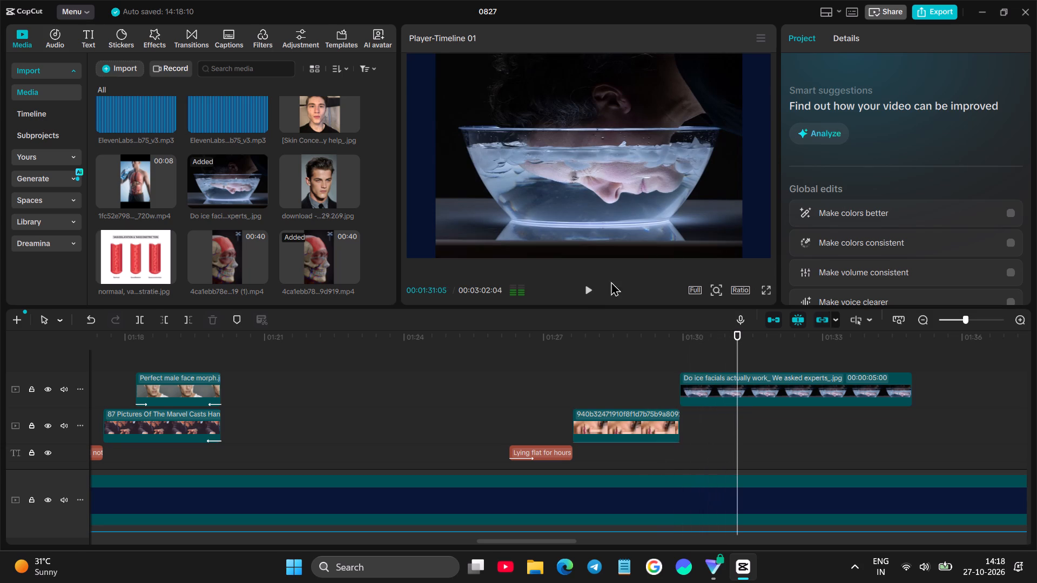
click(668, 236)
drag(740, 56, 708, 94)
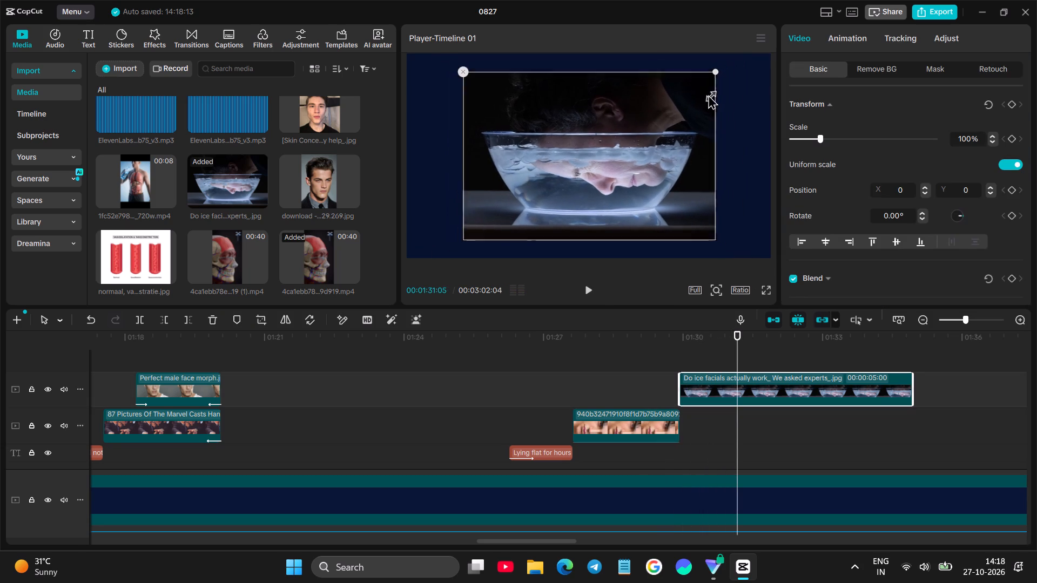
drag(708, 94, 708, 95)
Play the narration over the ice facial image and trim off everything after 00:01:31:14.
click(651, 351)
click(591, 293)
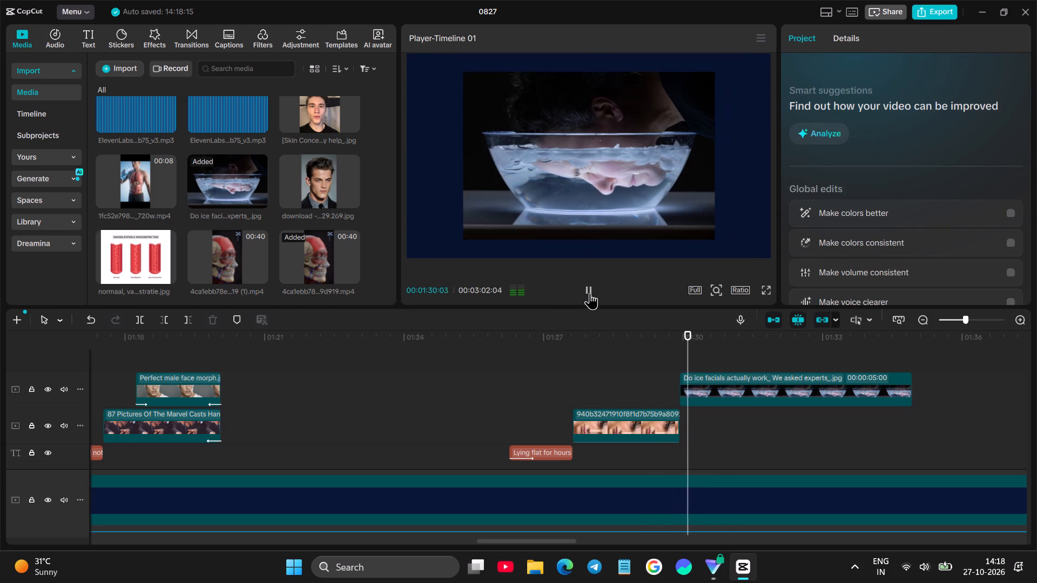
click(585, 287)
click(730, 383)
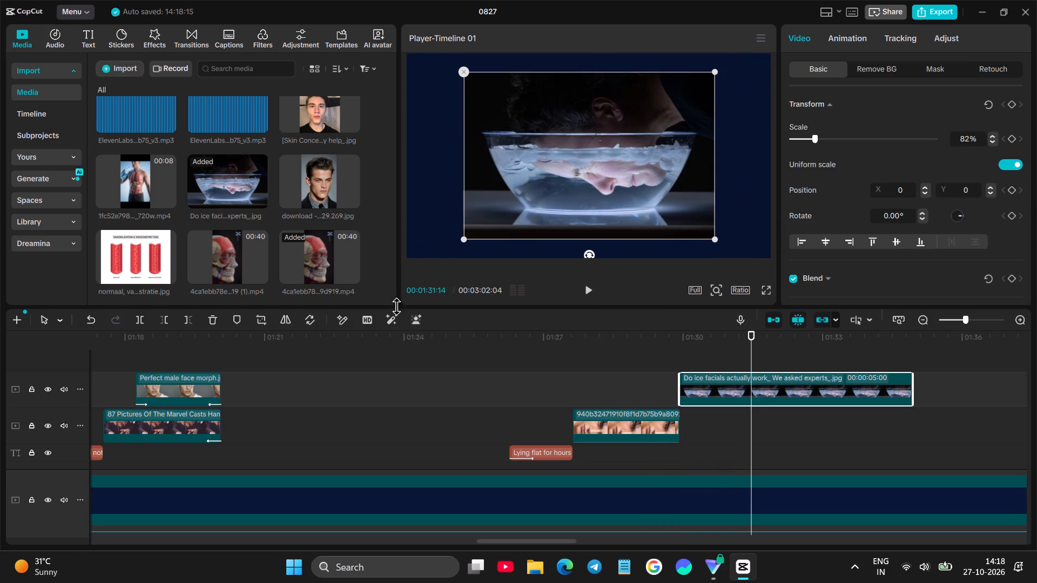
click(184, 323)
Place the bowl of ice image "ice -.jpg" on a new track above, starting at 00:01:31:14 where the ice facial image ends.
scroll(249, 207, down, 4)
scroll(247, 203, up, 5)
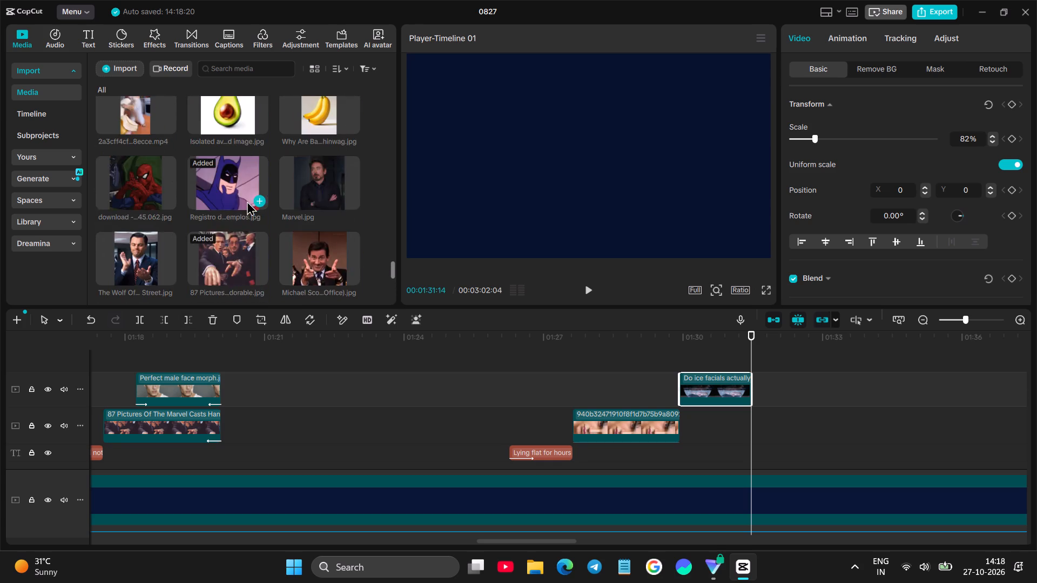
scroll(246, 199, up, 5)
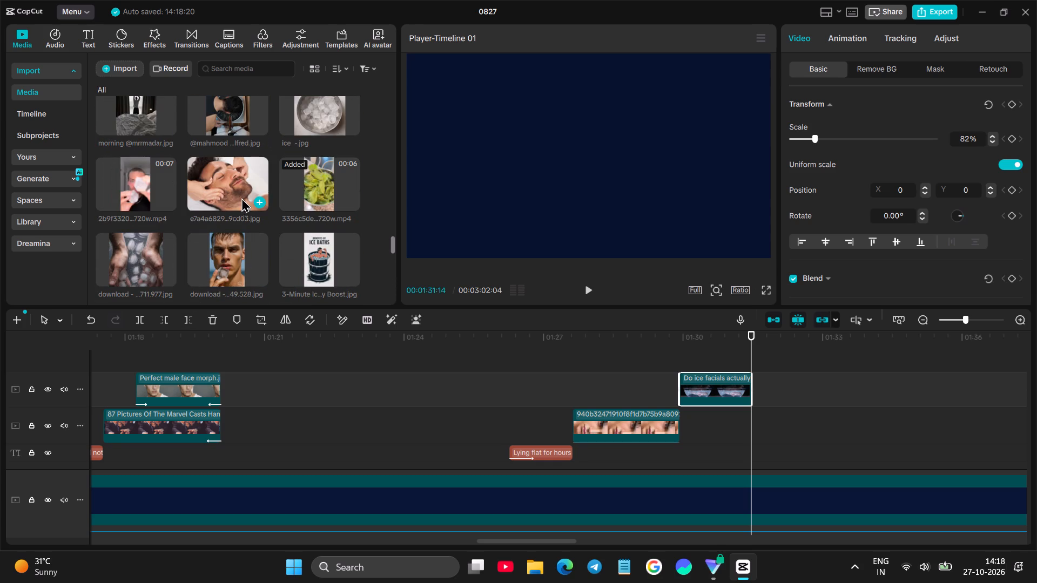
click(304, 115)
drag(304, 114, 739, 365)
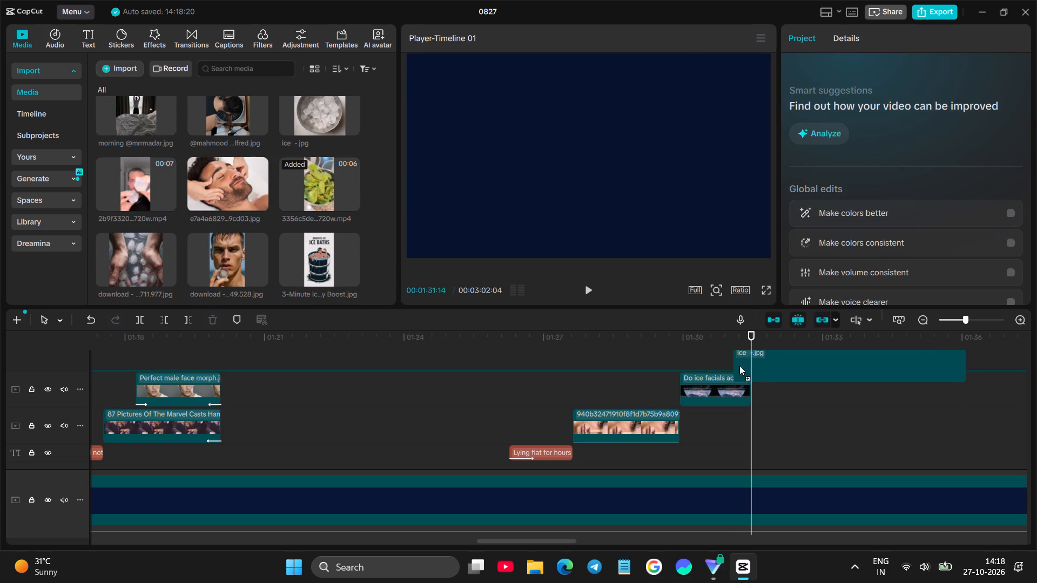
drag(739, 365, 751, 365)
Play the narration across the ice facial and ice bowl images up to 00:01:34:13, and examine the head-in-basin image in the media pool.
click(610, 349)
click(583, 285)
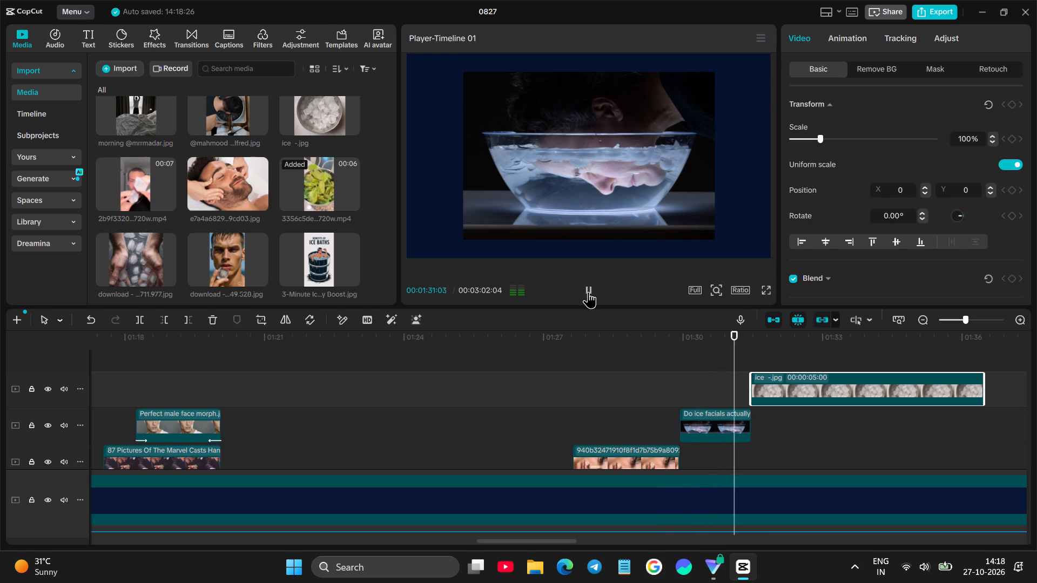
click(588, 291)
click(722, 356)
click(582, 294)
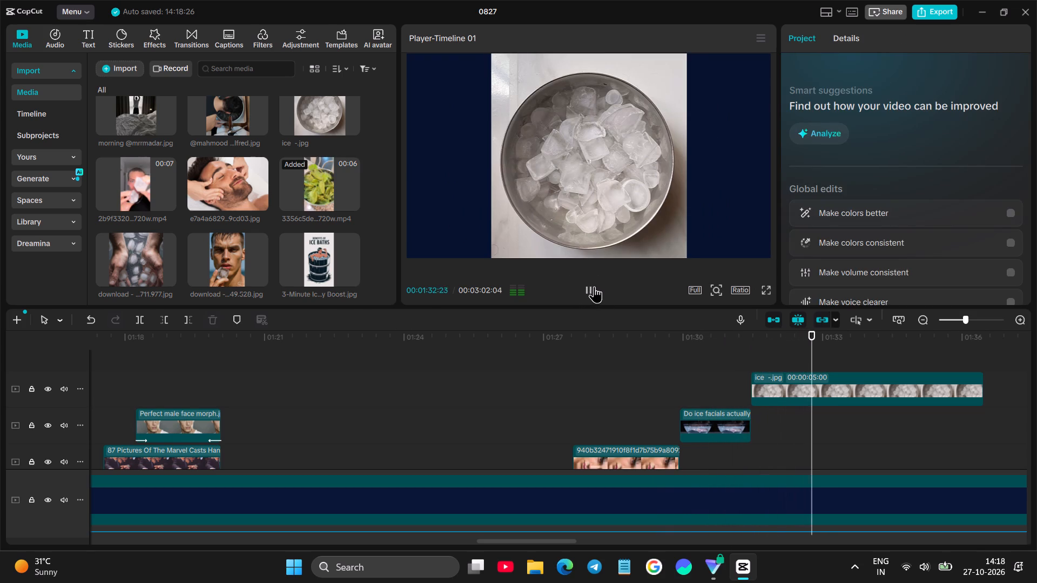
click(592, 288)
key(space)
click(748, 345)
key(space)
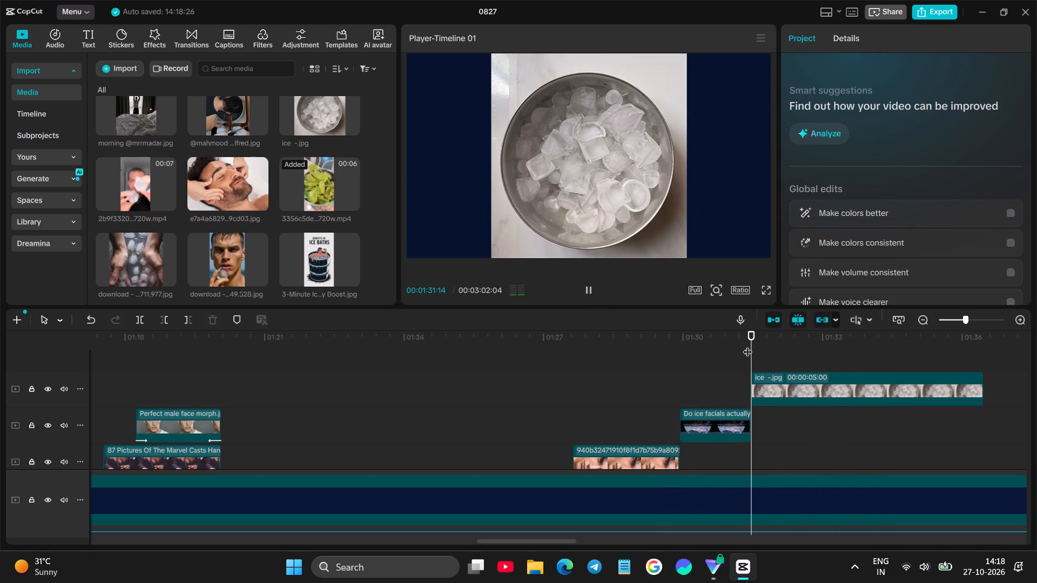
key(space)
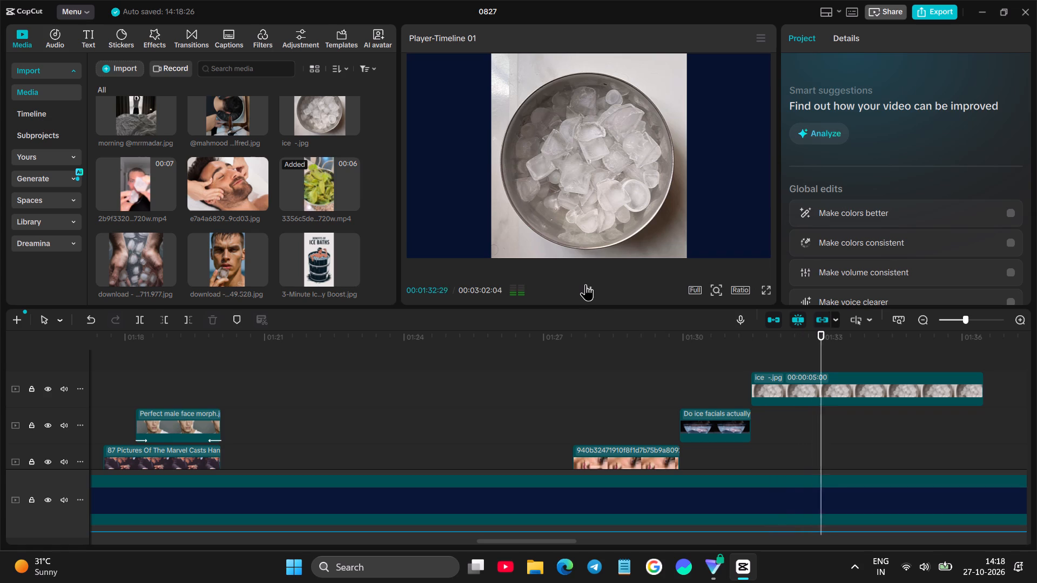
key(space)
click(585, 284)
key(space)
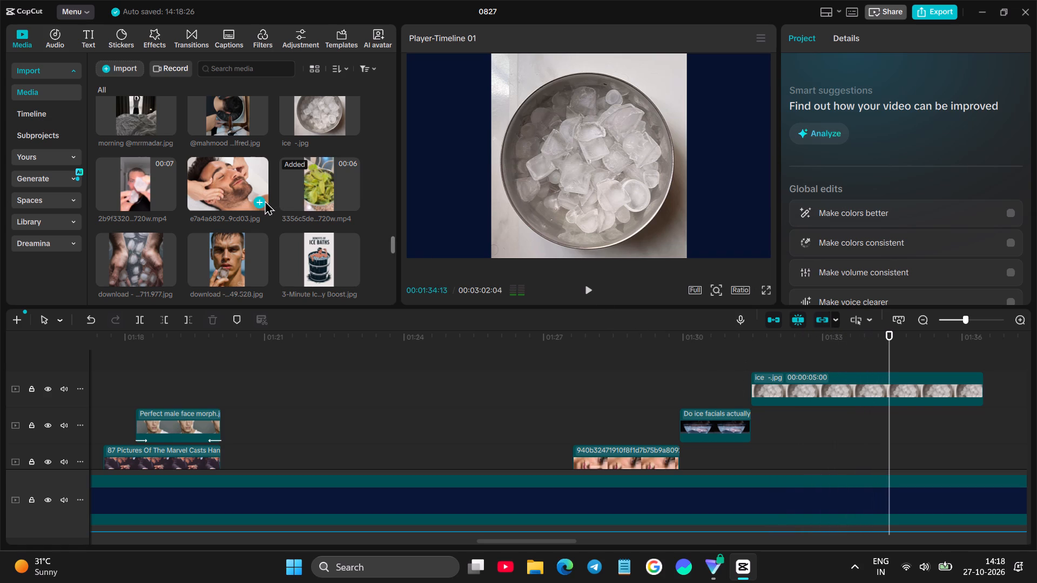
scroll(265, 200, up, 4)
scroll(266, 200, down, 3)
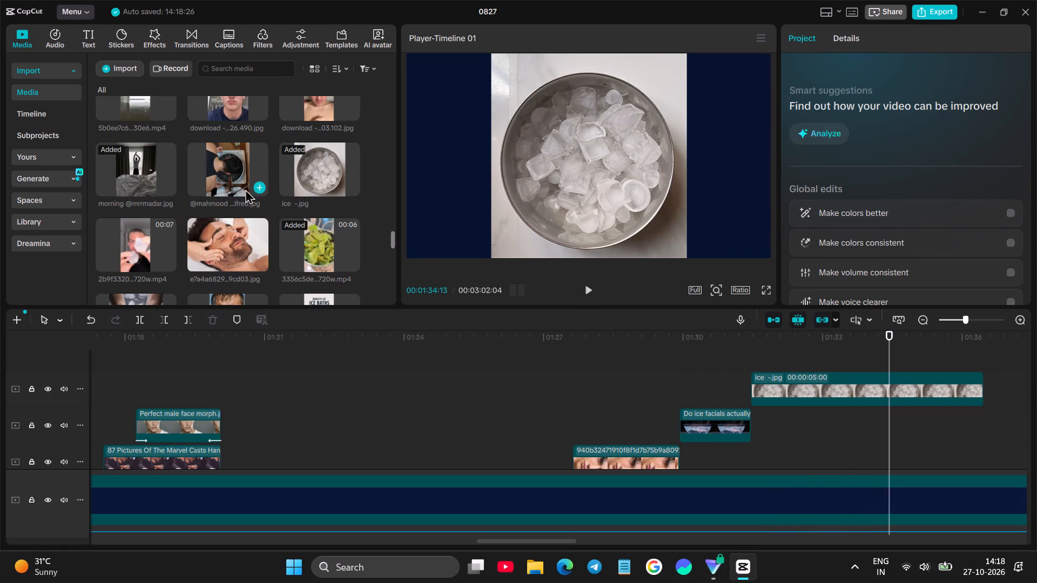
click(228, 174)
Replay the narration over the ice facial image and shorten the image's end to the playhead.
click(717, 370)
key(space)
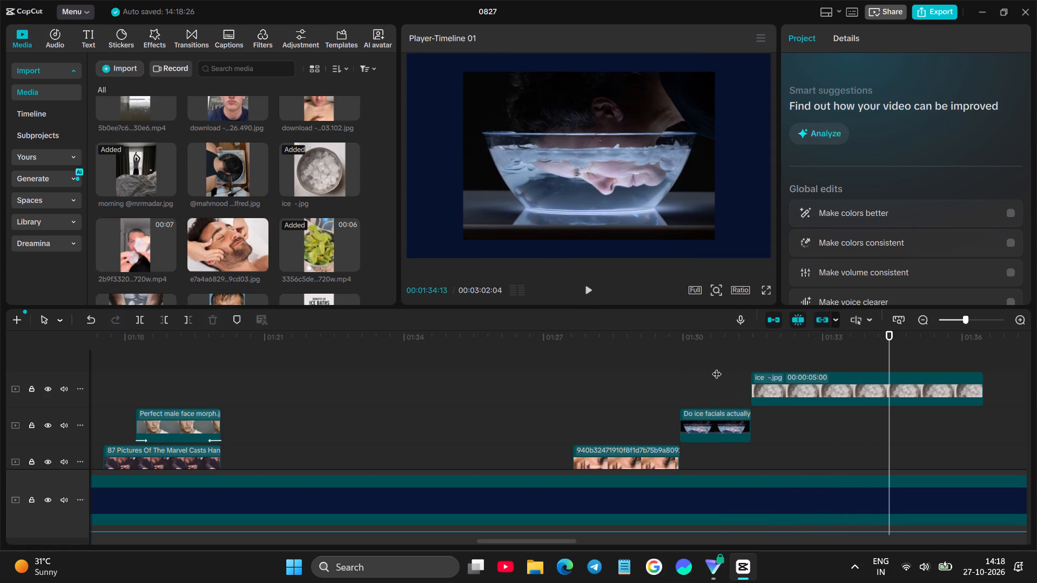
click(710, 362)
key(space)
key(space)
click(739, 418)
drag(749, 415, 745, 414)
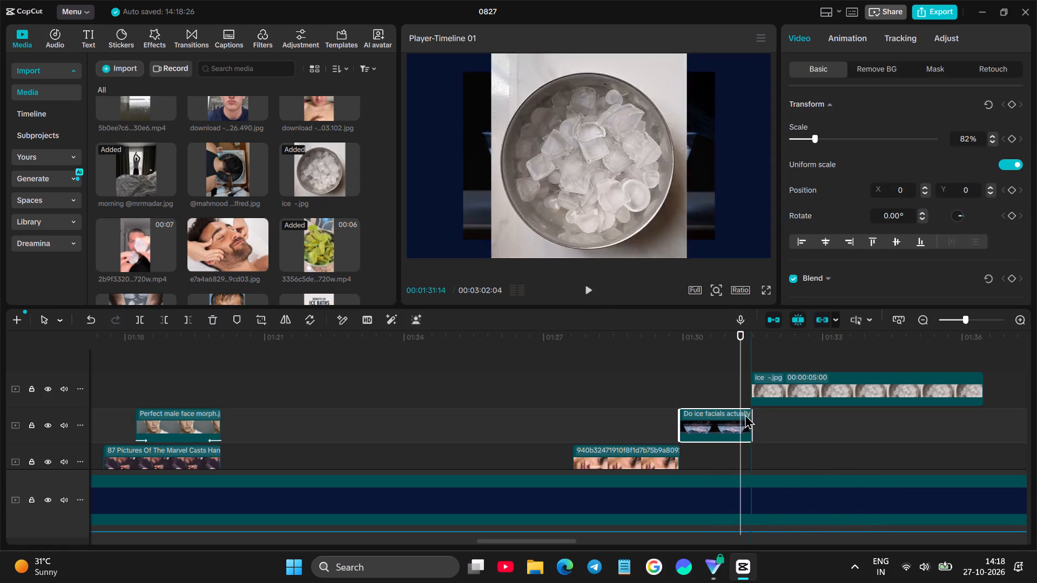
drag(745, 414, 740, 414)
Move the ice bowl image earlier so it starts at the end of the shortened ice facial image.
drag(763, 385, 751, 384)
Play the narration over the ice bowl image and trim off everything after 00:01:33:06.
key(space)
key(space)
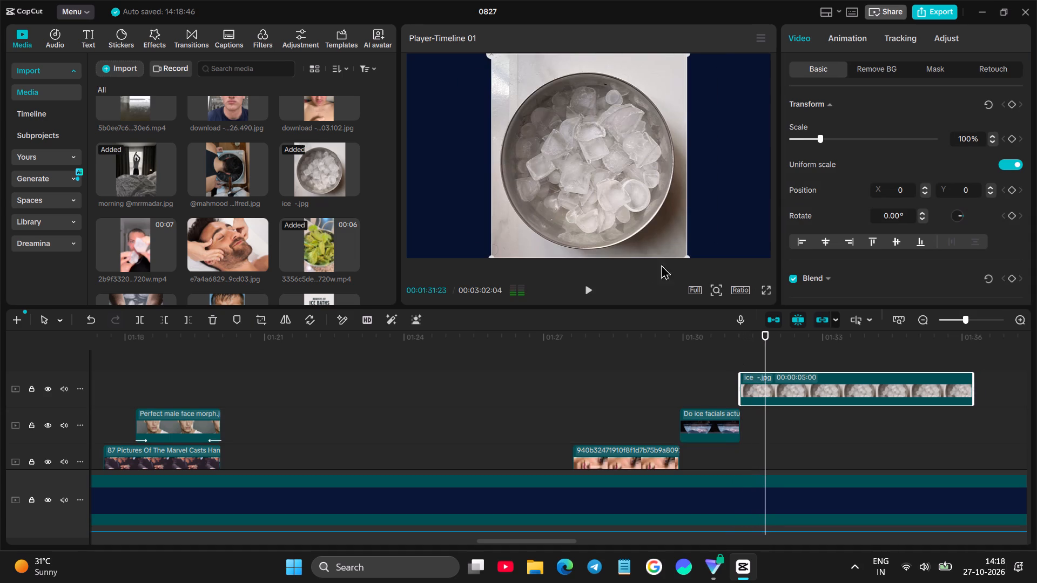
key(space)
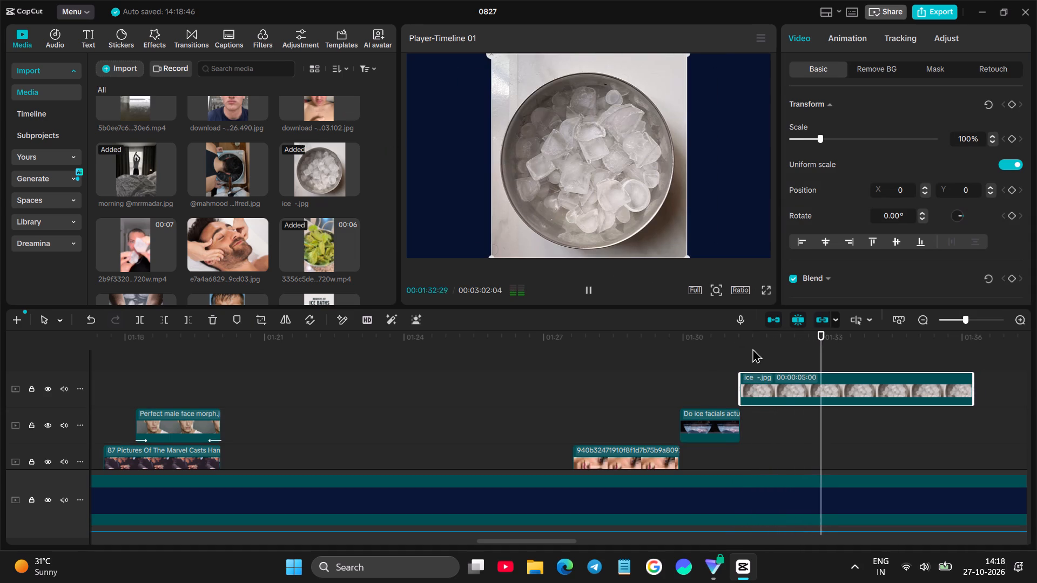
key(space)
key(space)
key(space)
click(806, 391)
click(186, 322)
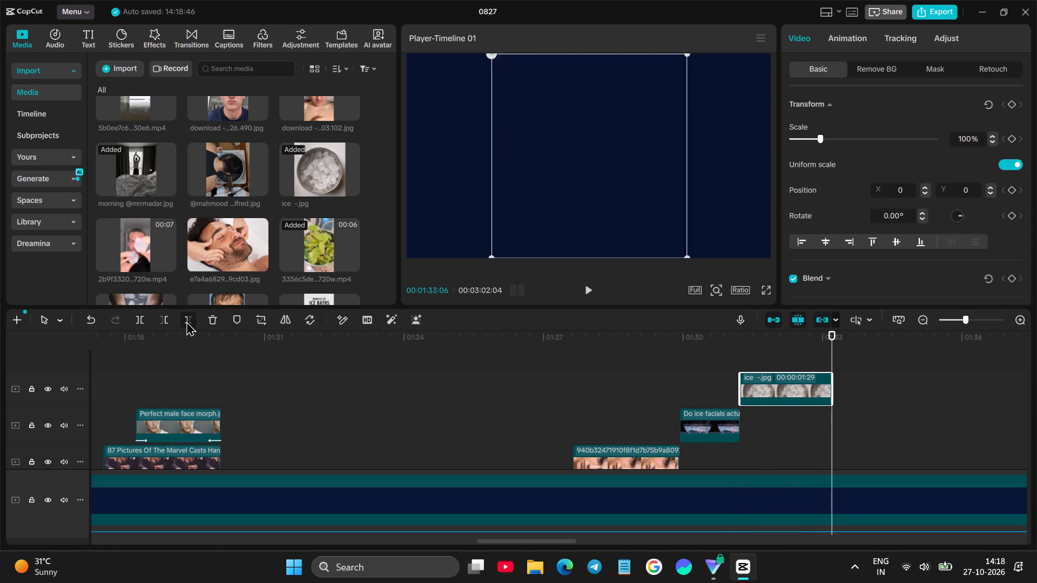
Replay the narration over the ice bowl image and add the 8-second falling-ice video on a track above it, starting near 00:01:32.
click(682, 376)
key(space)
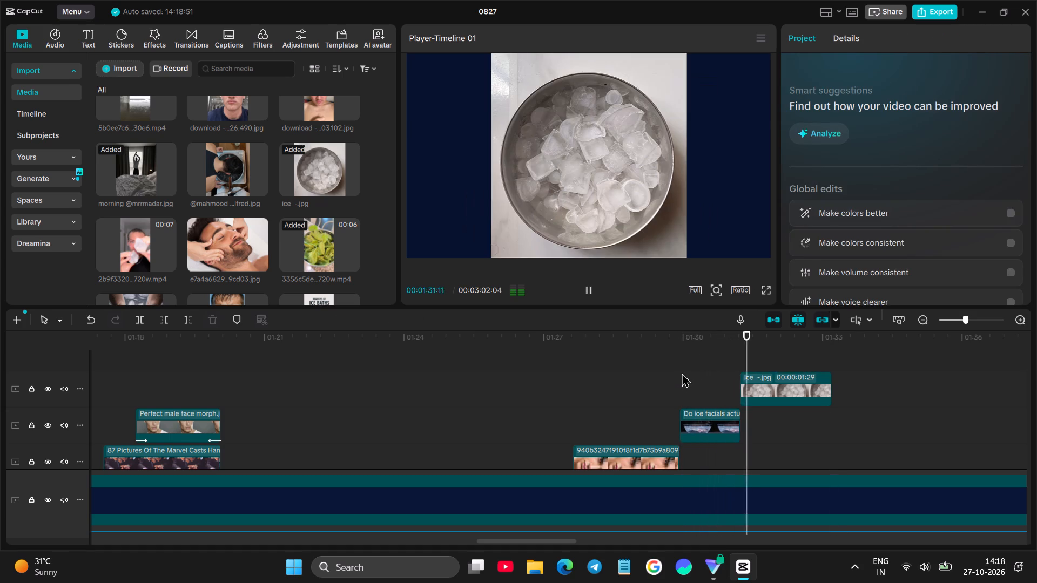
key(space)
scroll(191, 201, up, 1)
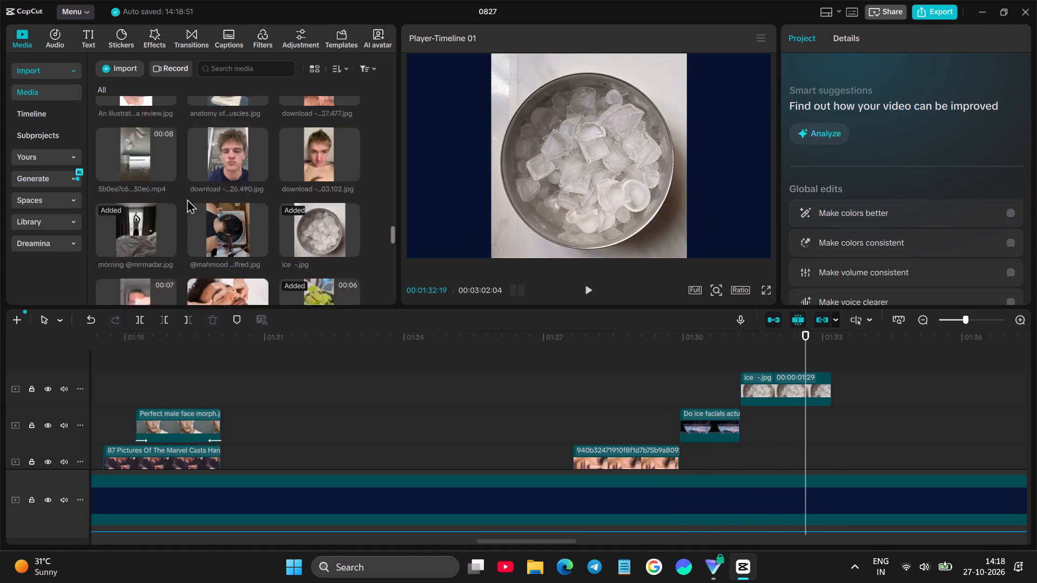
scroll(187, 199, up, 1)
click(127, 203)
drag(126, 198, 489, 308)
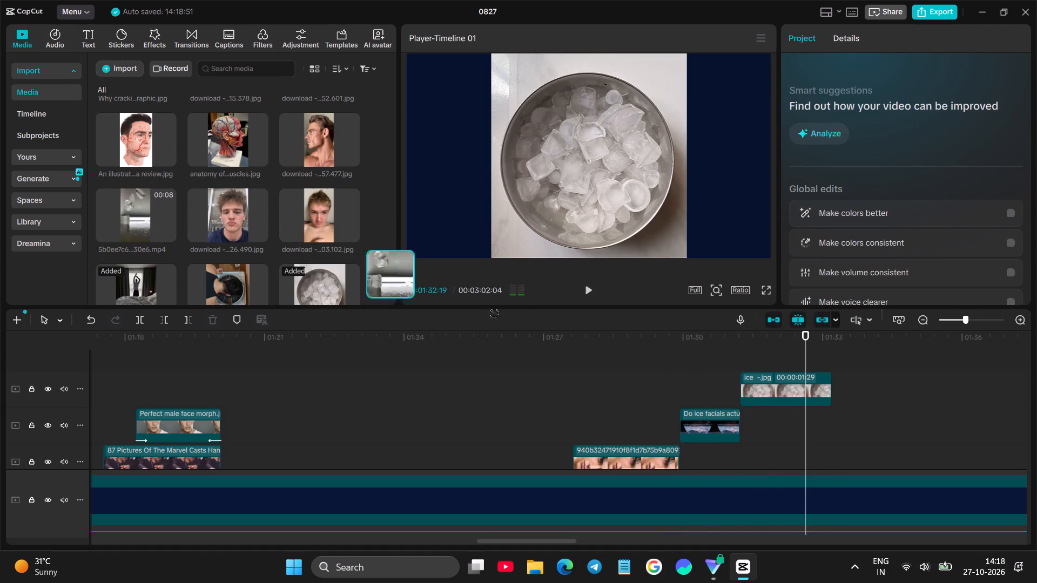
drag(489, 308, 780, 347)
Arrange the ice bowl image on the left of the frame and the falling-ice video on the right, at X 1060, Y 0.
click(751, 349)
key(space)
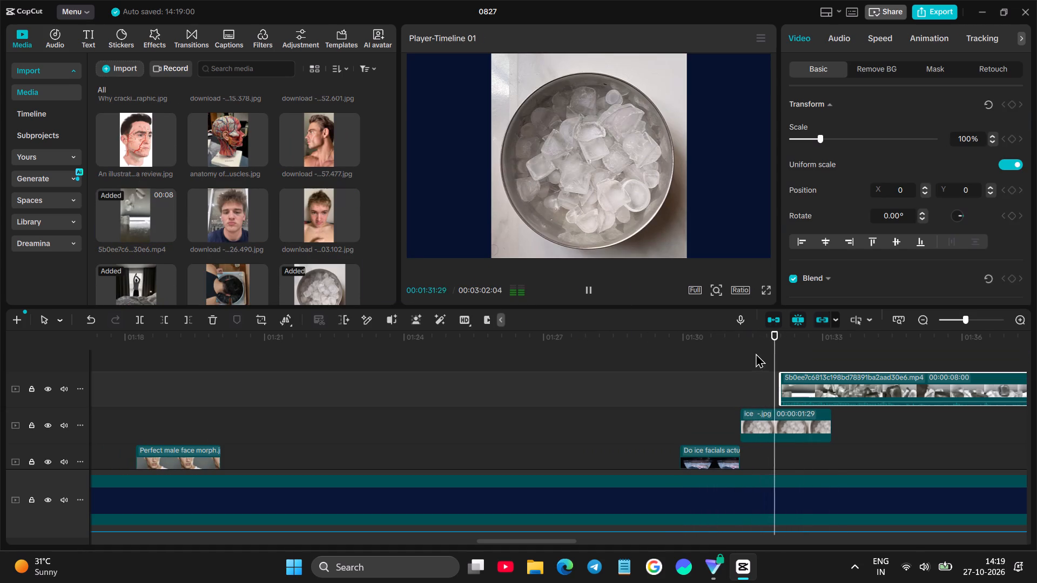
key(space)
click(508, 214)
drag(508, 214, 429, 211)
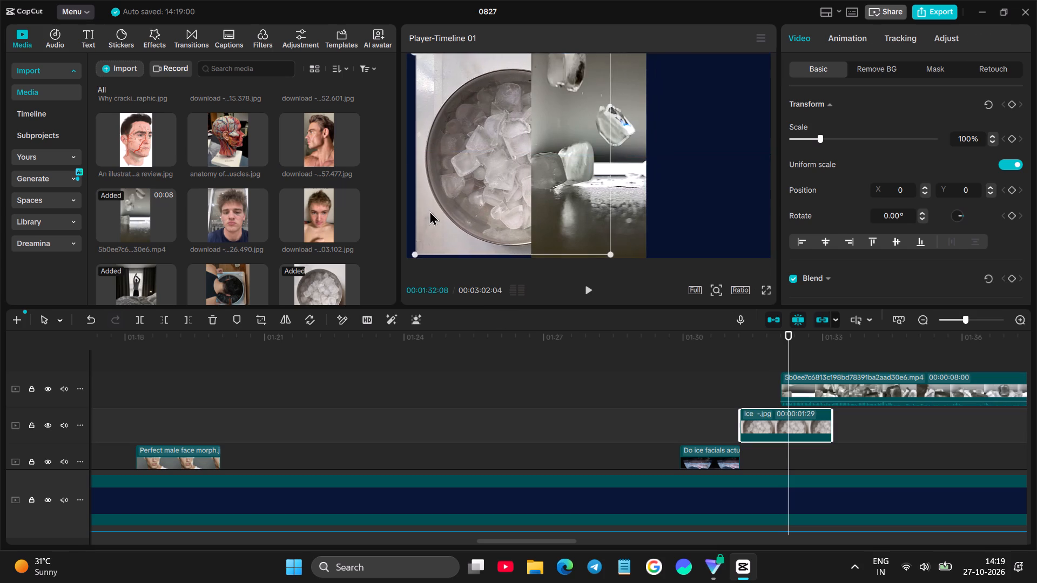
drag(429, 211, 425, 212)
click(600, 158)
drag(600, 158, 782, 158)
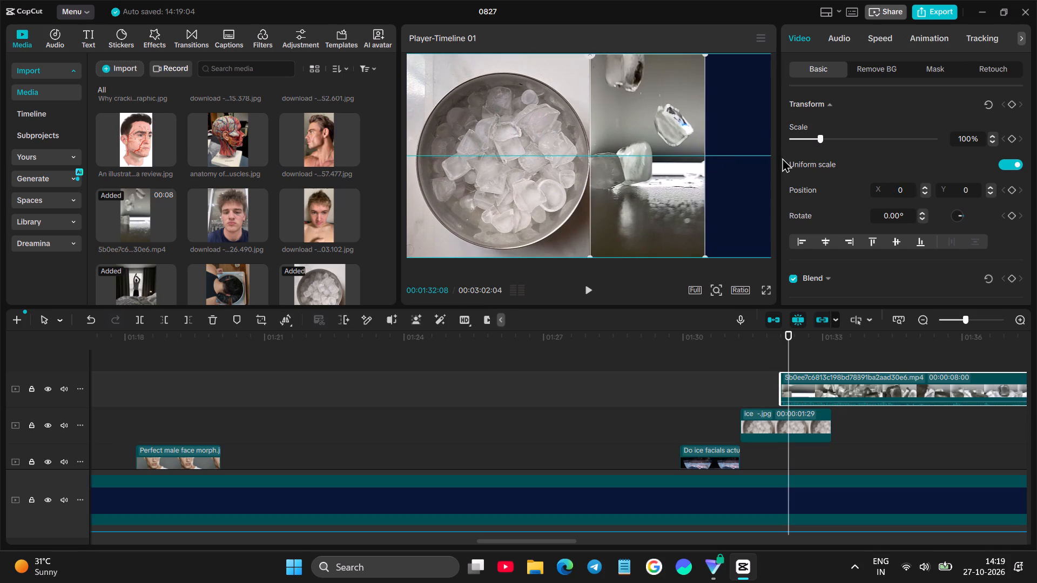
drag(782, 158, 791, 157)
drag(688, 163, 681, 163)
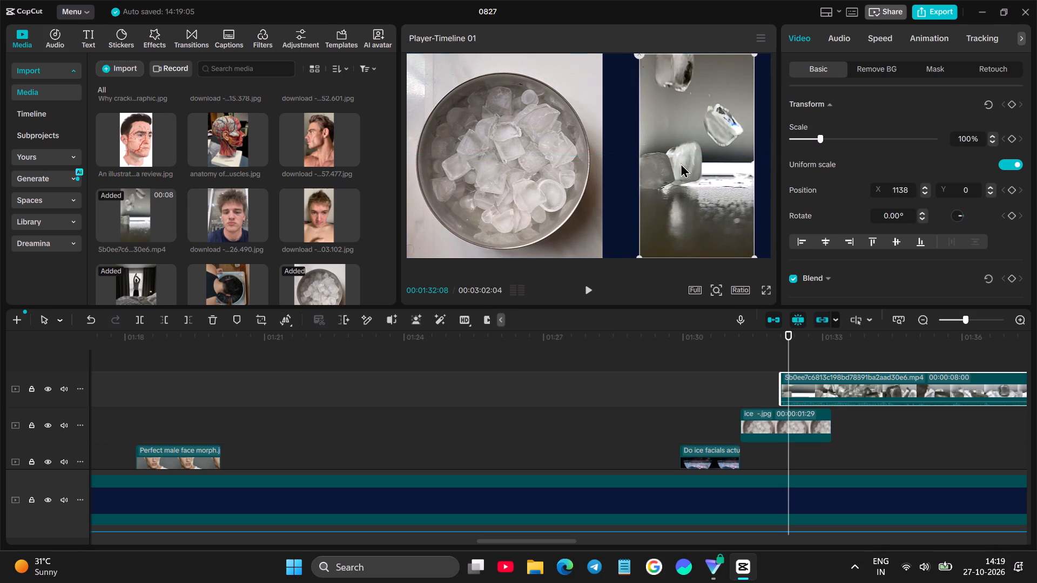
drag(681, 163, 681, 164)
drag(543, 169, 552, 168)
Play the narration over the side-by-side ice clips and trim off the falling-ice video after 00:01:33:12.
click(712, 357)
key(space)
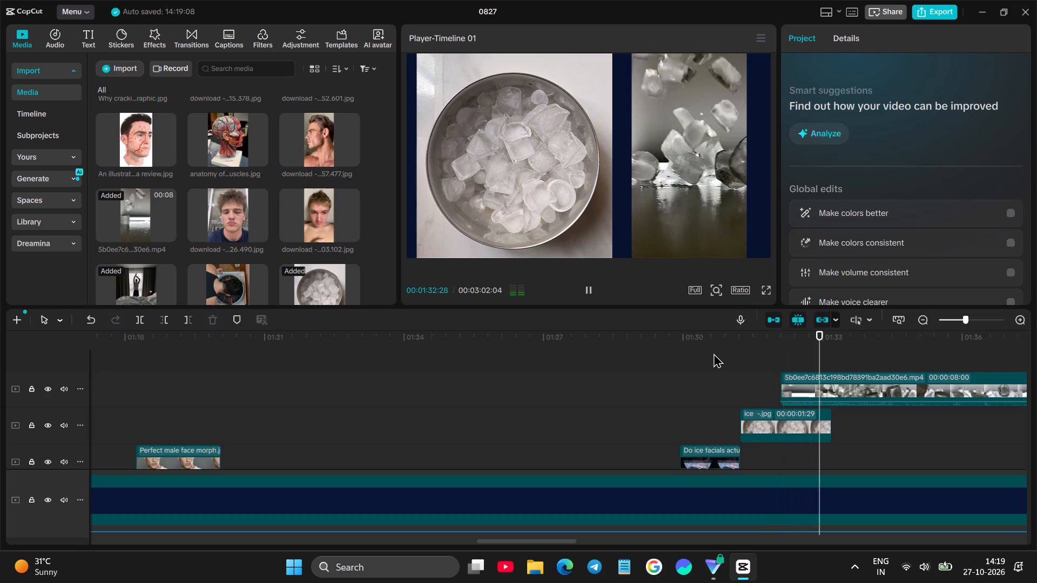
key(space)
click(722, 363)
key(space)
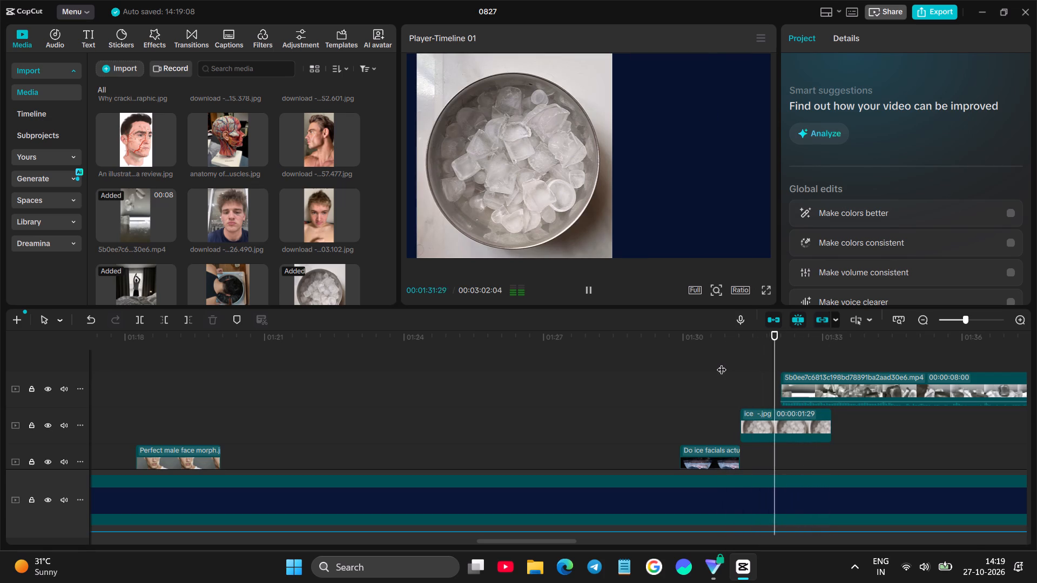
key(space)
click(819, 385)
key(space)
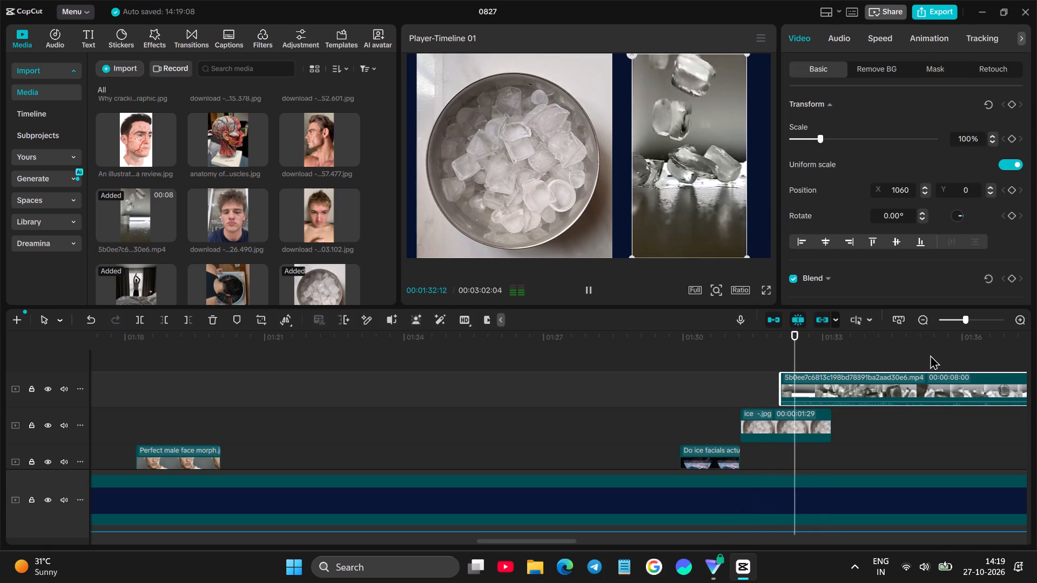
click(777, 358)
key(space)
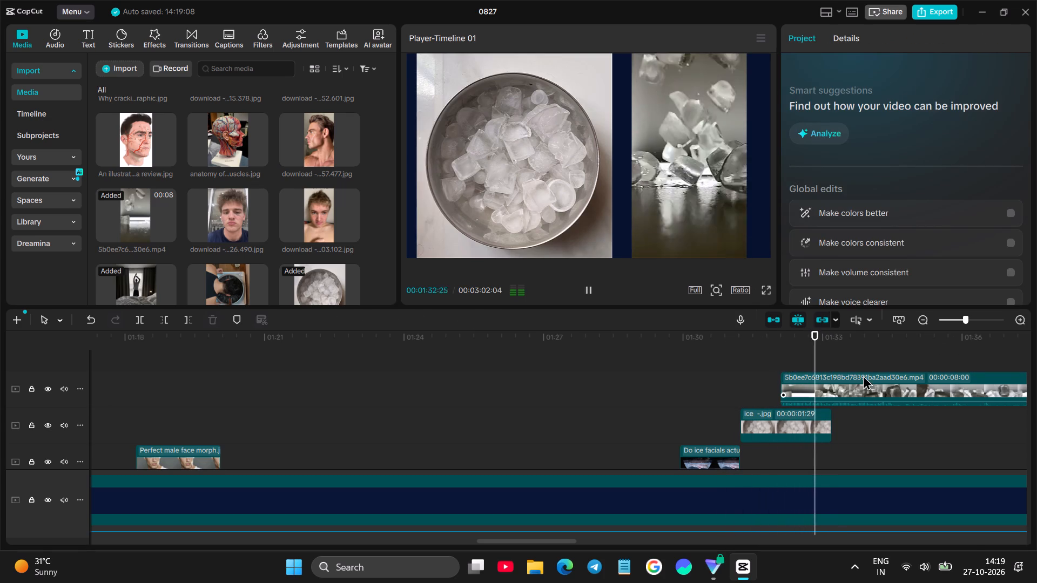
key(space)
click(871, 381)
click(184, 321)
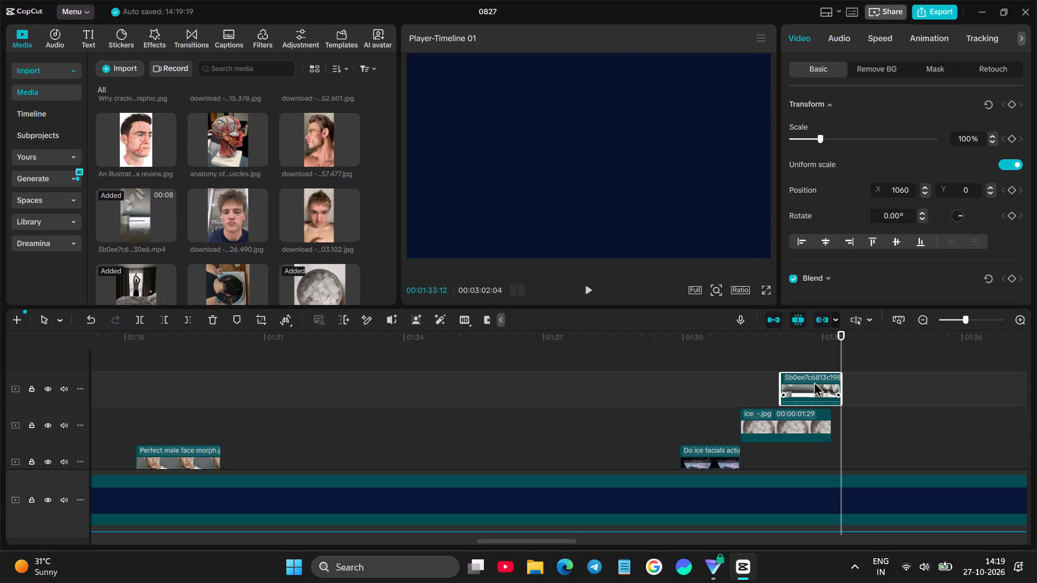
Apply the Fade In entrance animation to the falling-ice video with a duration of 0.2 s.
click(814, 382)
click(941, 31)
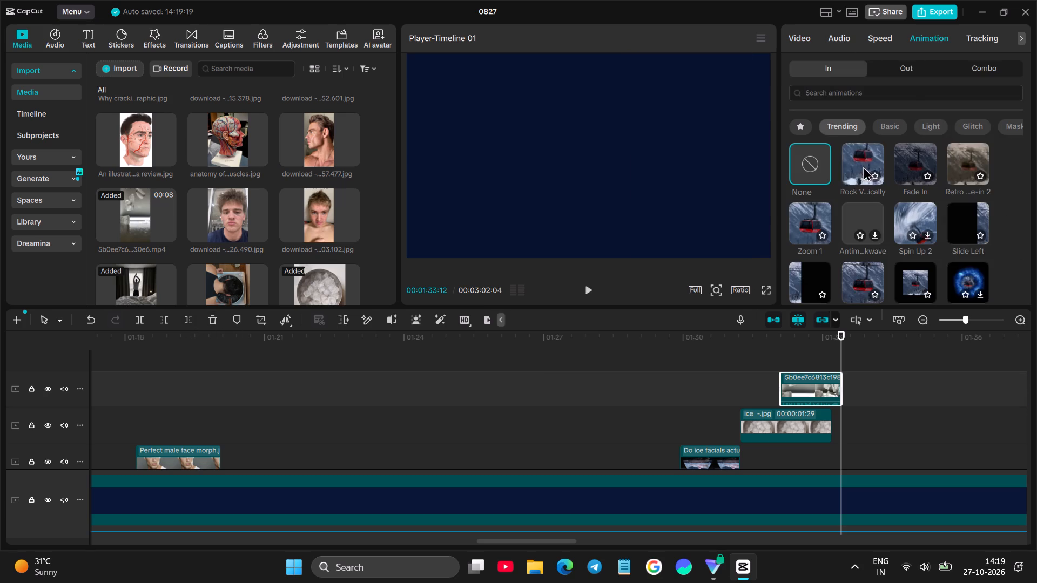
click(807, 227)
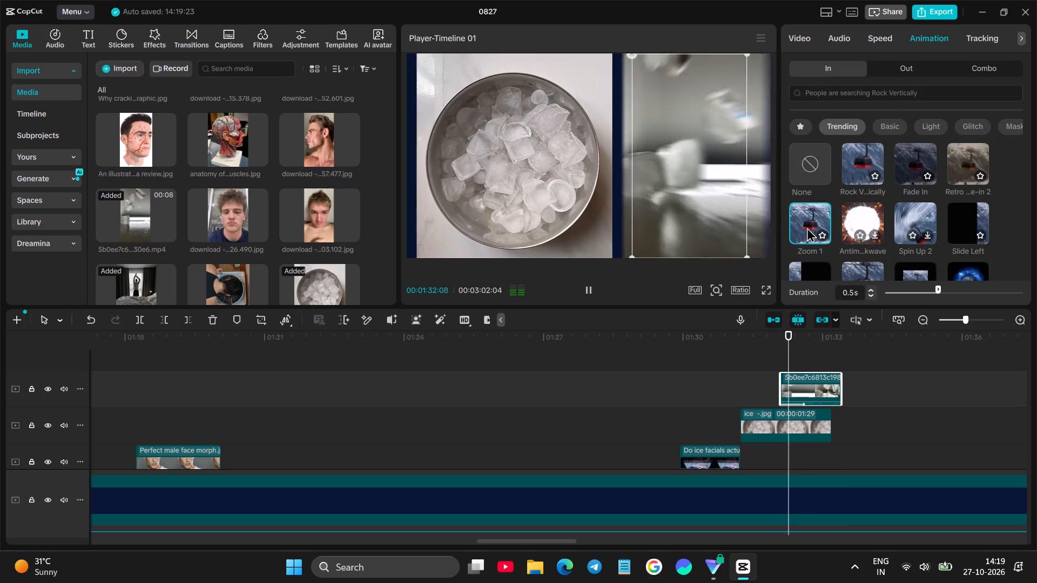
click(901, 157)
click(745, 381)
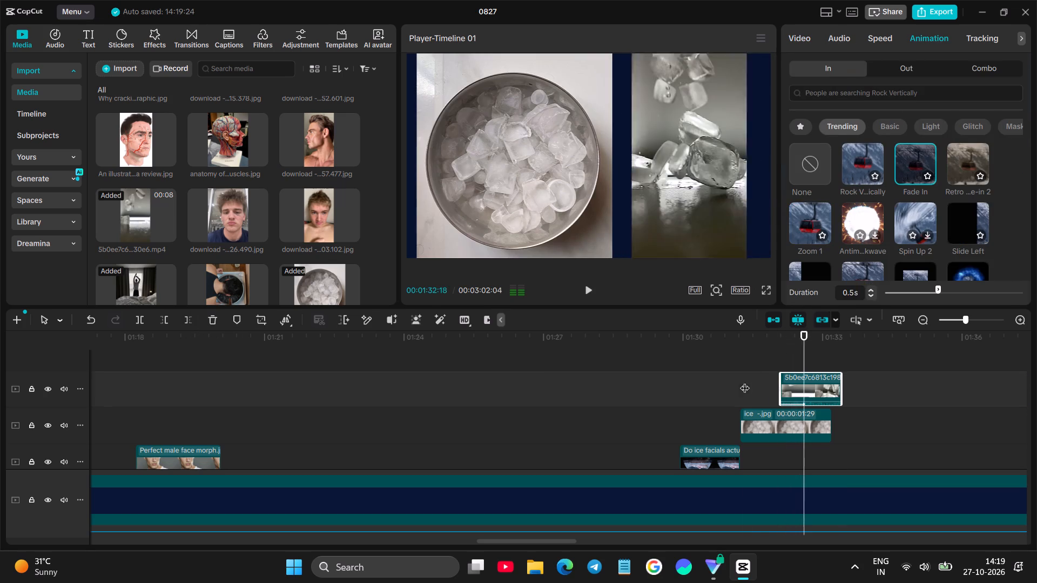
key(space)
click(818, 379)
key(space)
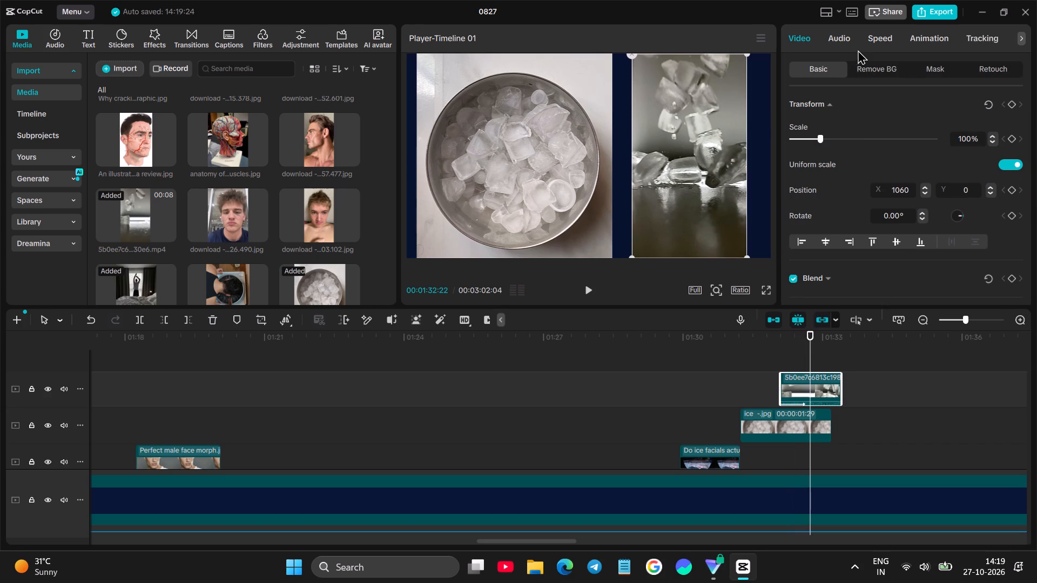
click(866, 62)
click(819, 72)
click(921, 38)
scroll(958, 179, down, 1)
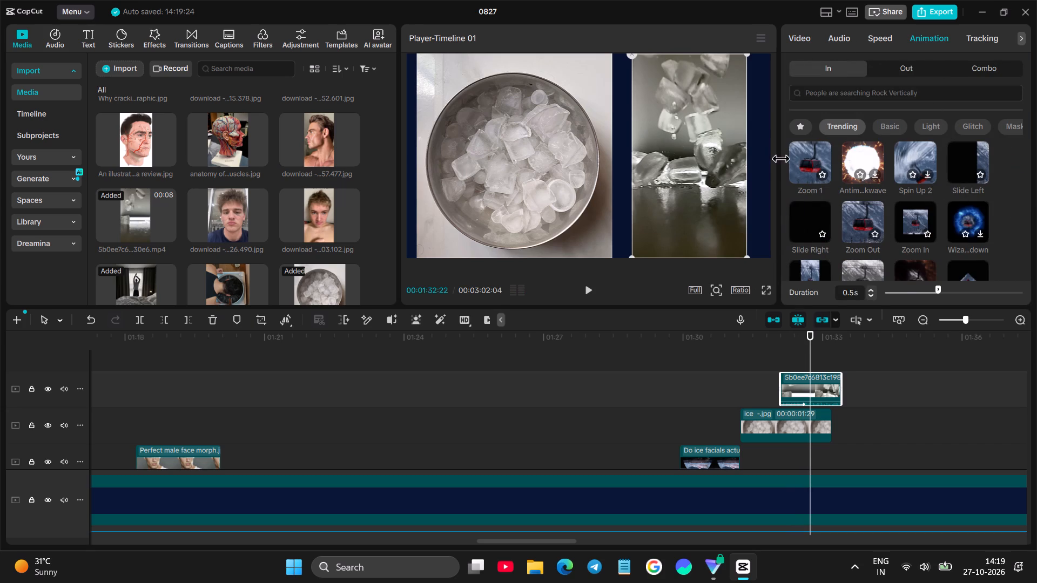
scroll(928, 220, down, 1)
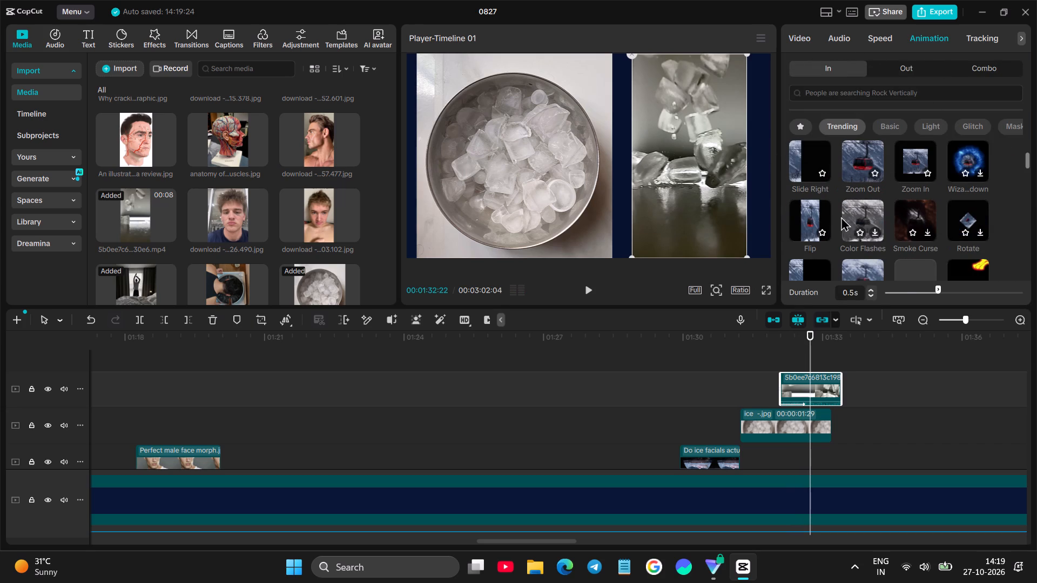
drag(920, 294, 903, 294)
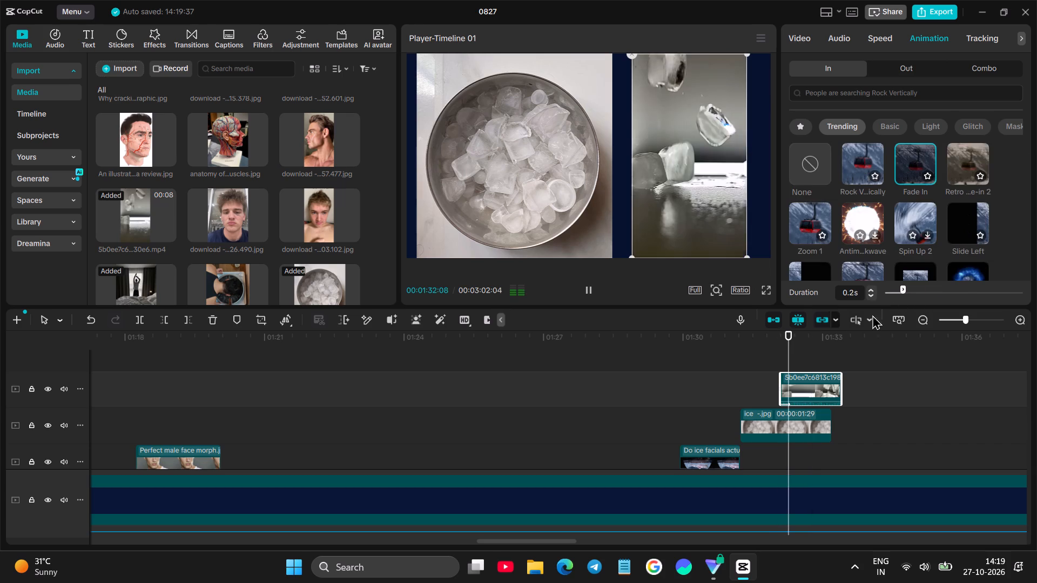
Replay the side-by-side ice clips and shorten the falling-ice video's end to 00:01:33:08.
click(714, 374)
key(space)
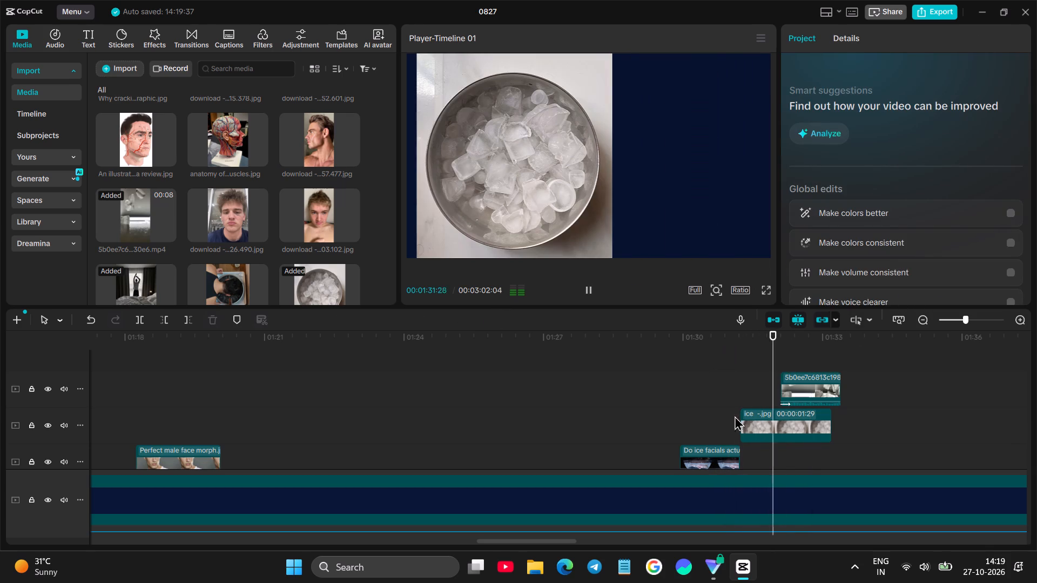
click(713, 411)
key(space)
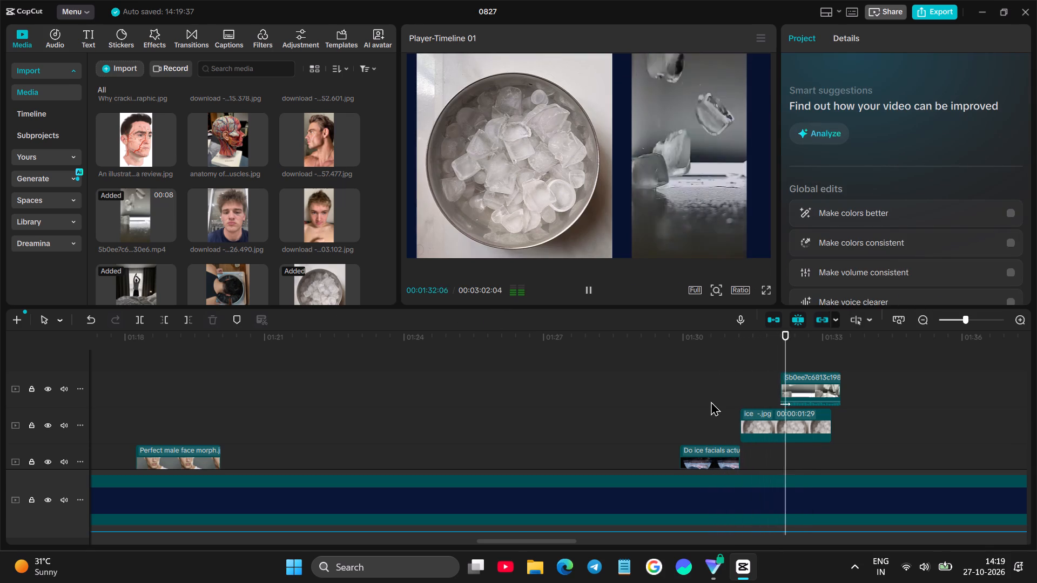
key(space)
click(818, 389)
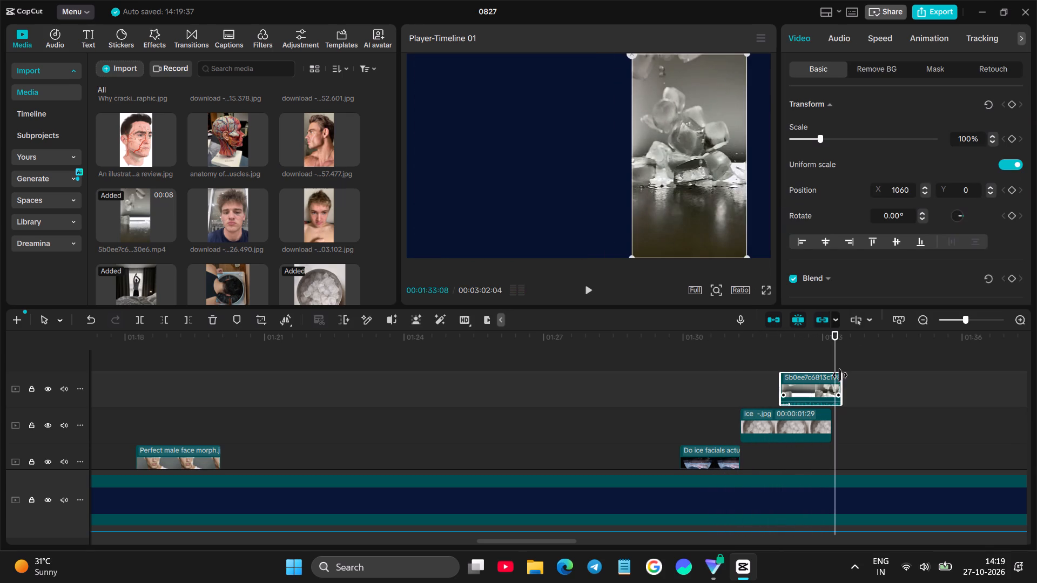
click(840, 375)
Replay the narration across the ice bowl and ice facial images to check the timing, stopping at 00:01:30:06.
click(765, 367)
click(738, 365)
key(space)
click(660, 381)
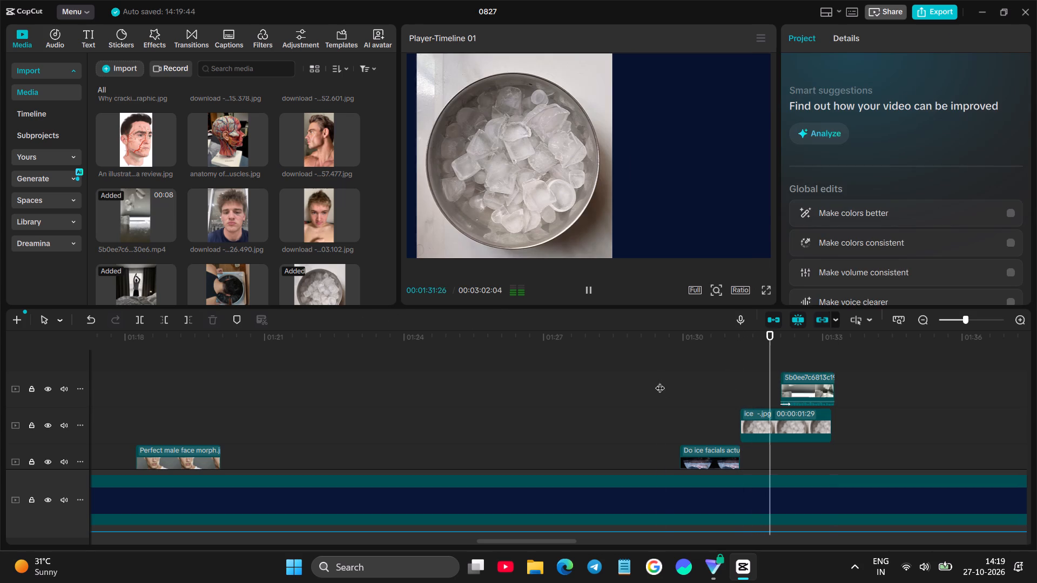
key(space)
key(space)
key(space)
key(space)
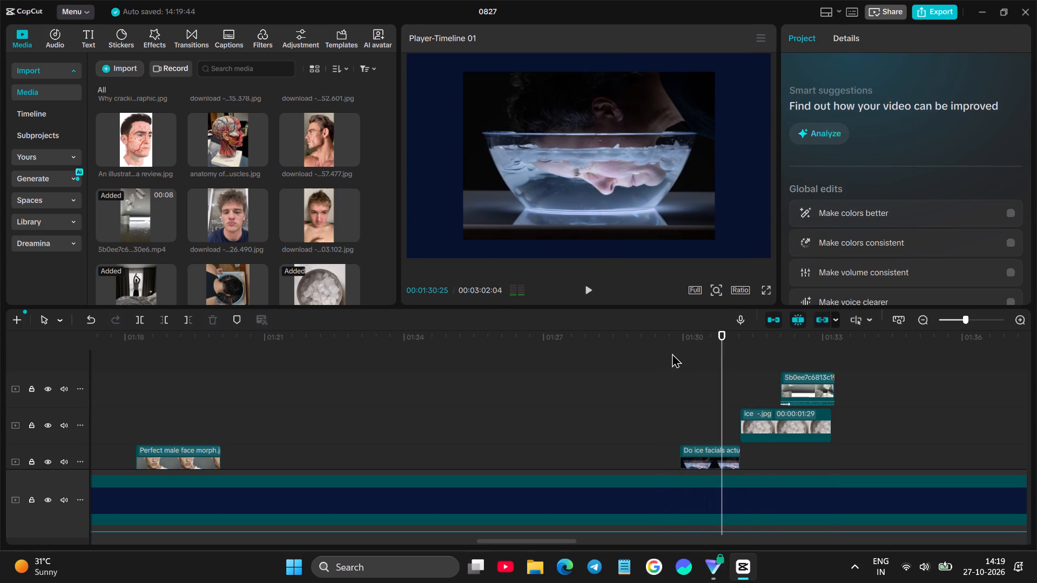
click(672, 353)
key(space)
key(space)
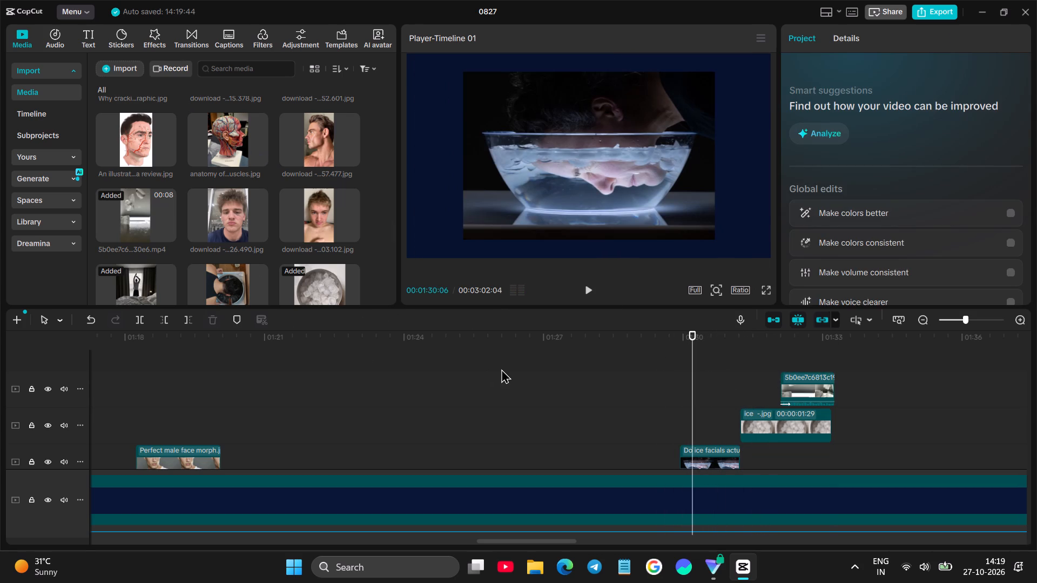
Paste the copied "Within 48 hrs" text clip and place it on a track above the ice facial image, aligned with the image's start.
key(ctrl+v)
drag(720, 455, 705, 388)
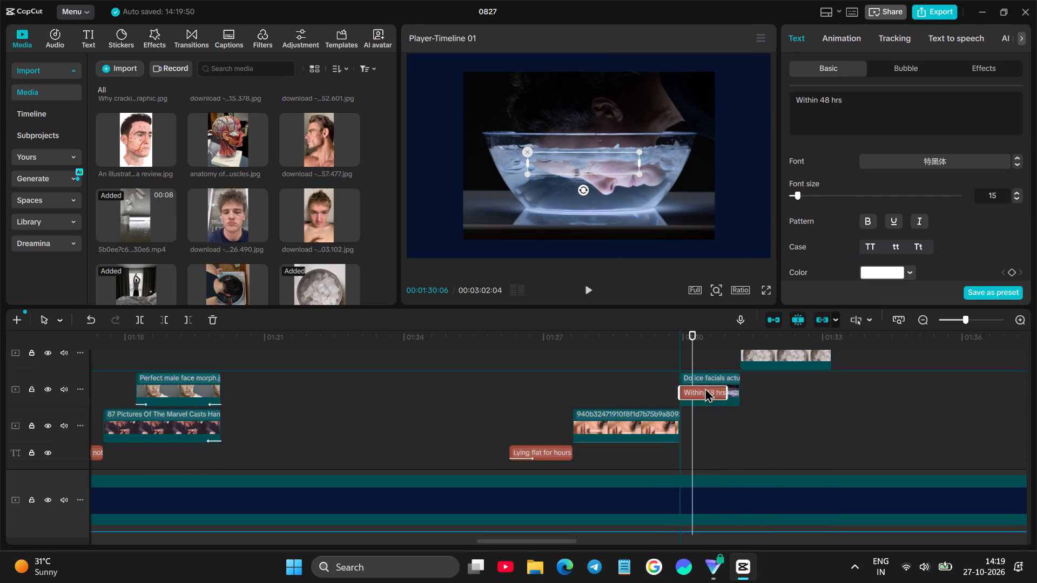
drag(705, 388, 705, 365)
Replace the pasted text clip's wording with "Cold Exposure".
click(906, 117)
key(BackSpace)
key(BackSpace)
key(BackSpace)
key(BackSpace)
key(BackSpace)
key(BackSpace)
key(BackSpace)
key(BackSpace)
key(BackSpace)
key(BackSpace)
key(BackSpace)
key(BackSpace)
key(BackSpace)
key(BackSpace)
key(BackSpace)
key(BackSpace)
key(BackSpace)
key(BackSpace)
key(BackSpace)
key(BackSpace)
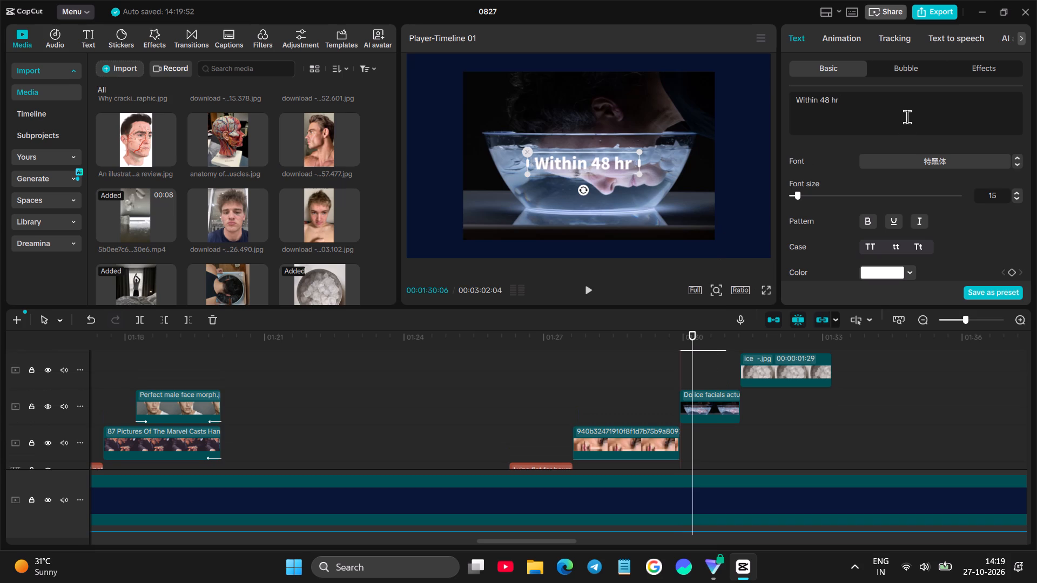
text(Cold Expo)
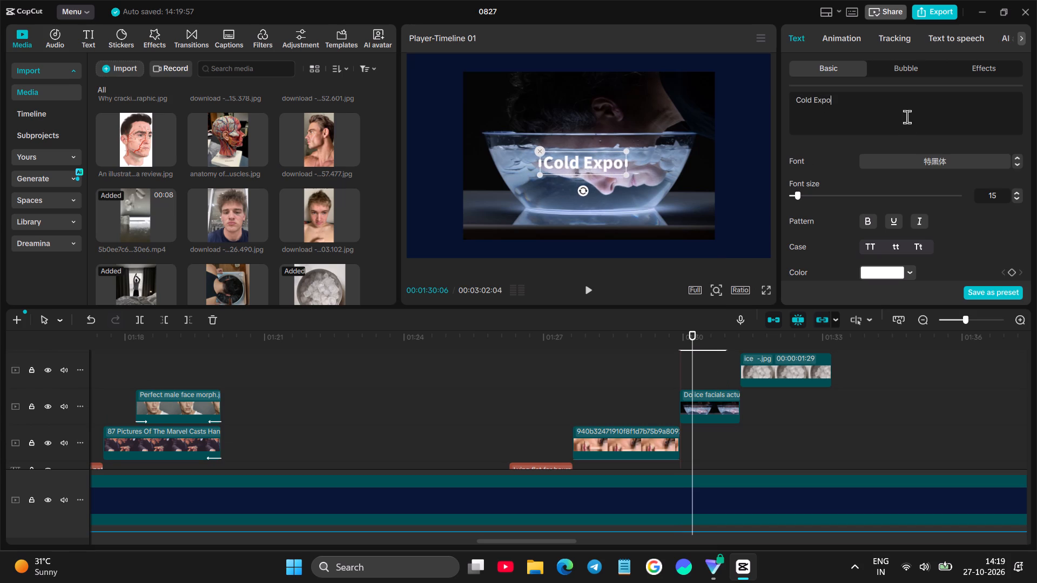
text(sure)
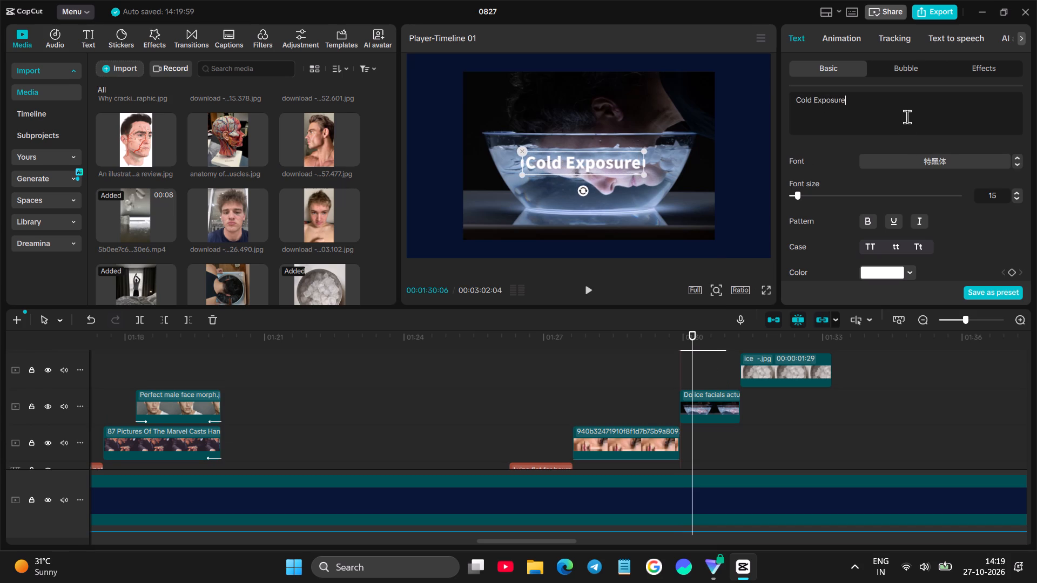
Set the "Cold Exposure" text's font to 코트라 볼드체.
click(904, 165)
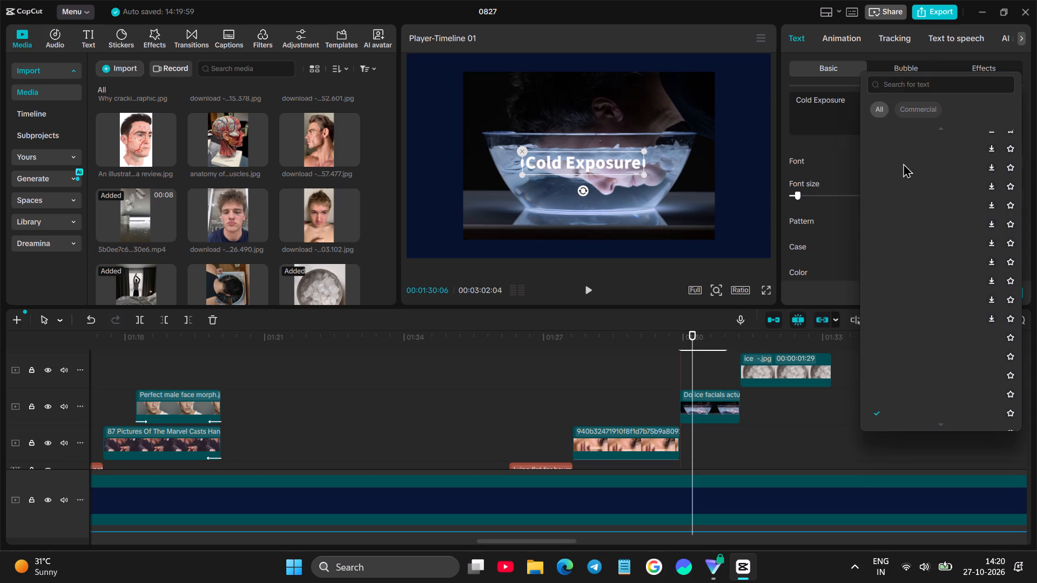
scroll(907, 167, up, 19)
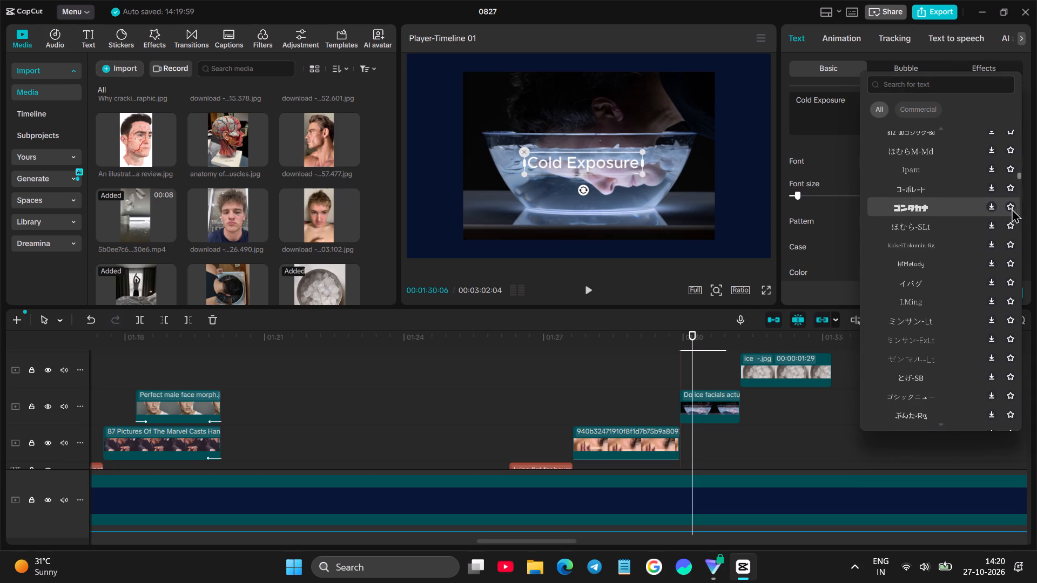
drag(1019, 175, 1000, 82)
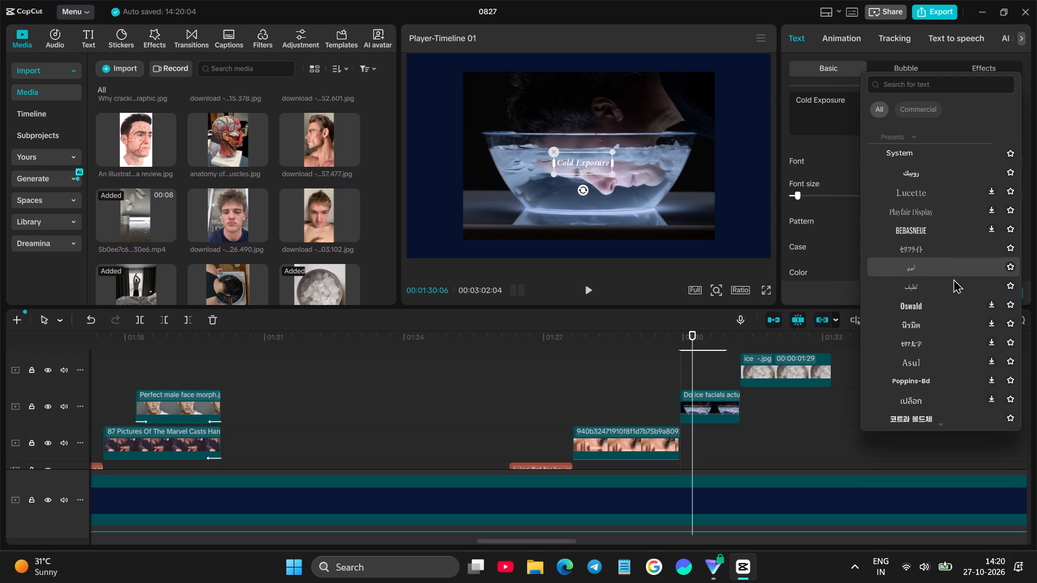
click(915, 409)
Move the "Cold Exposure" text to the top of the ice facial image, above the basin, and enlarge it slightly.
drag(598, 160, 591, 85)
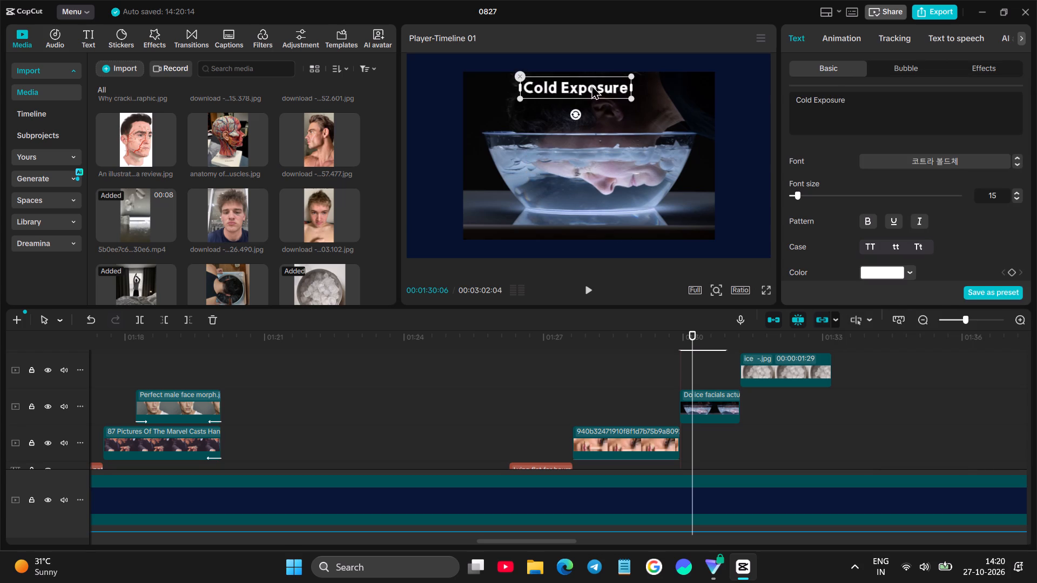
drag(591, 85, 596, 84)
drag(638, 96, 645, 100)
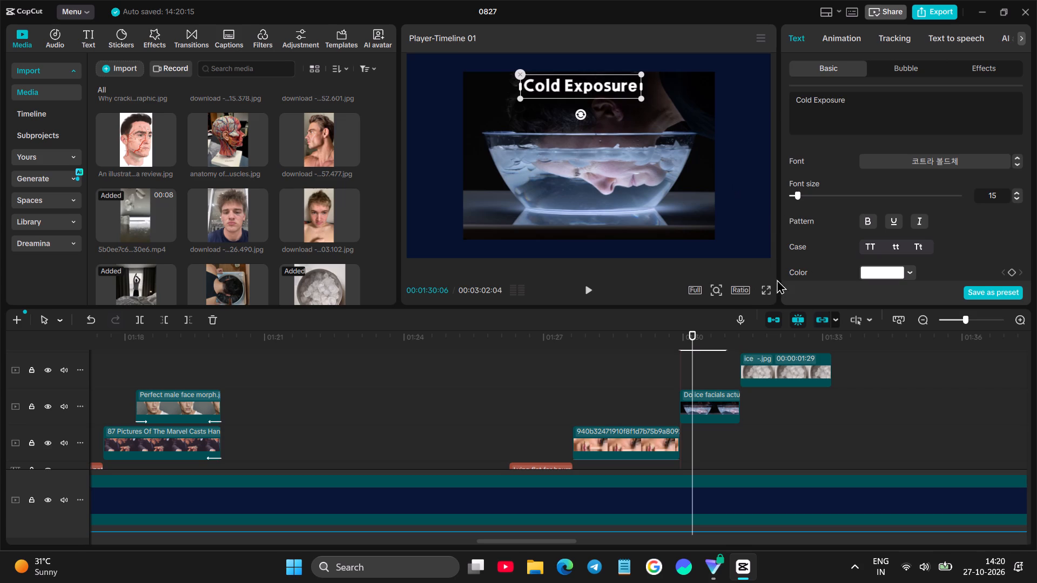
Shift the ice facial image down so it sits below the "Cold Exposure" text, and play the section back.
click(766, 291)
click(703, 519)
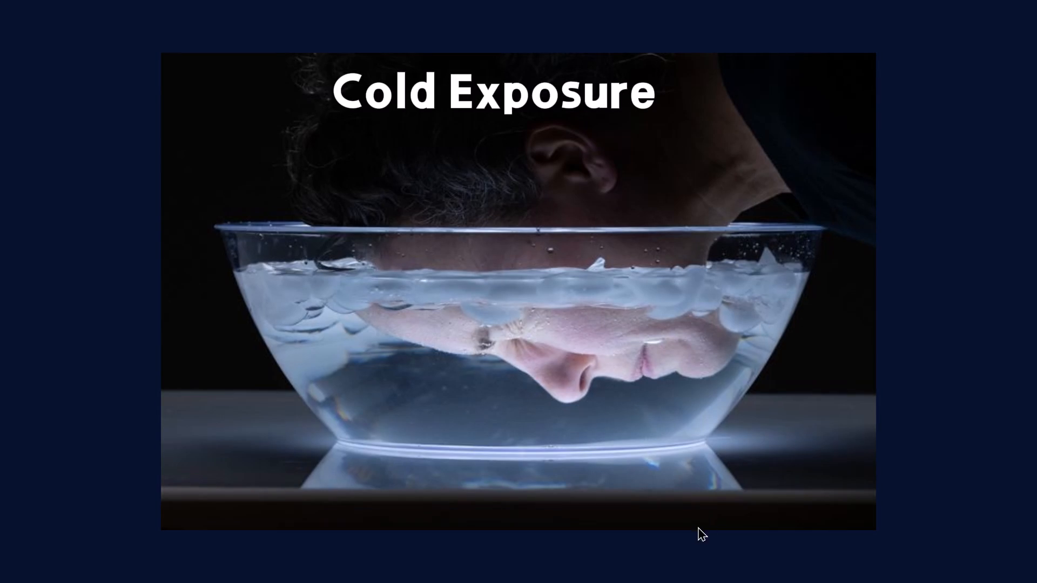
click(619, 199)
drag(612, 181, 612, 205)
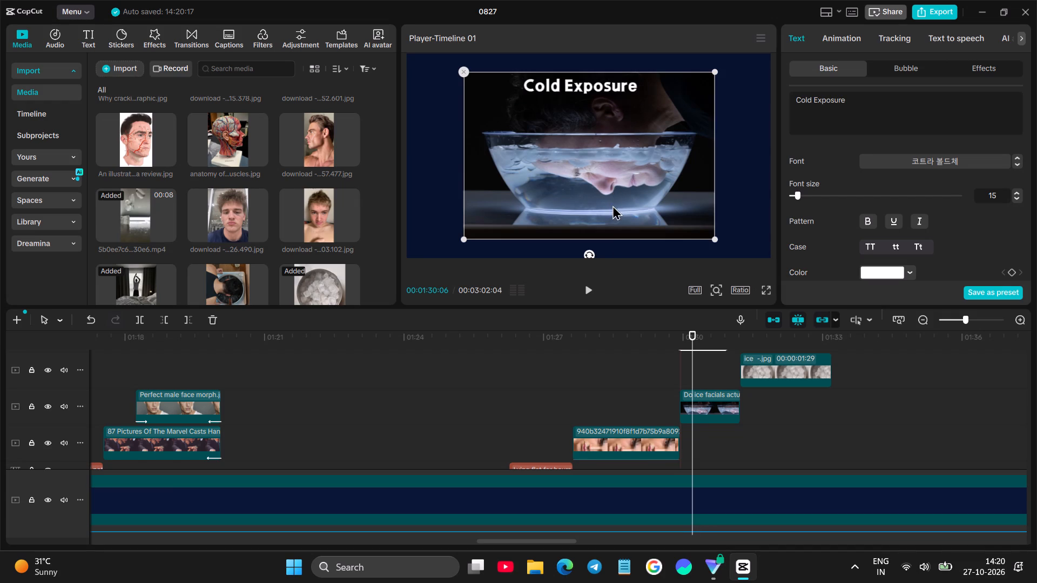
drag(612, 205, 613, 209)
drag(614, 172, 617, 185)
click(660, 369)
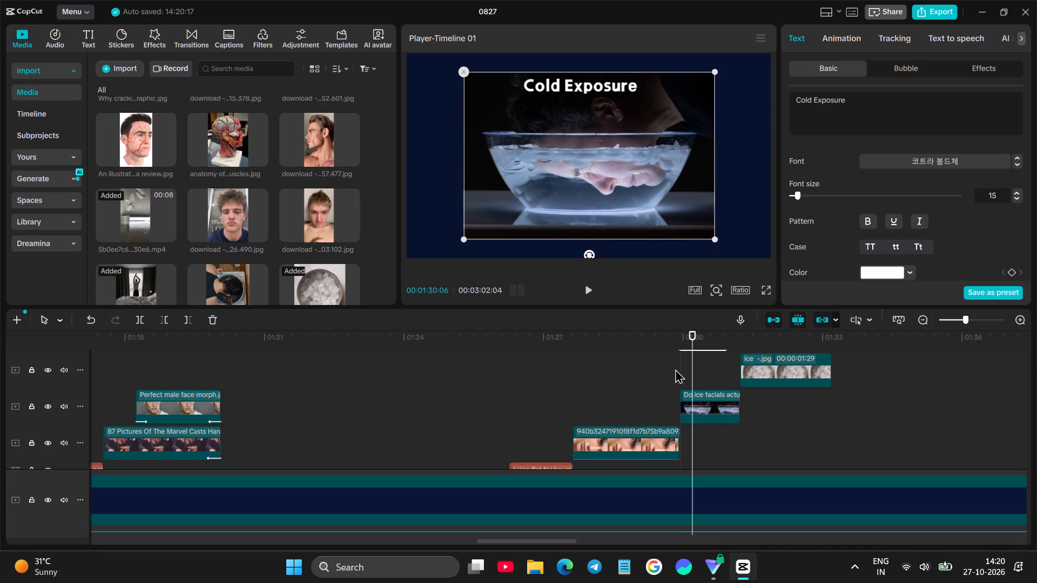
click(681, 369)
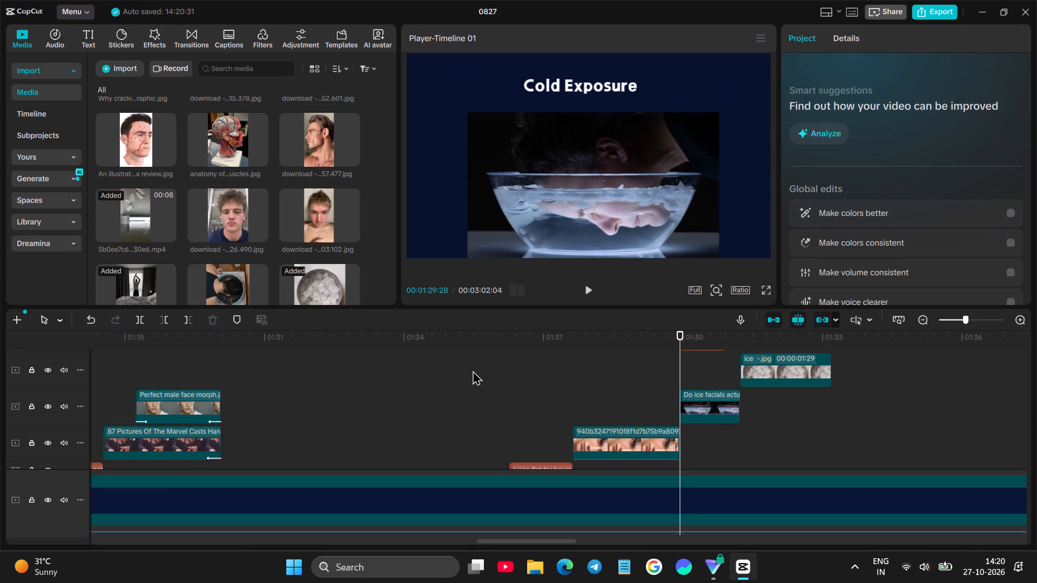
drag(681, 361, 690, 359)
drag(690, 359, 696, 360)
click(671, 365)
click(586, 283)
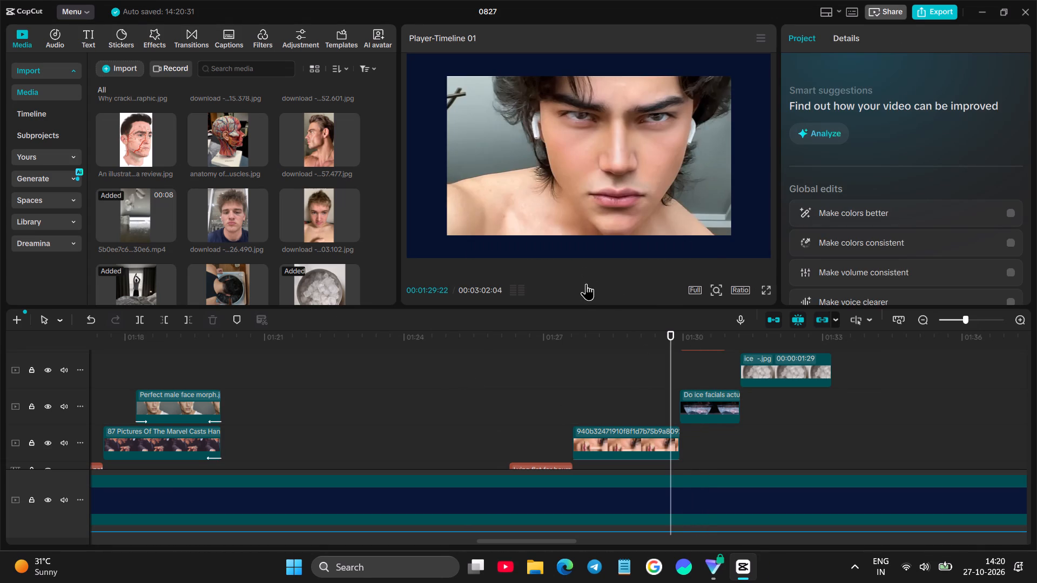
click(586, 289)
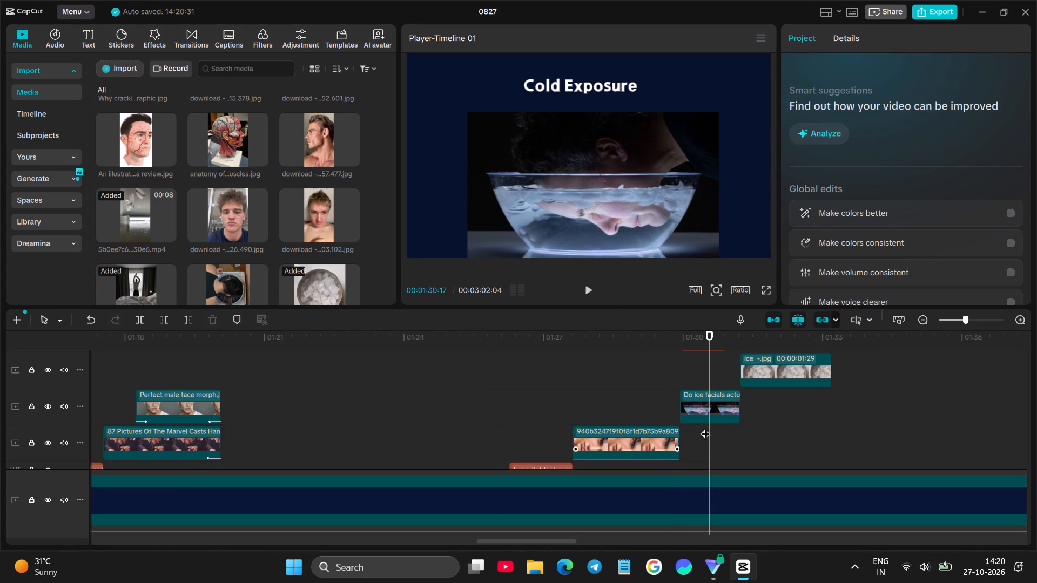
Raise the ice facial image and centre it horizontally, so its whole lower edge is within the frame.
scroll(693, 356, up, 4)
click(704, 406)
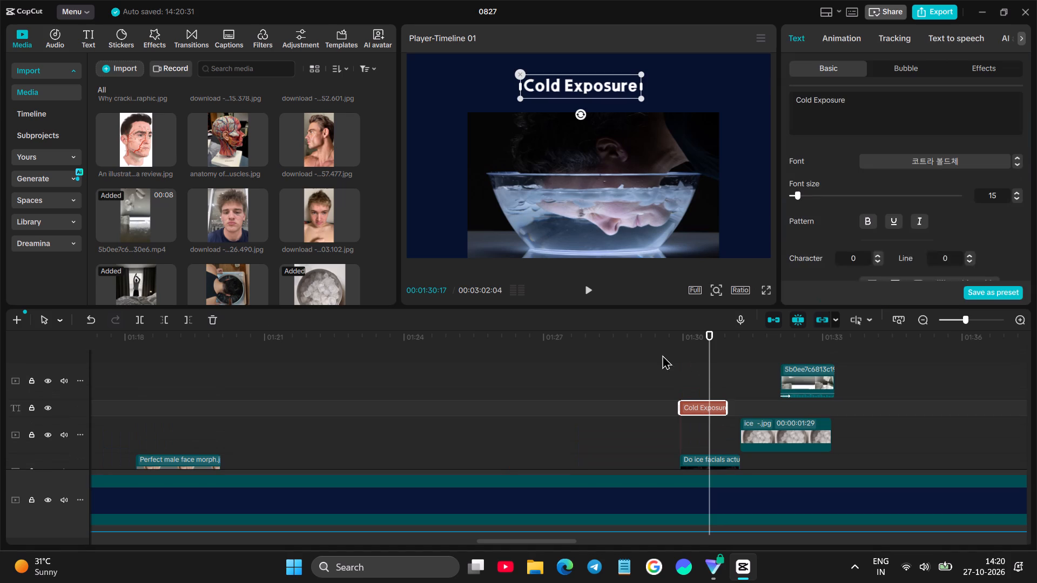
scroll(702, 442, down, 2)
click(701, 440)
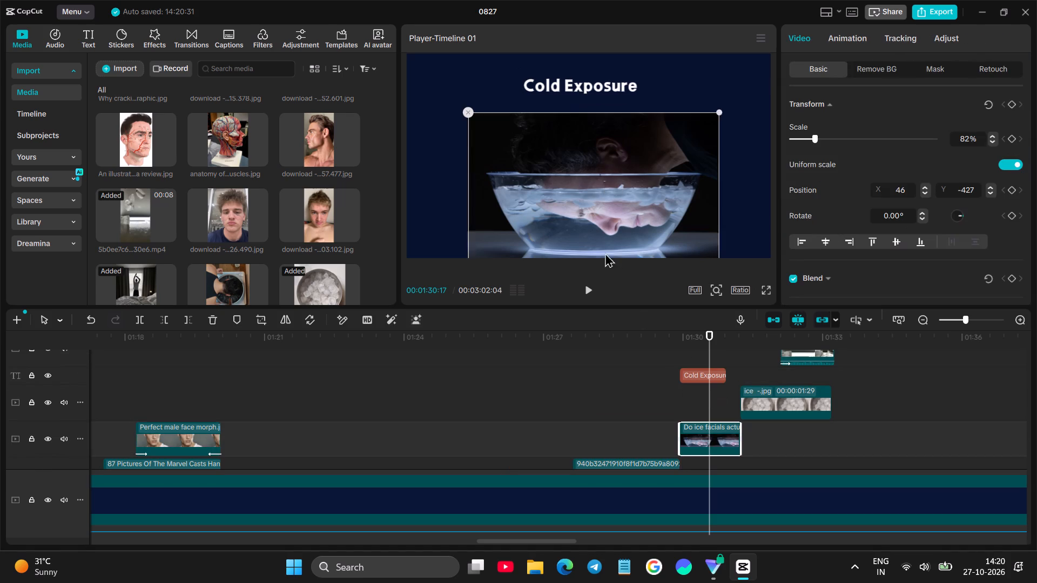
drag(592, 213, 589, 185)
Move the "Cold Exposure" text up, centred above the ice facial image, and play it back.
click(698, 372)
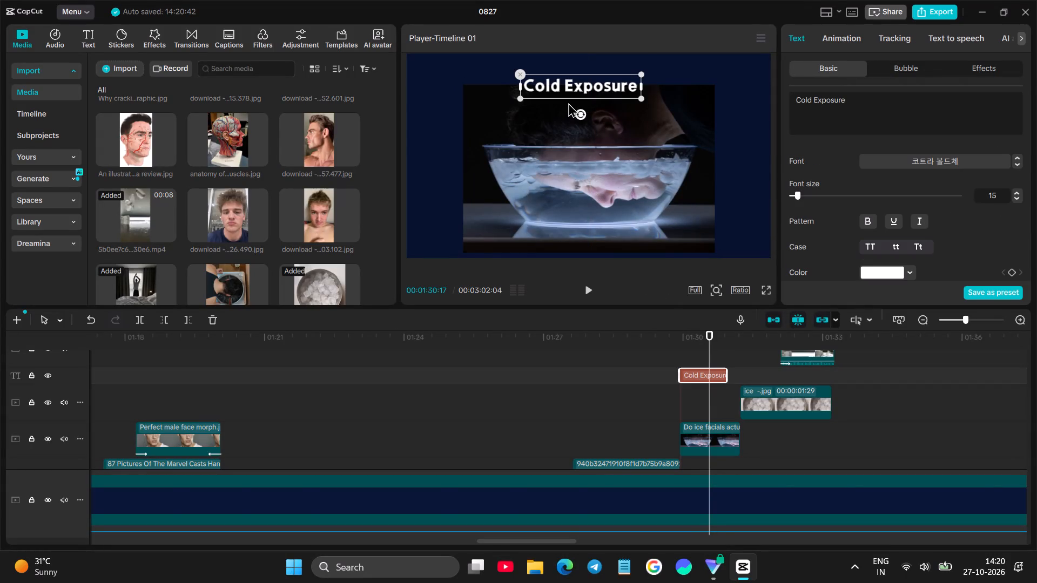
drag(570, 97, 578, 82)
click(666, 384)
click(589, 286)
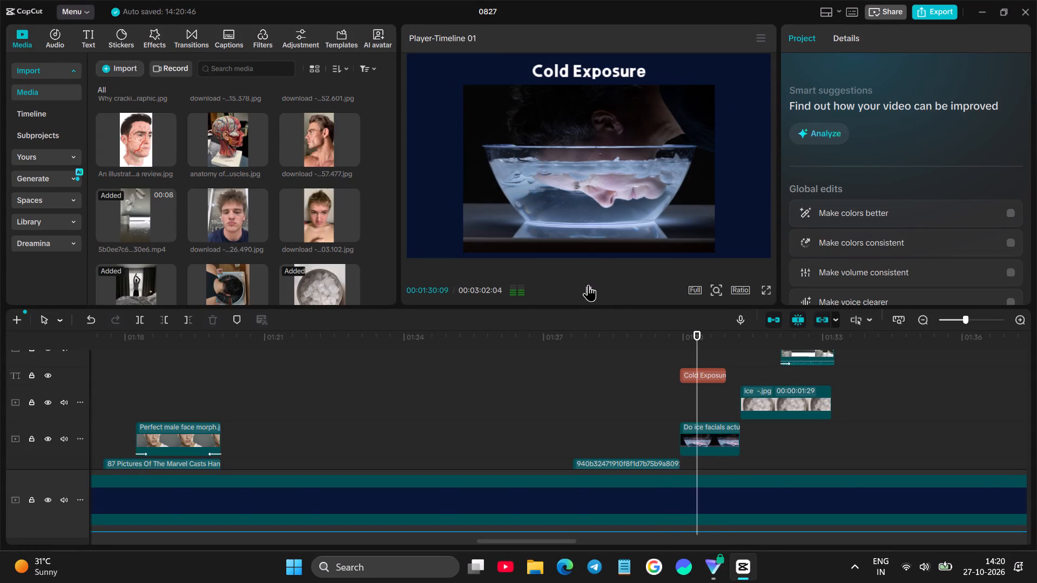
click(588, 284)
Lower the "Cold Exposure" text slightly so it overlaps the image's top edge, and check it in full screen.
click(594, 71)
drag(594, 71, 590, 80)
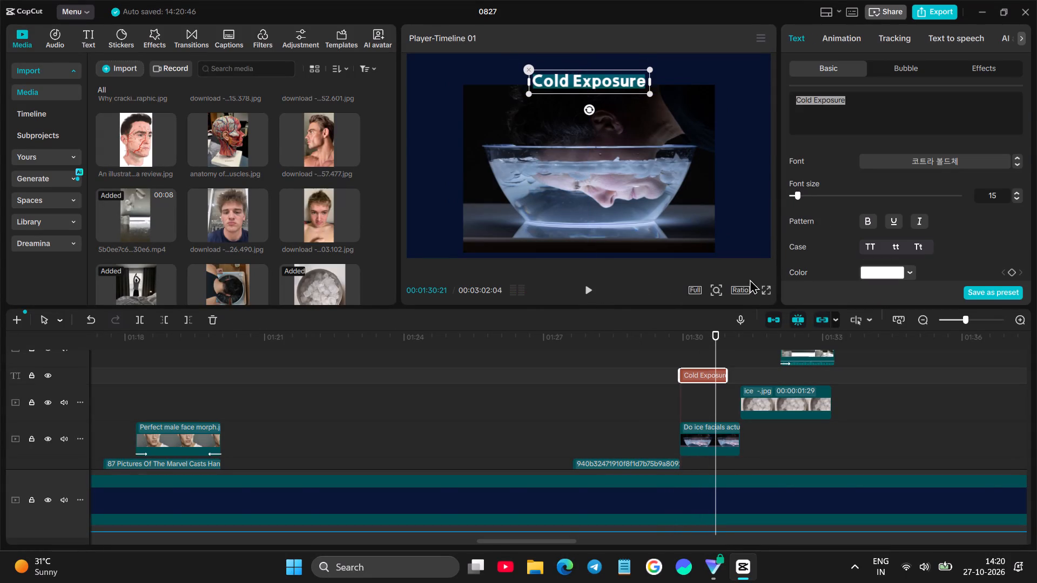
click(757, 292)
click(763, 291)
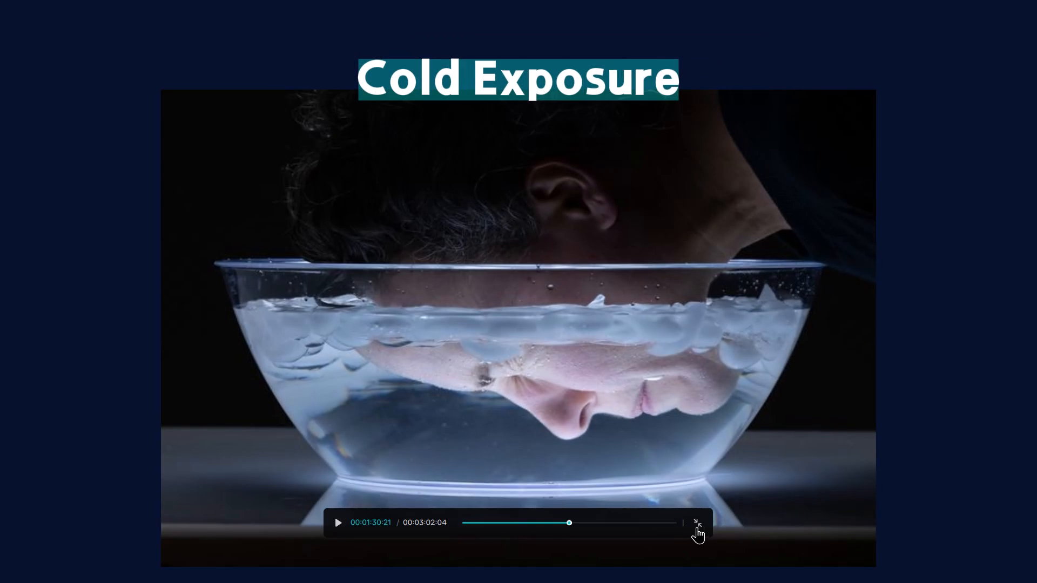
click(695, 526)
Play back the ice facial section to check the text placement over the image.
click(689, 403)
click(672, 398)
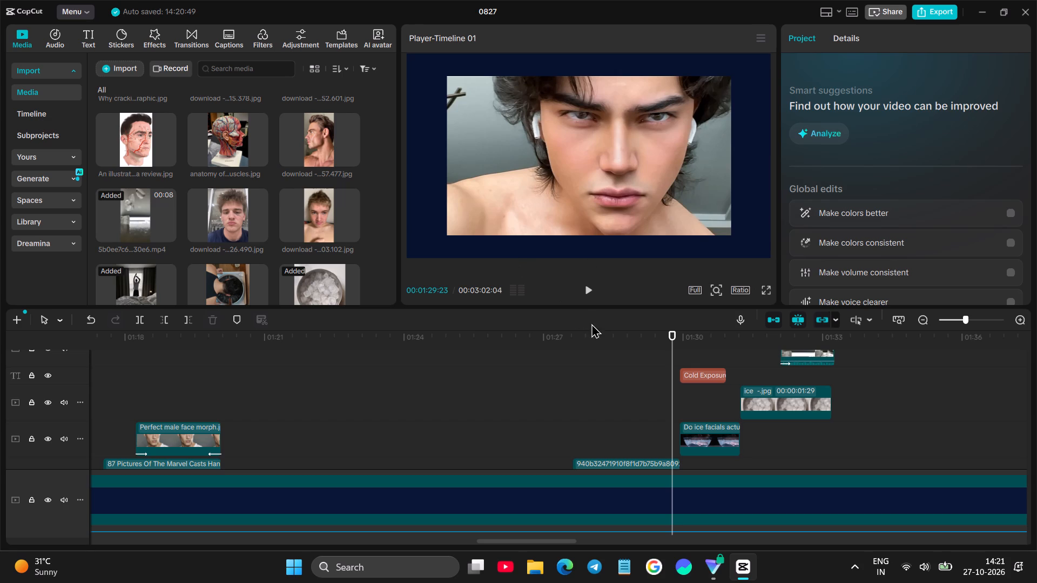
click(623, 347)
click(597, 289)
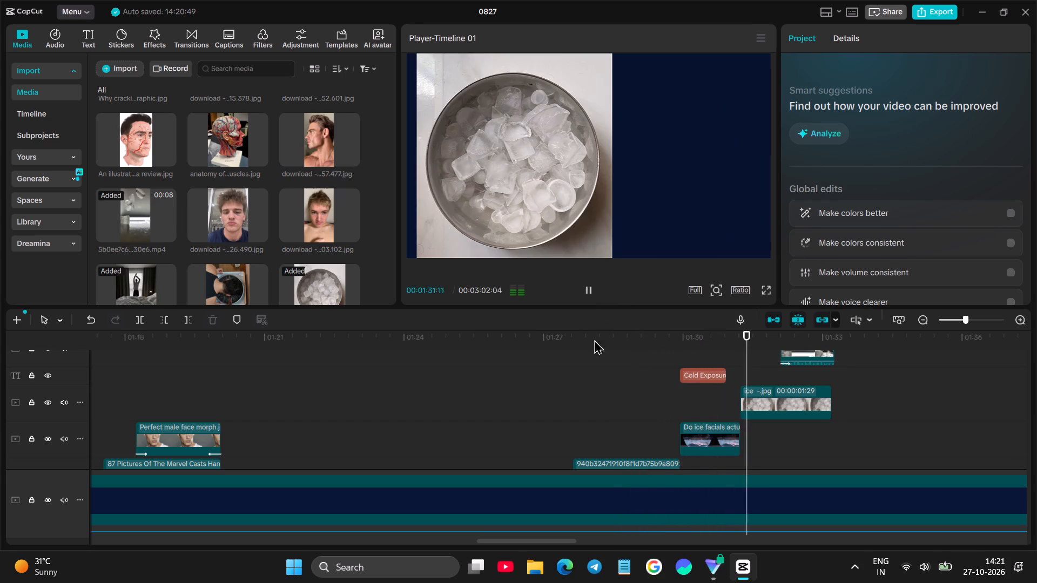
click(639, 388)
click(585, 294)
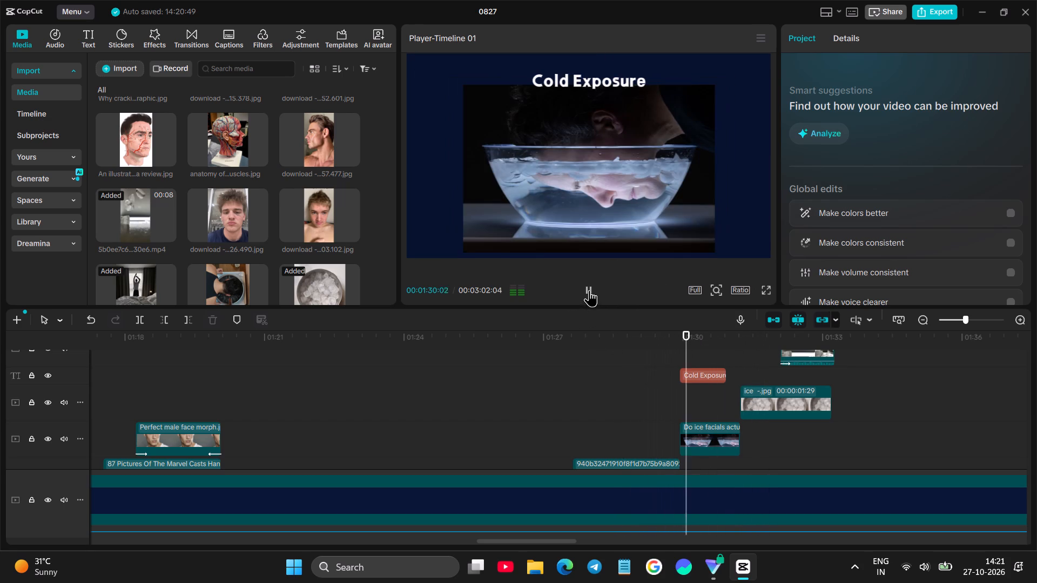
click(589, 290)
Move the "Cold Exposure" text back up, clear of the ice facial image's top edge, and play it back.
click(723, 441)
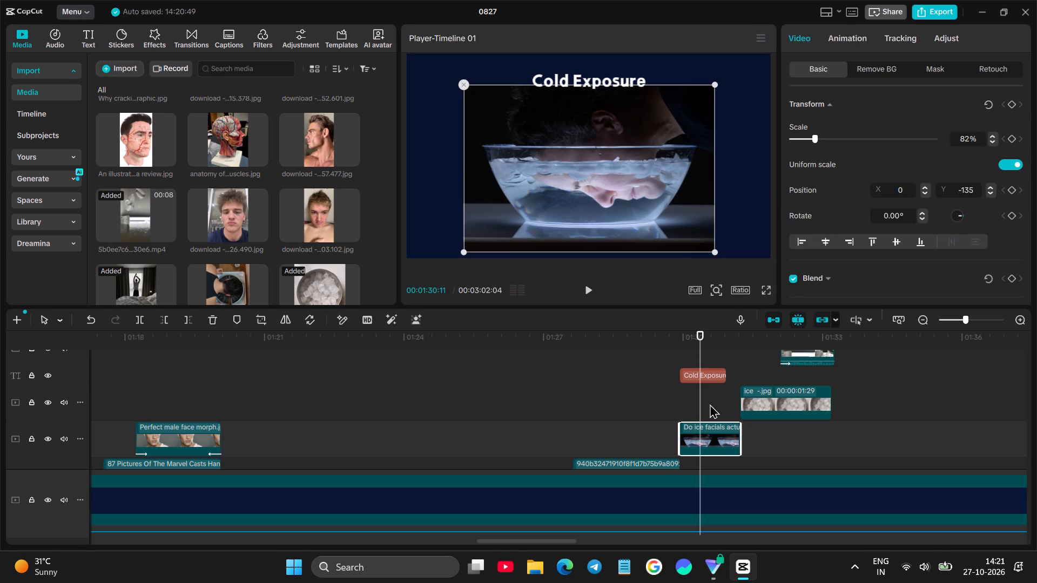
click(629, 66)
click(627, 75)
click(623, 83)
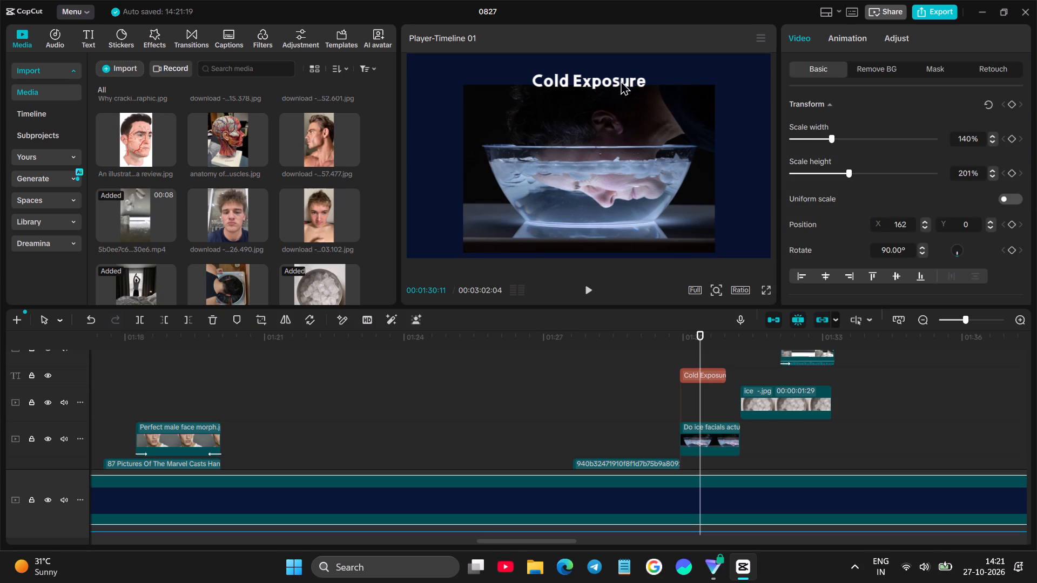
click(614, 76)
drag(612, 77, 610, 66)
click(674, 361)
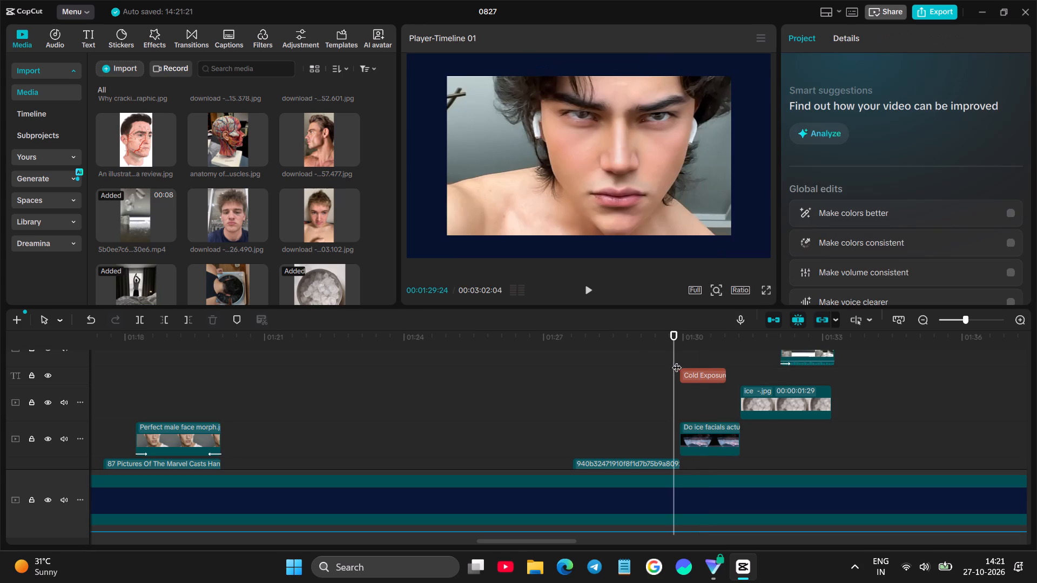
click(587, 289)
click(589, 290)
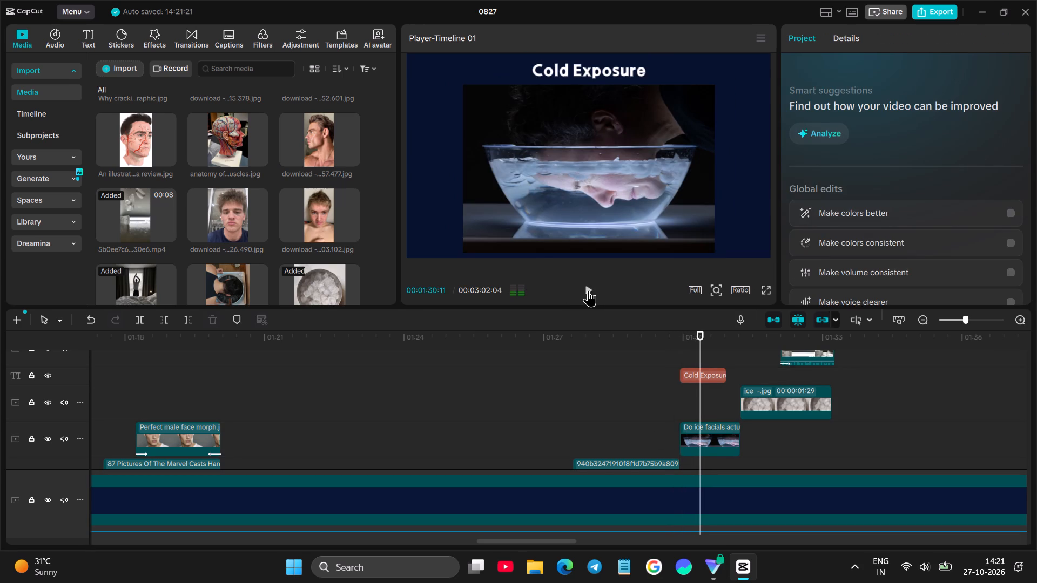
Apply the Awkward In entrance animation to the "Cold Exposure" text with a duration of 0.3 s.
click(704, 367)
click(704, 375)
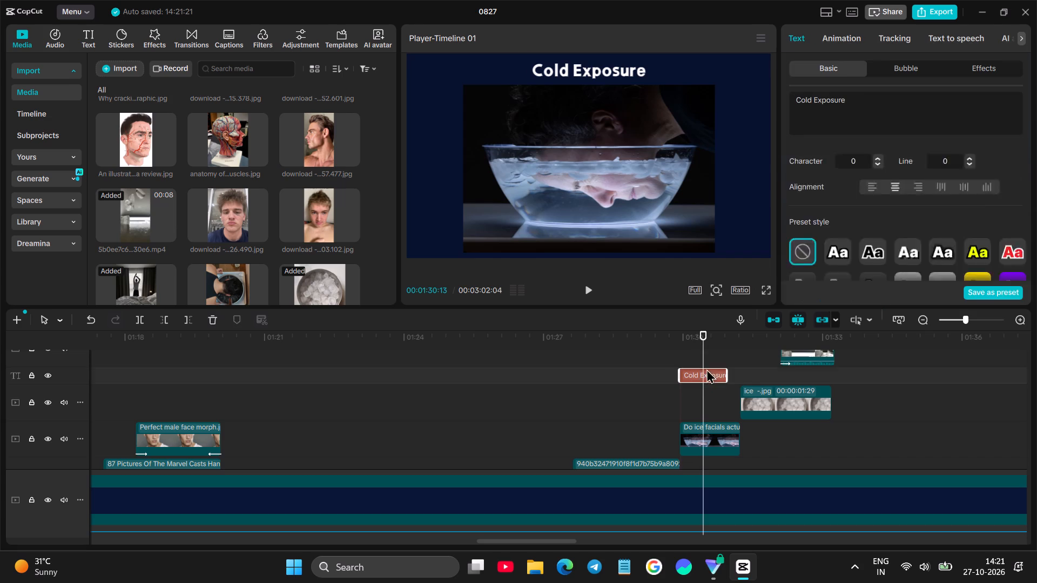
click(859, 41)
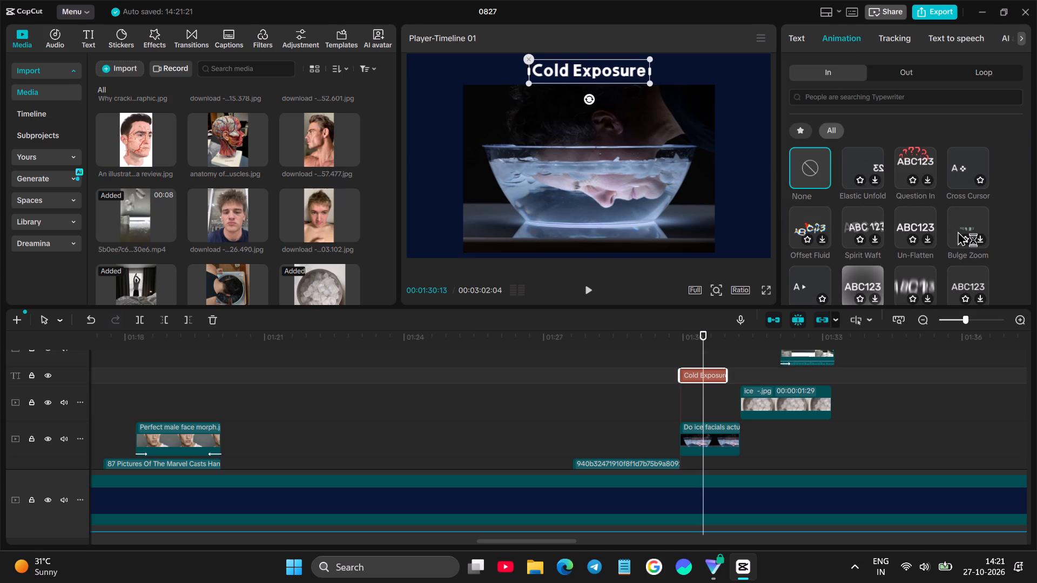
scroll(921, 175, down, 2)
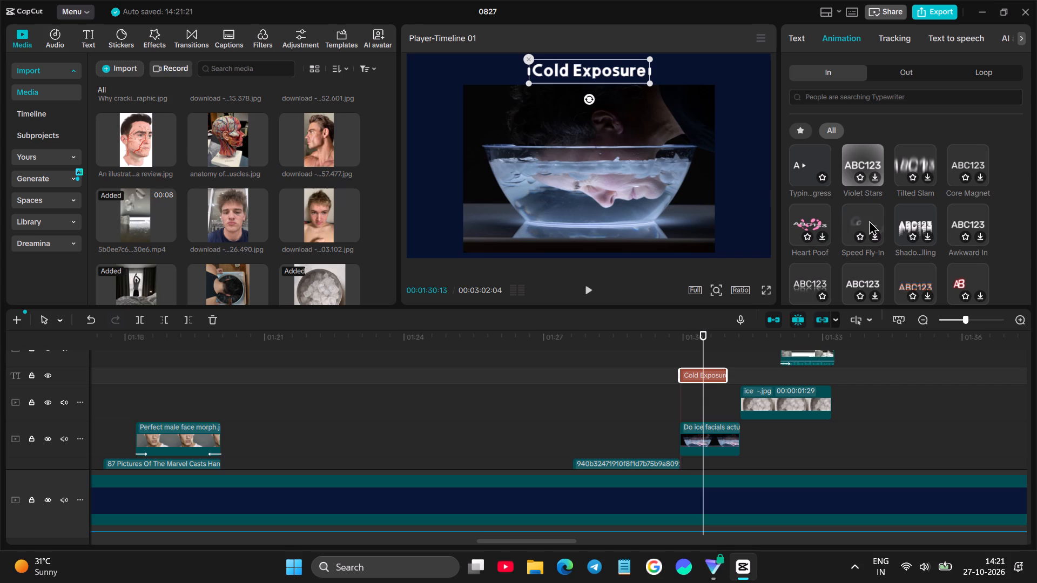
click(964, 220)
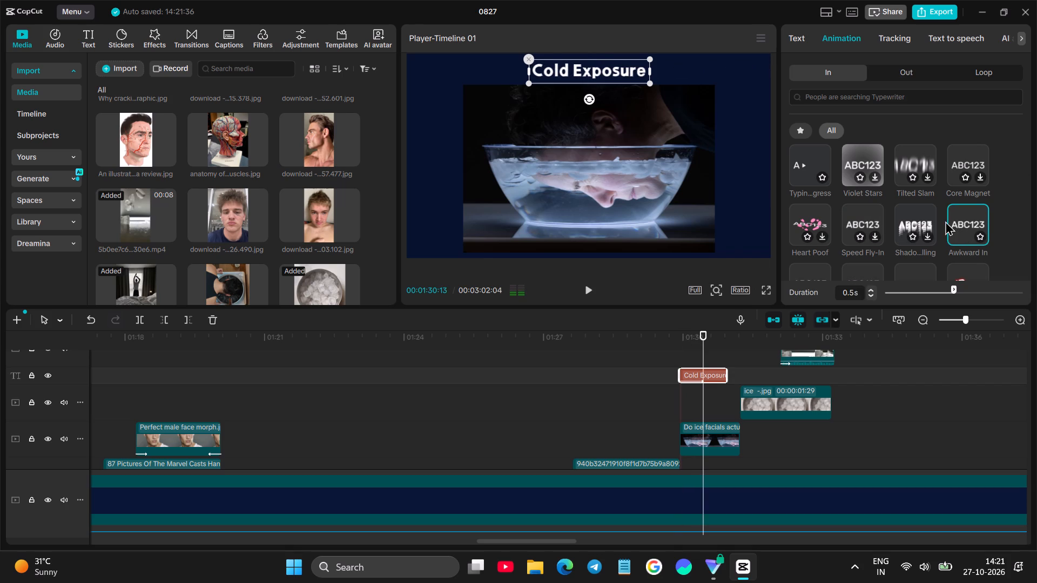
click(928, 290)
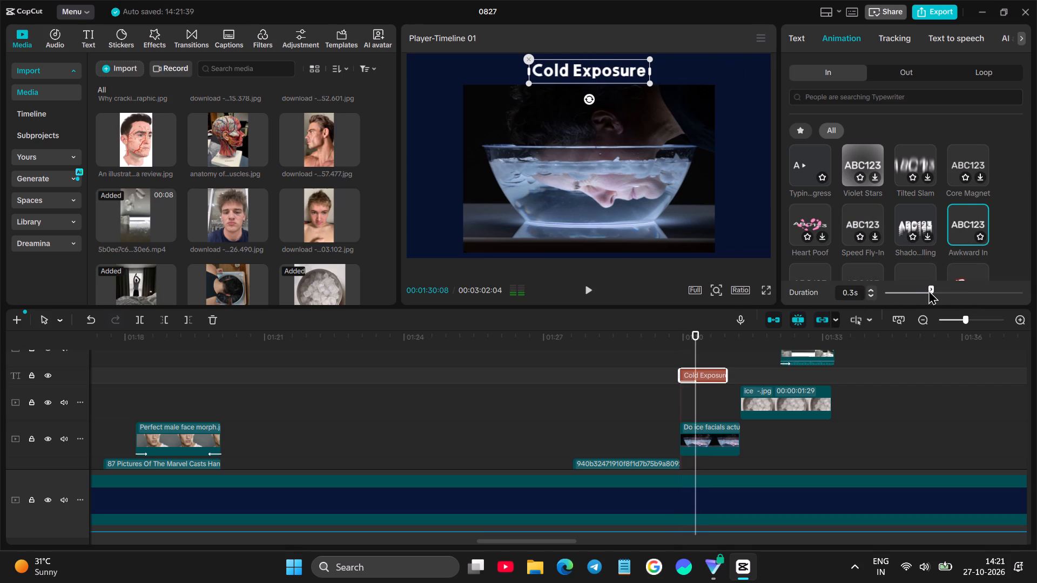
Apply the "Mirror...urface" entrance animation to the "Cold Exposure" text with a 0.4 s duration, and play it back.
scroll(915, 231, down, 1)
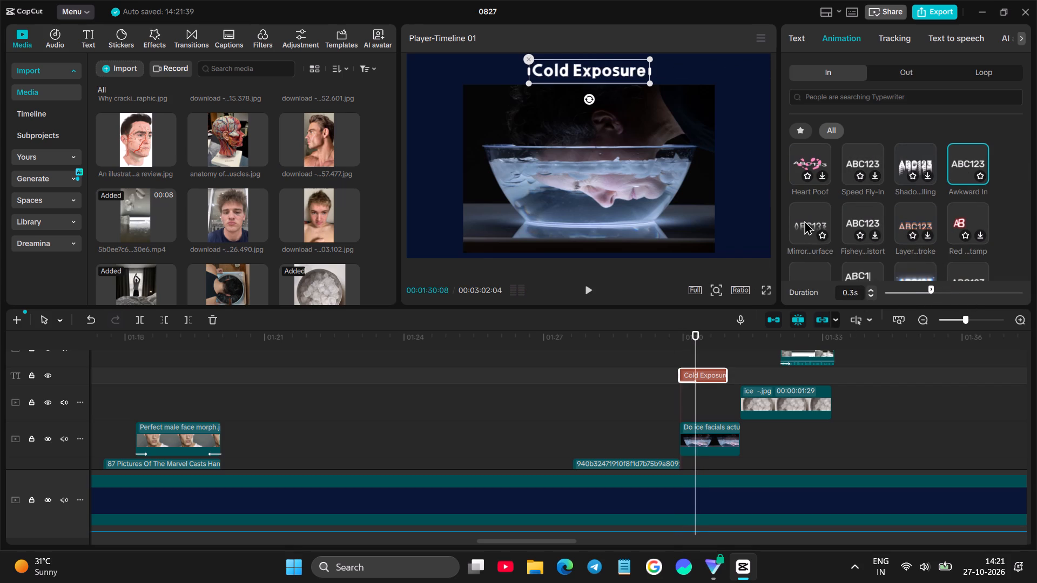
click(804, 220)
click(911, 295)
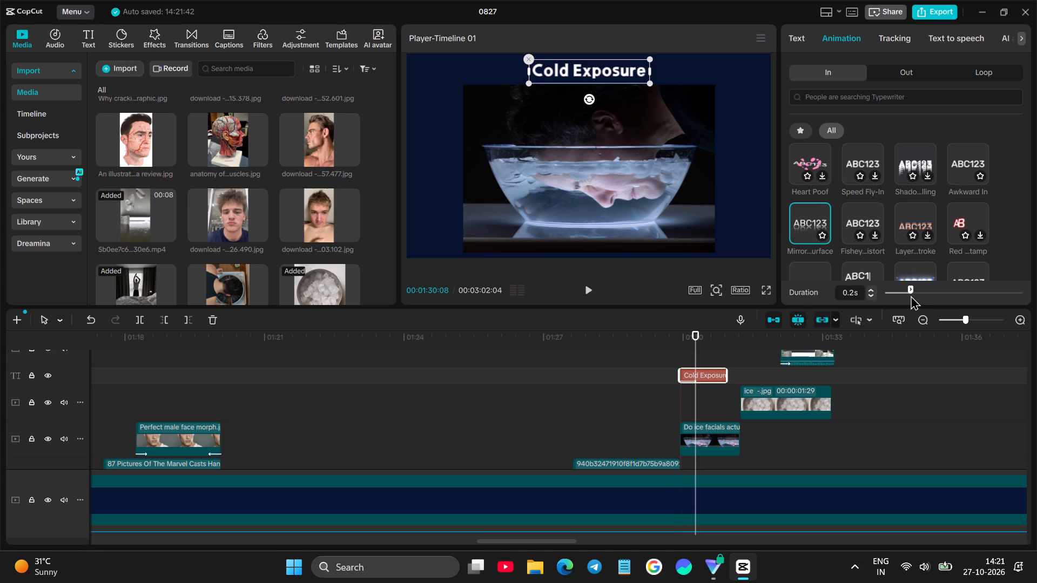
click(917, 294)
click(931, 296)
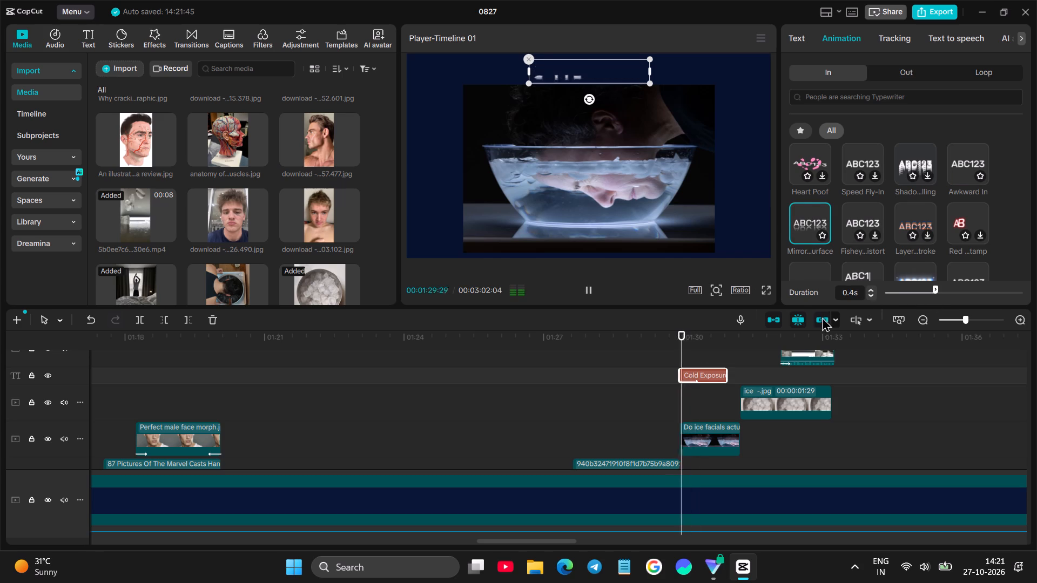
click(568, 380)
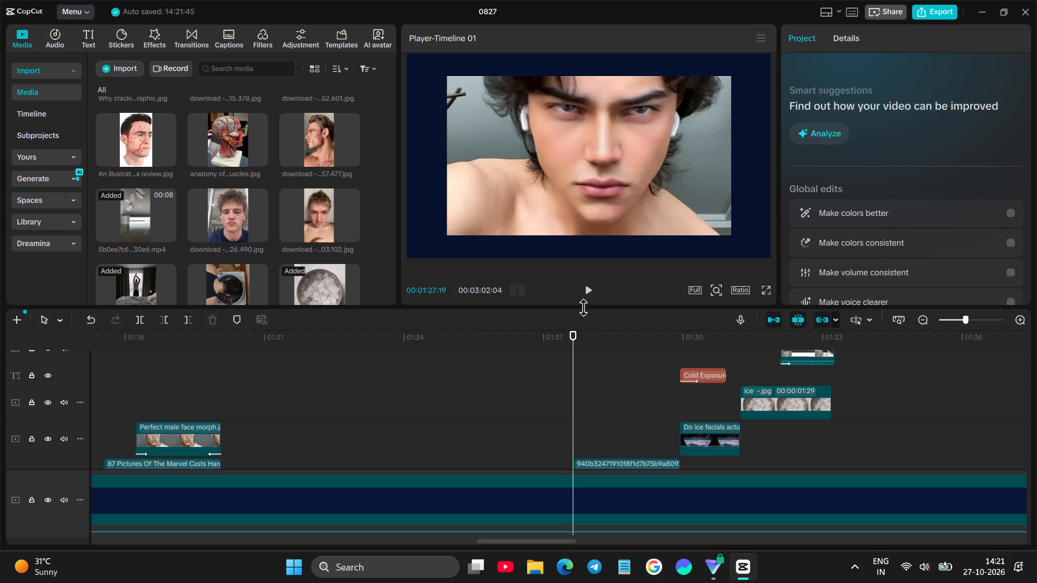
click(590, 294)
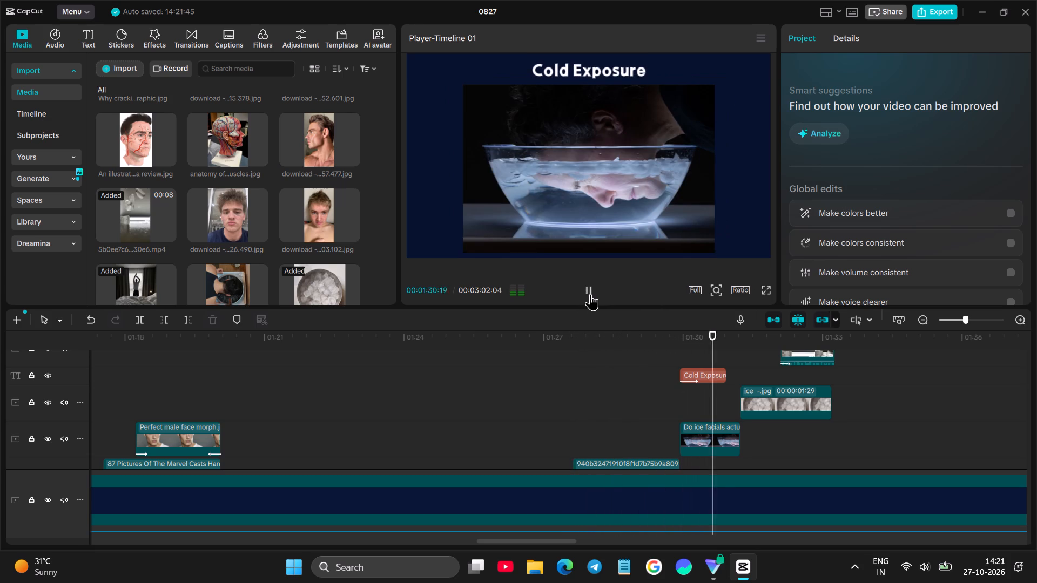
click(590, 294)
Extend the end of the "Cold Exposure" text clip to match the end of the ice facial image.
click(688, 406)
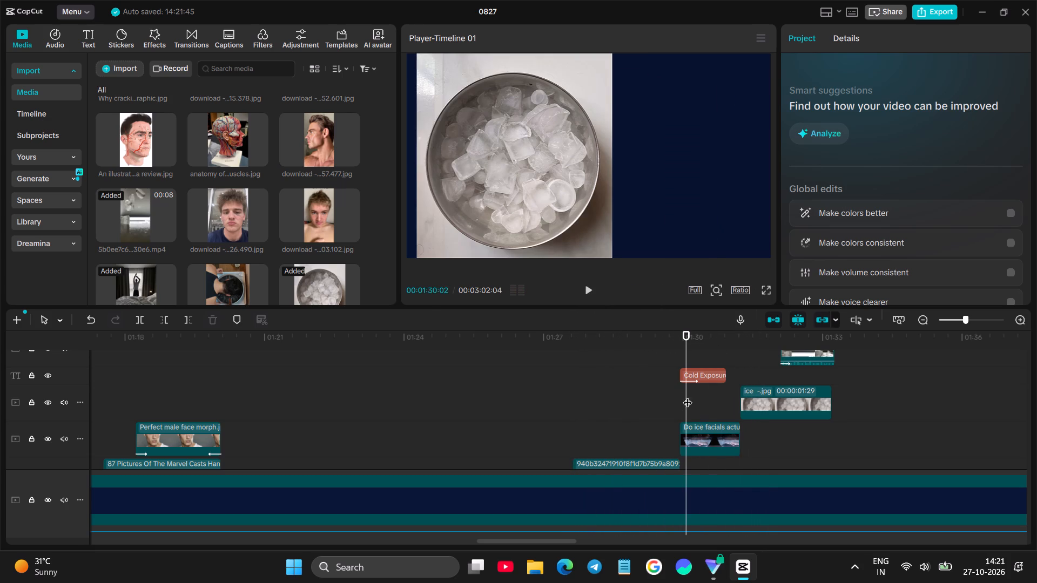
click(715, 372)
drag(728, 371, 735, 371)
click(731, 376)
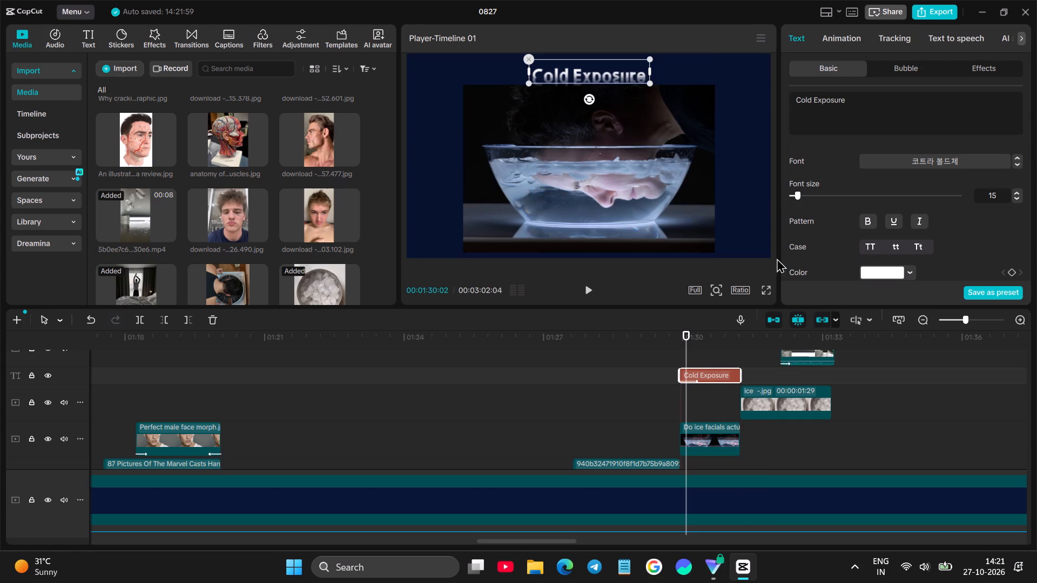
Apply the Fade Out exit animation to the "Cold Exposure" text and play the section back.
click(846, 41)
click(905, 77)
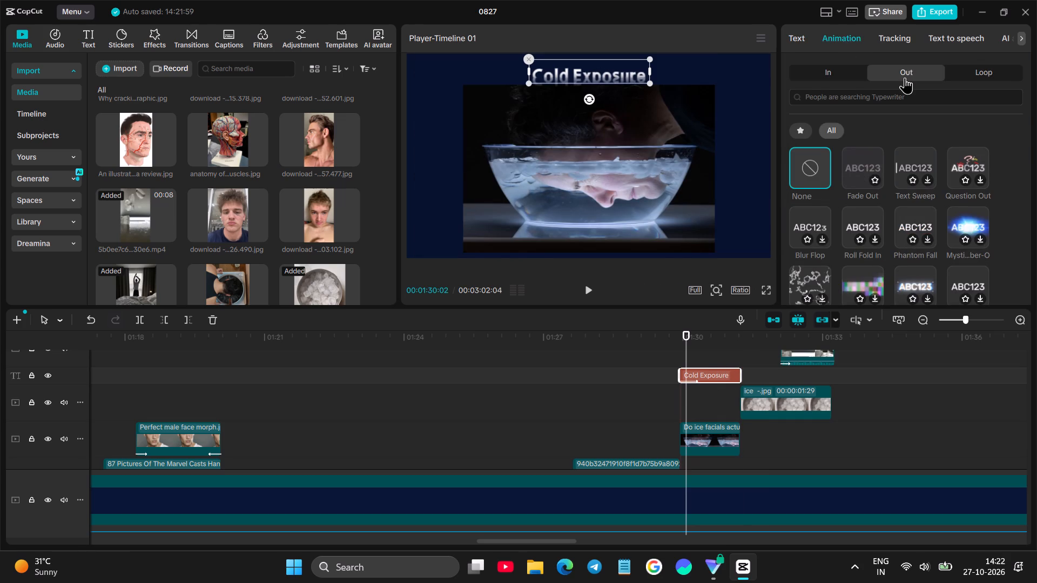
click(903, 77)
click(859, 166)
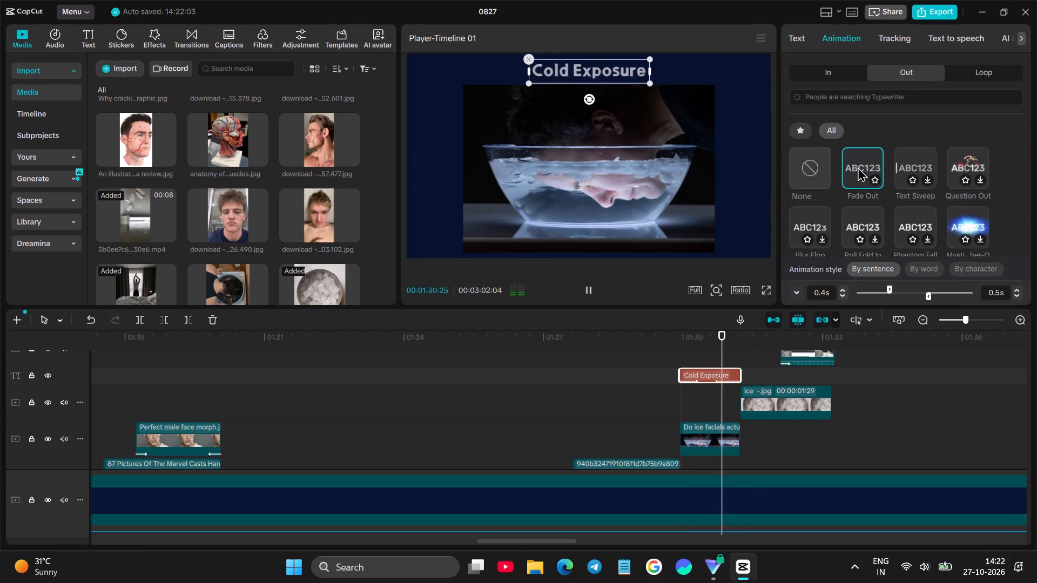
click(659, 381)
click(587, 295)
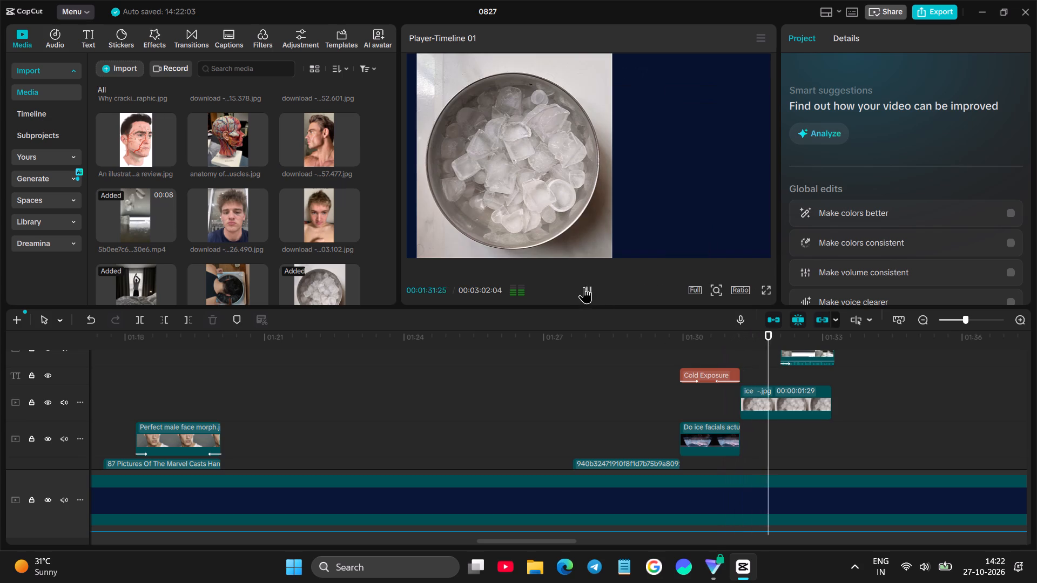
Shorten the Fade Out exit animation on the "Cold Exposure" text and play the section back.
click(584, 287)
click(729, 378)
click(850, 44)
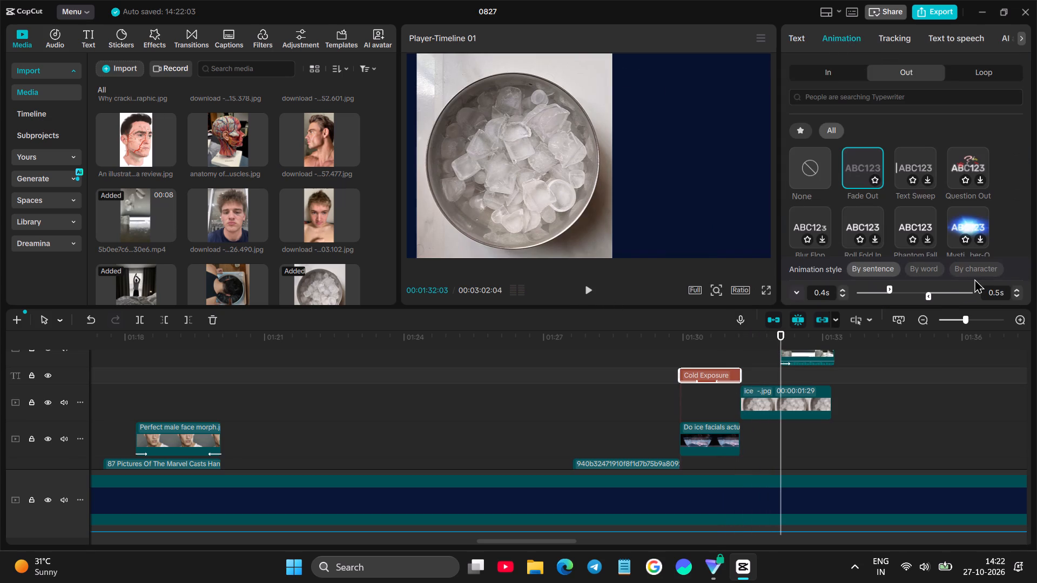
click(947, 294)
click(652, 377)
click(582, 293)
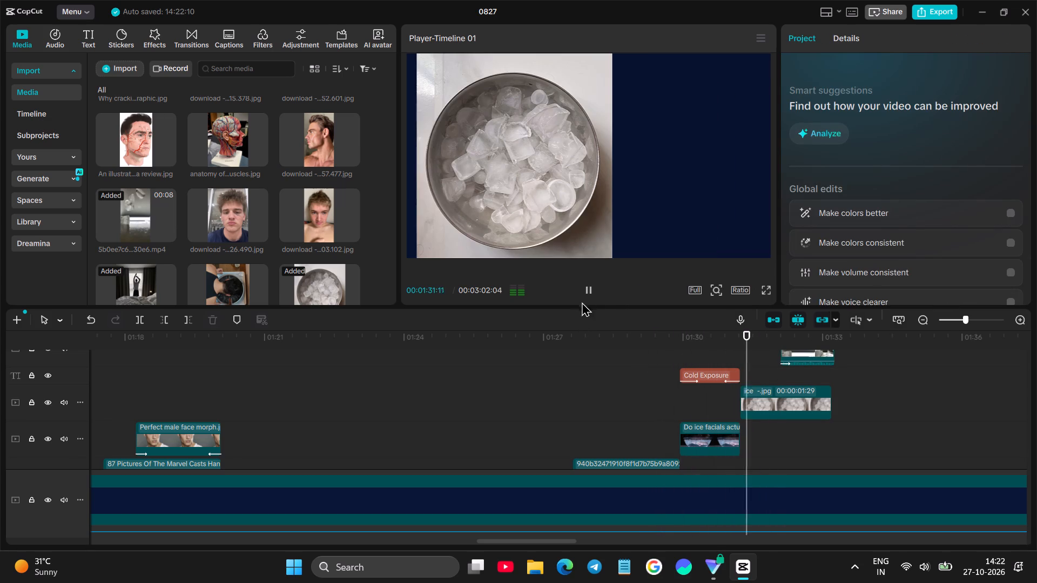
click(590, 294)
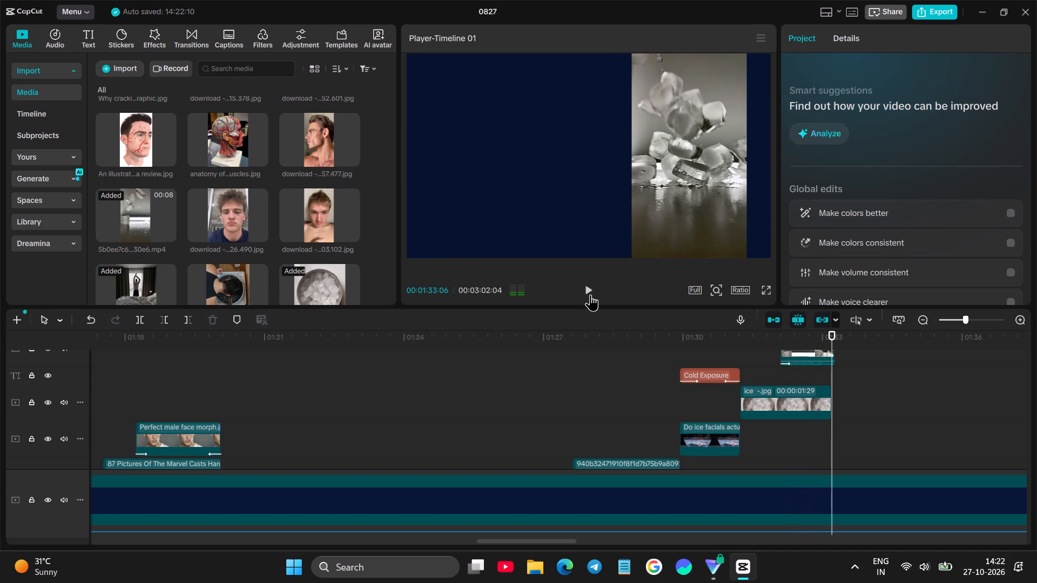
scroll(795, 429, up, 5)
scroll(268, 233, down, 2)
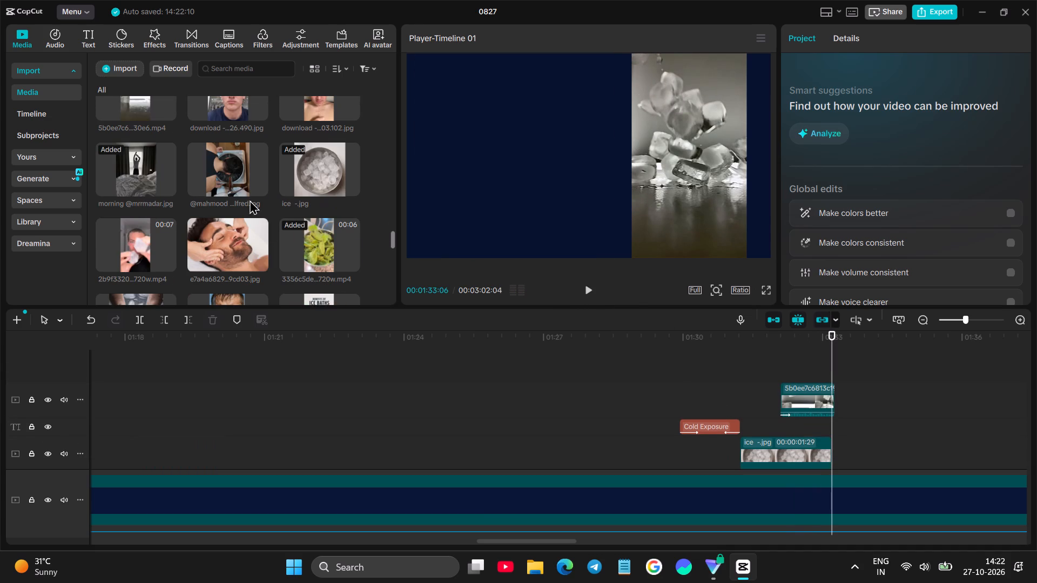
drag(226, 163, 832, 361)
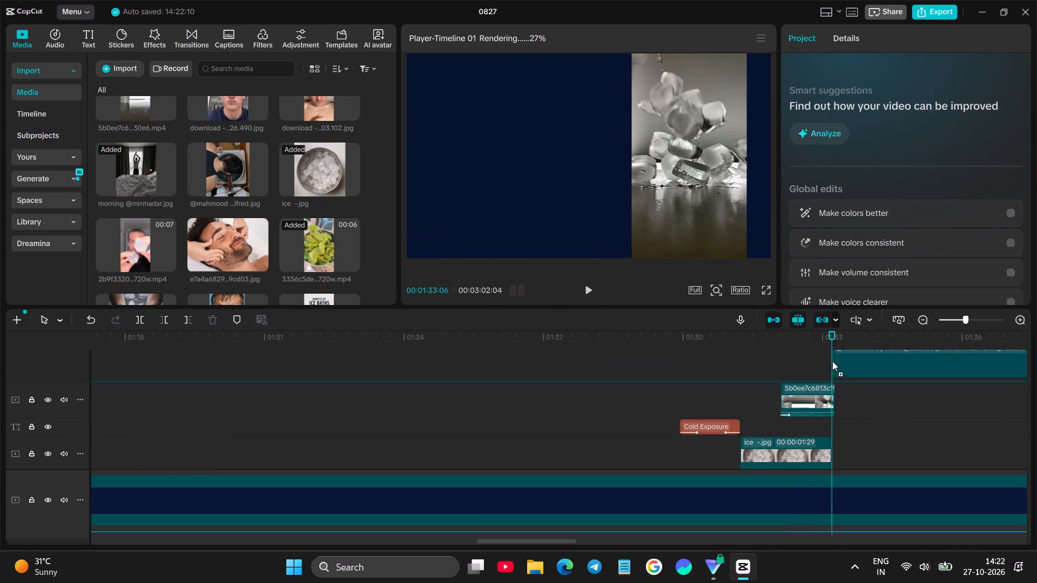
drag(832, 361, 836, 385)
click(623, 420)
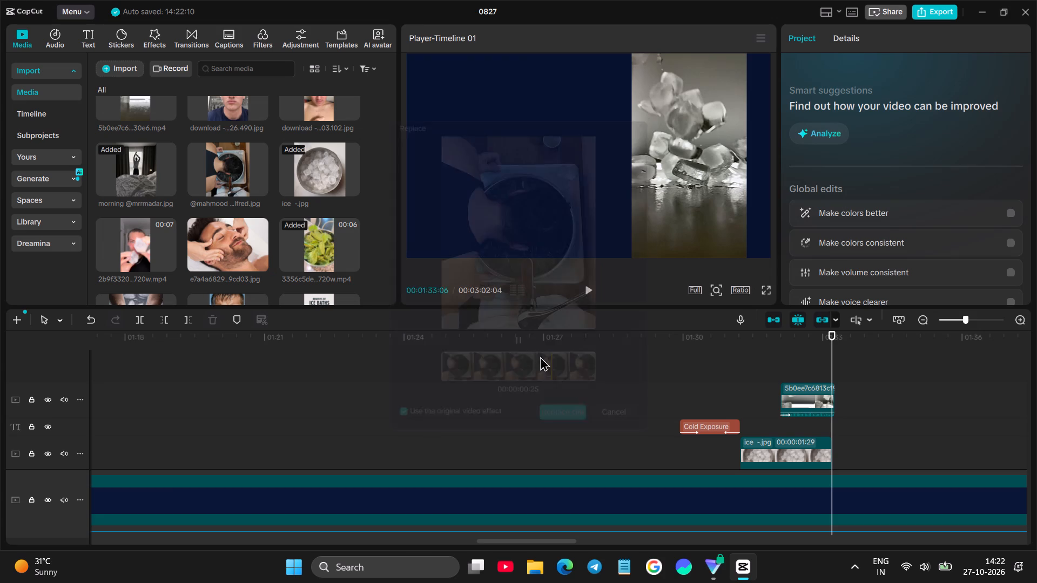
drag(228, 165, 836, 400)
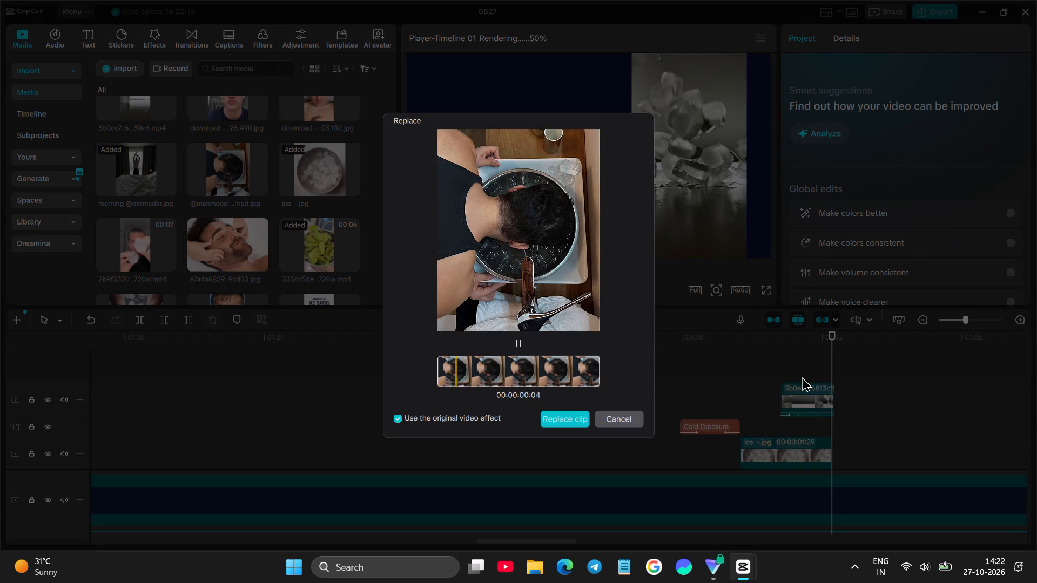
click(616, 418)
drag(219, 152, 831, 349)
drag(864, 393, 870, 430)
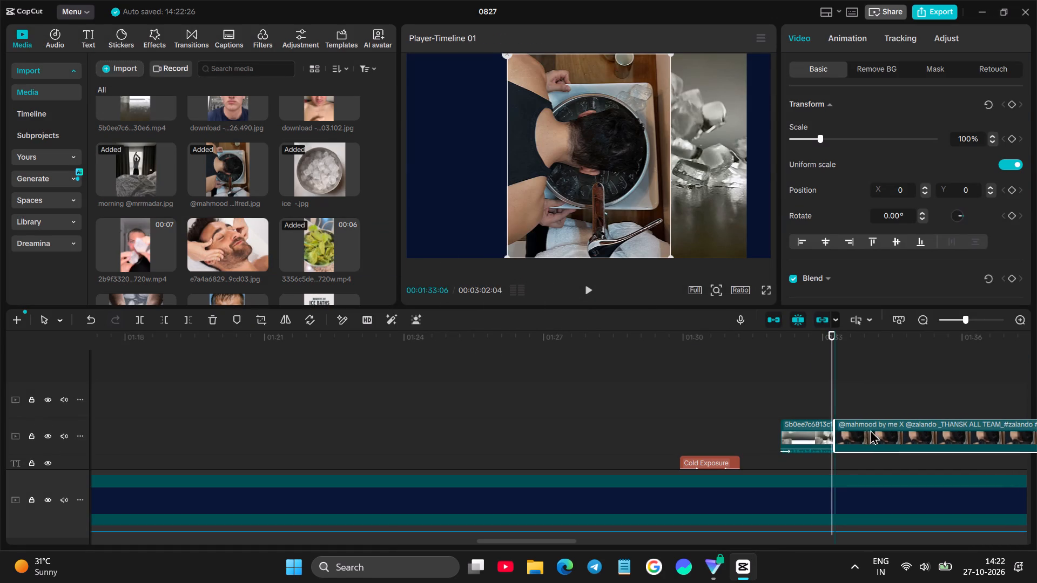
drag(870, 430, 869, 430)
click(801, 357)
click(581, 280)
click(583, 294)
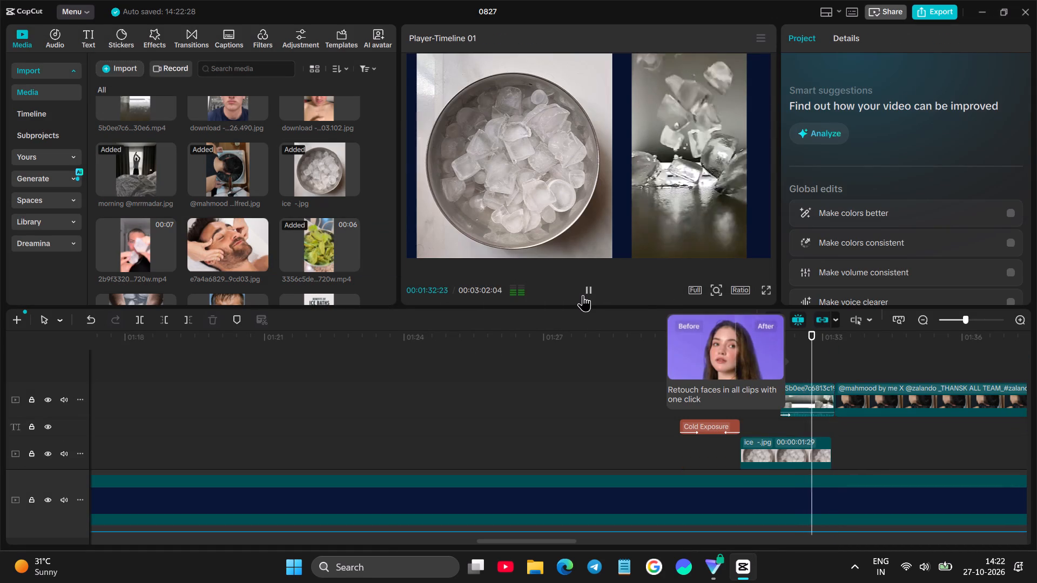
click(587, 295)
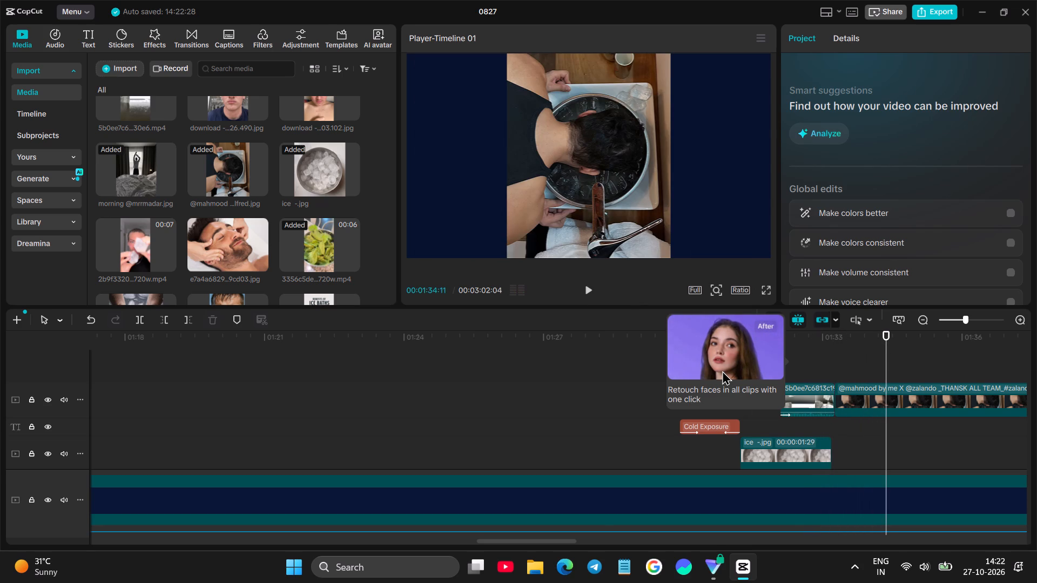
click(722, 370)
click(853, 400)
click(787, 368)
click(589, 288)
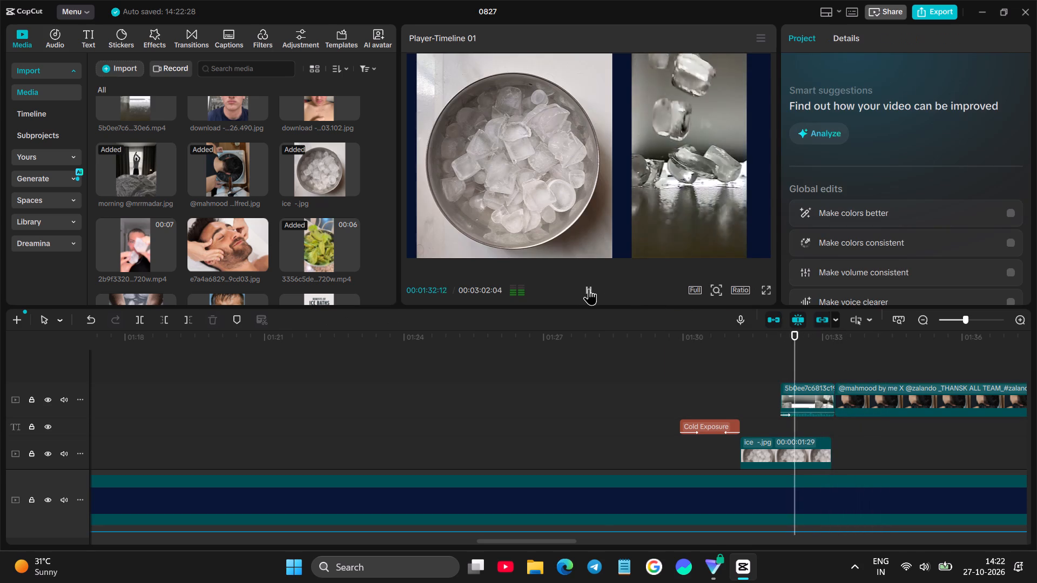
click(583, 289)
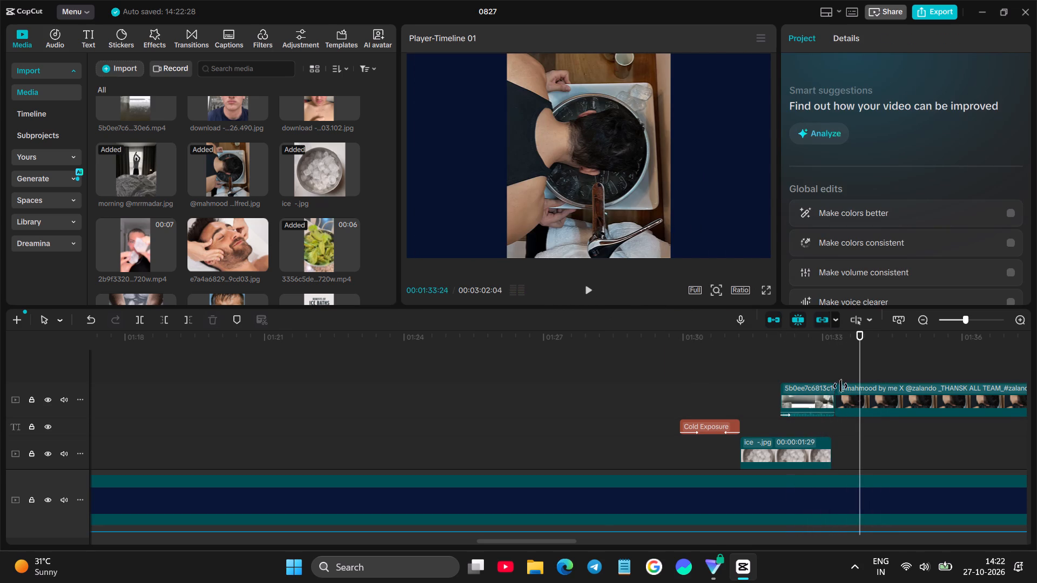
Extend the end of the ice bowl image to the end of the falling-ice video, making it 00:00:02:01 long.
click(817, 448)
click(836, 446)
double_click(831, 446)
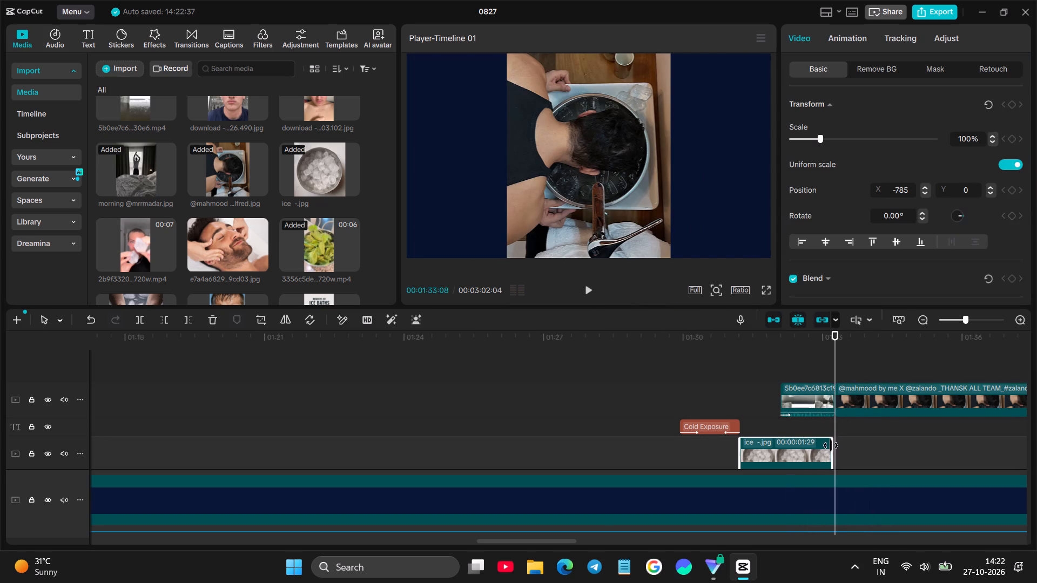
click(820, 371)
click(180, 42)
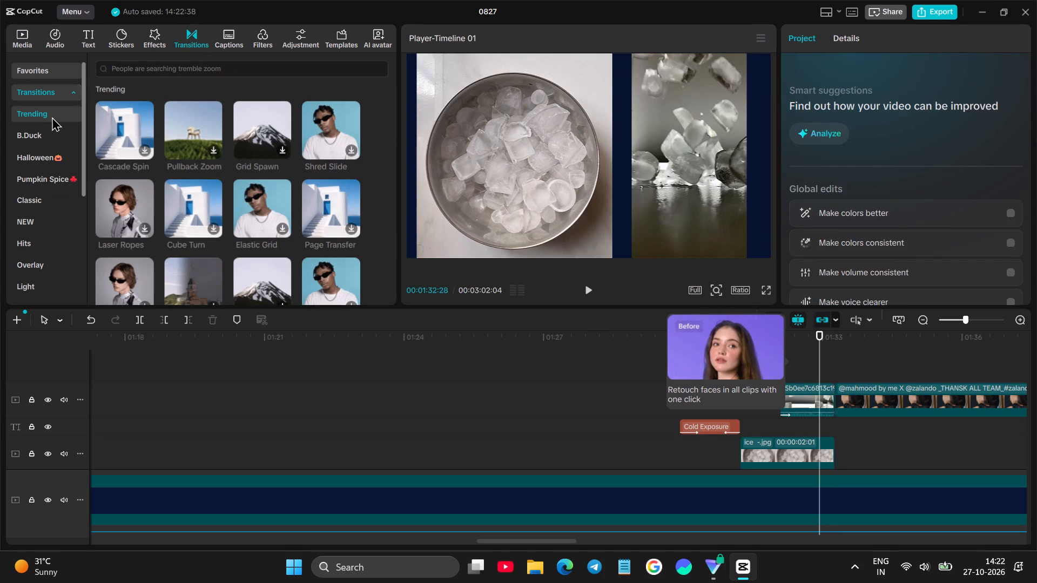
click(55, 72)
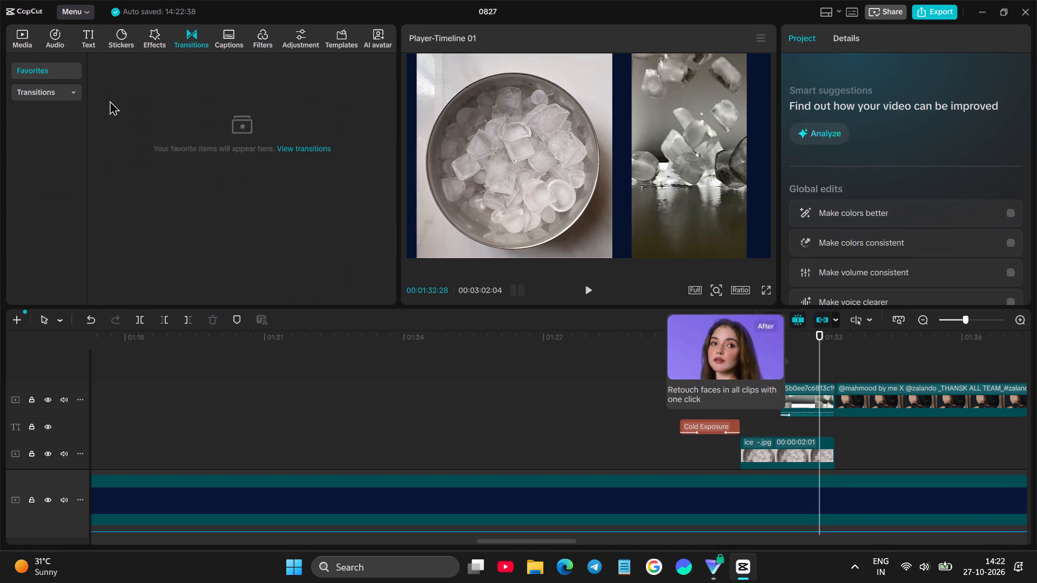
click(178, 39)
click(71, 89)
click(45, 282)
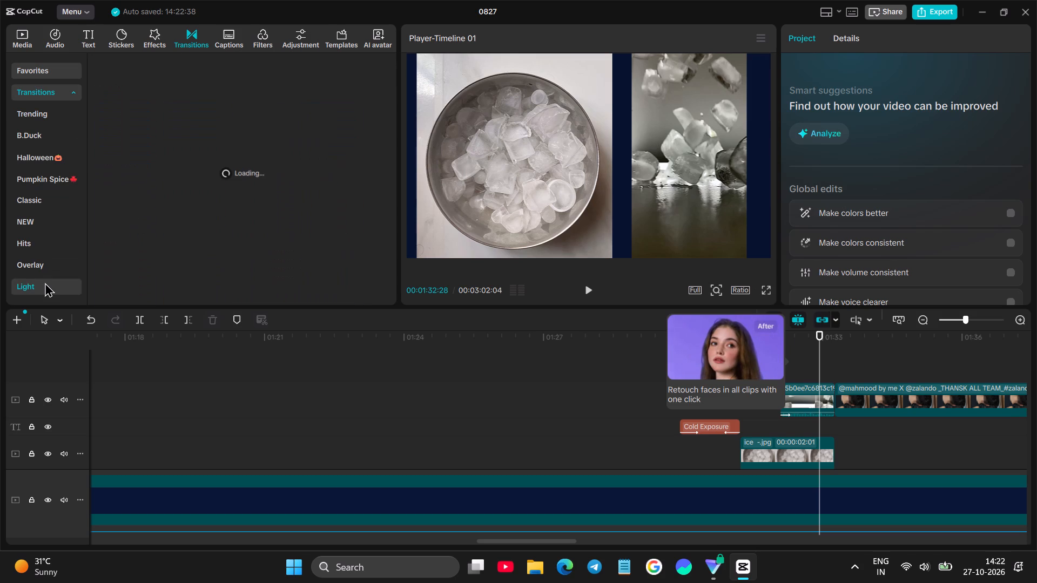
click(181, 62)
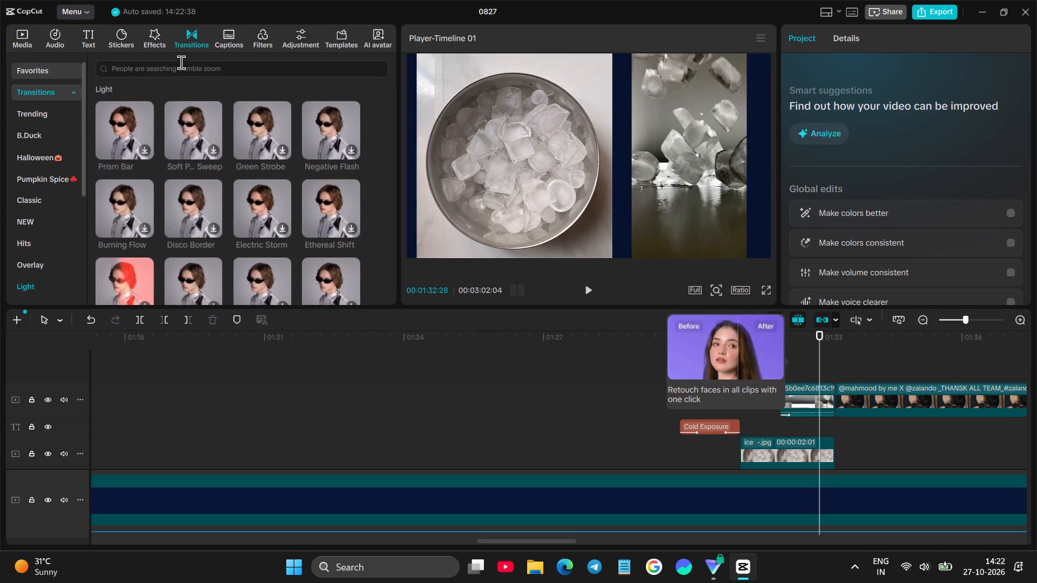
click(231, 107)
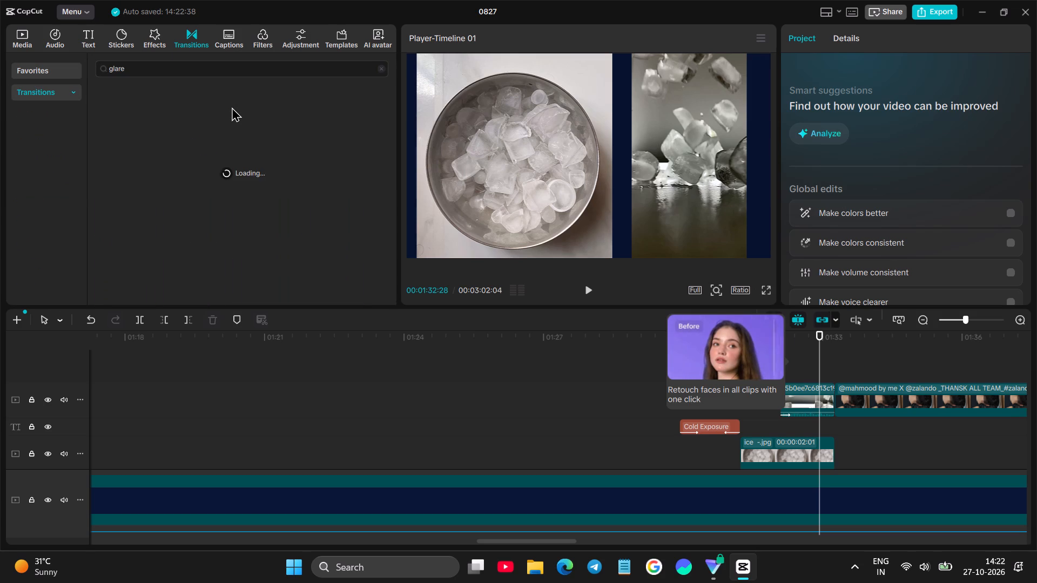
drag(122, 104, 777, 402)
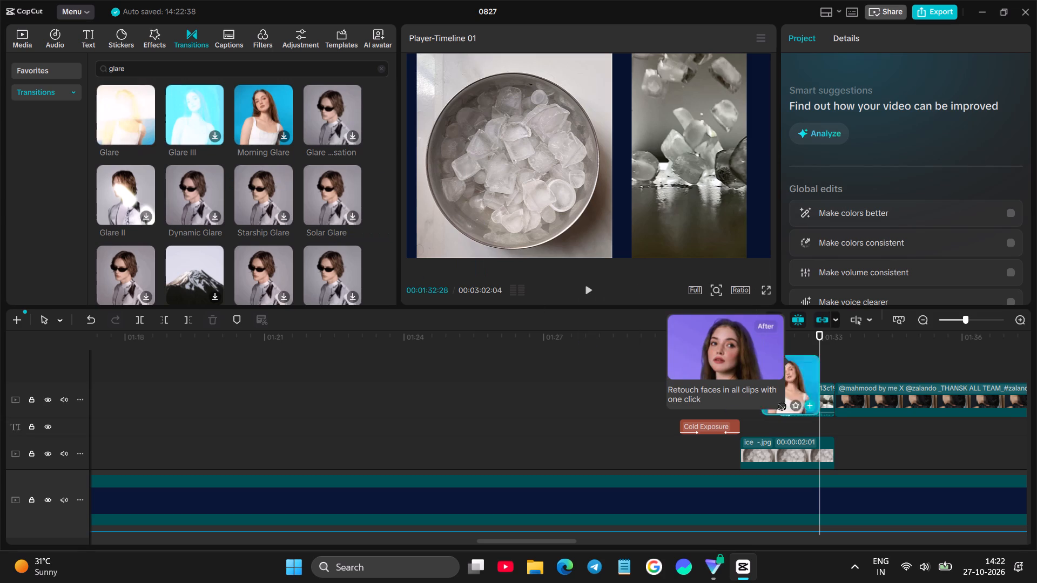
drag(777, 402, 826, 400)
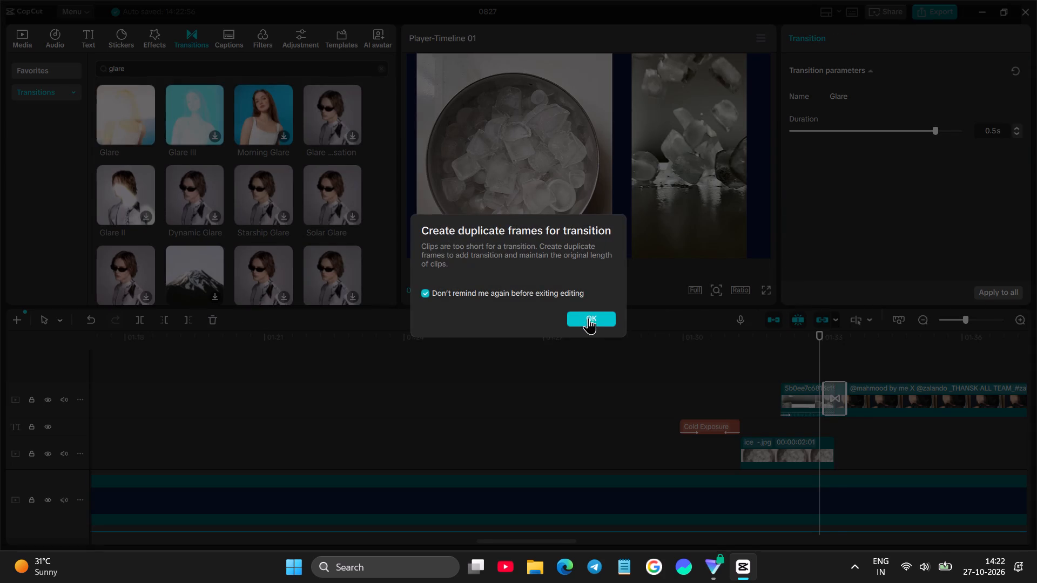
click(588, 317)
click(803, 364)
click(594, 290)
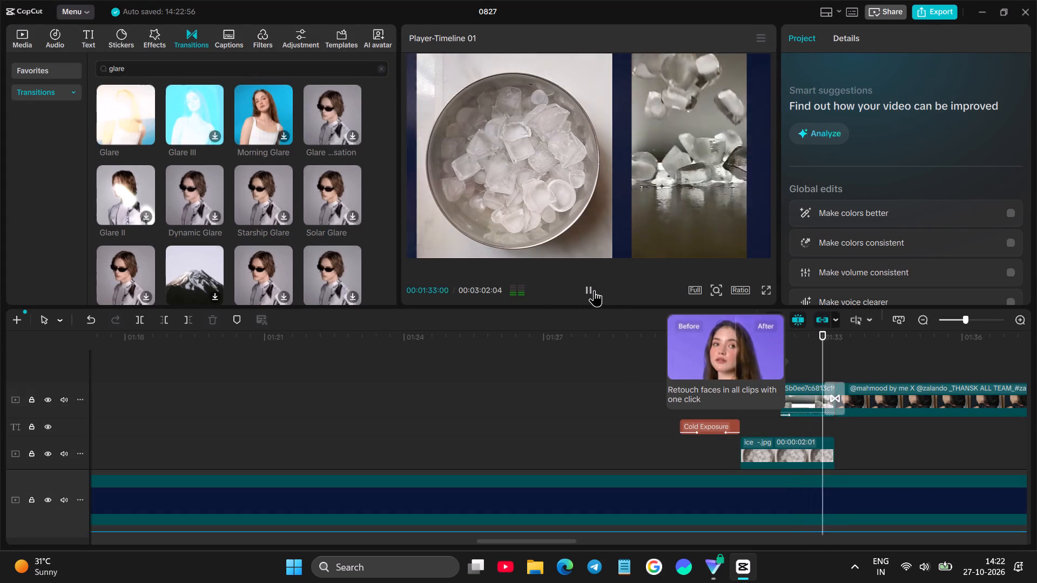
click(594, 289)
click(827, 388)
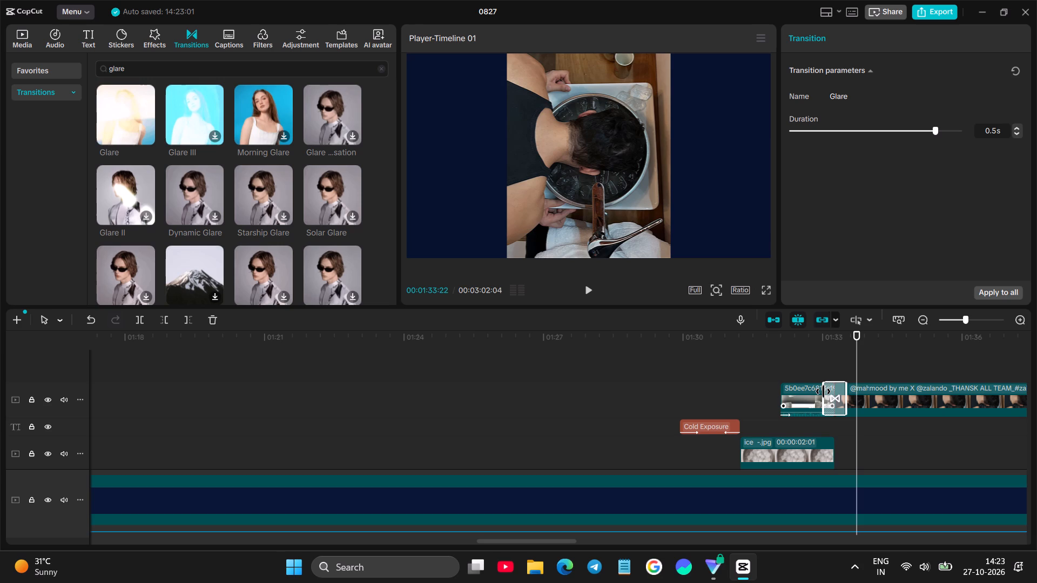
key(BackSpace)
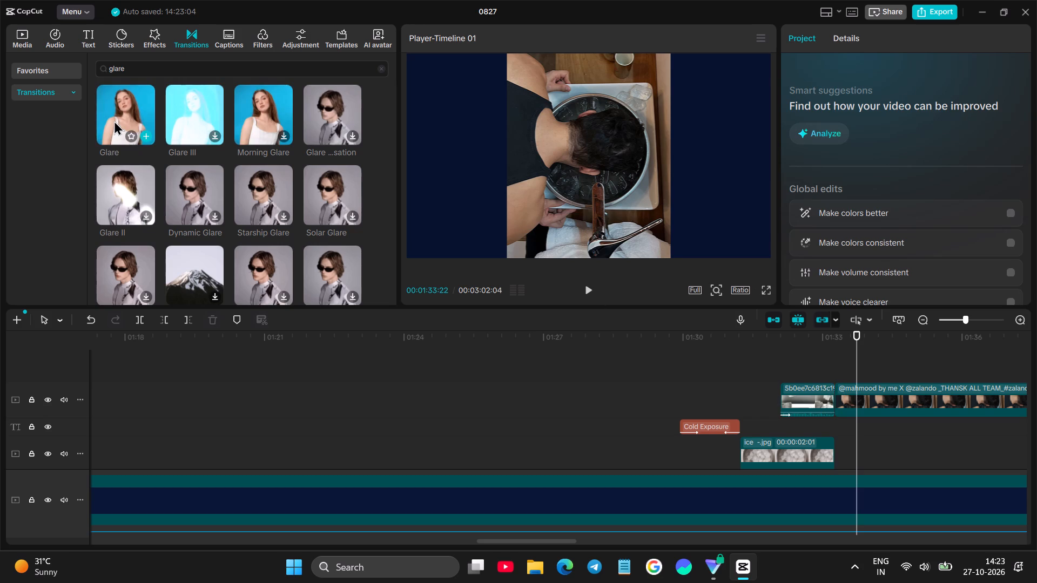
Search the transitions for "glare ii".
scroll(327, 258, down, 3)
scroll(222, 170, up, 4)
click(222, 64)
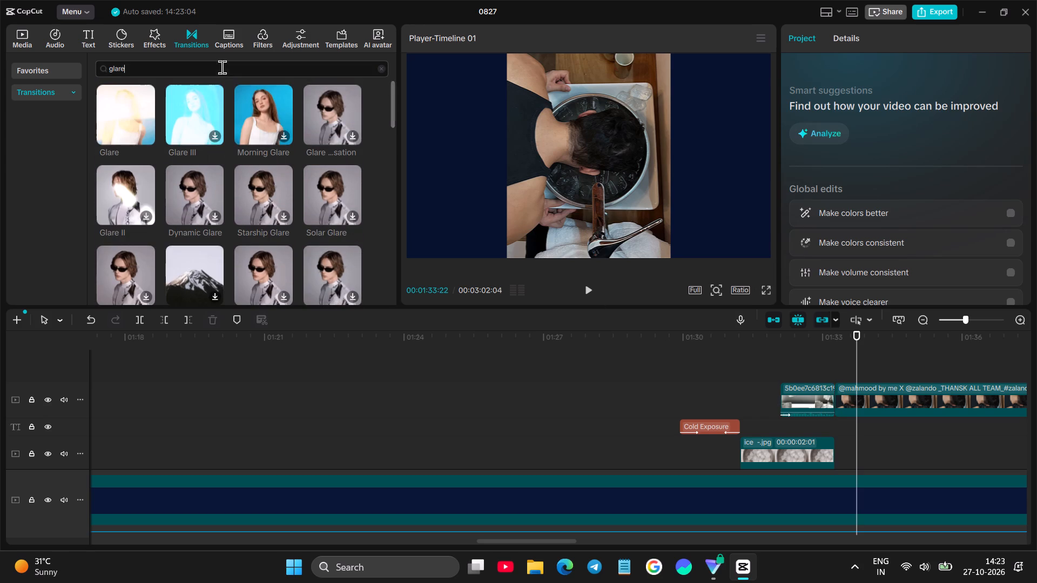
click(200, 85)
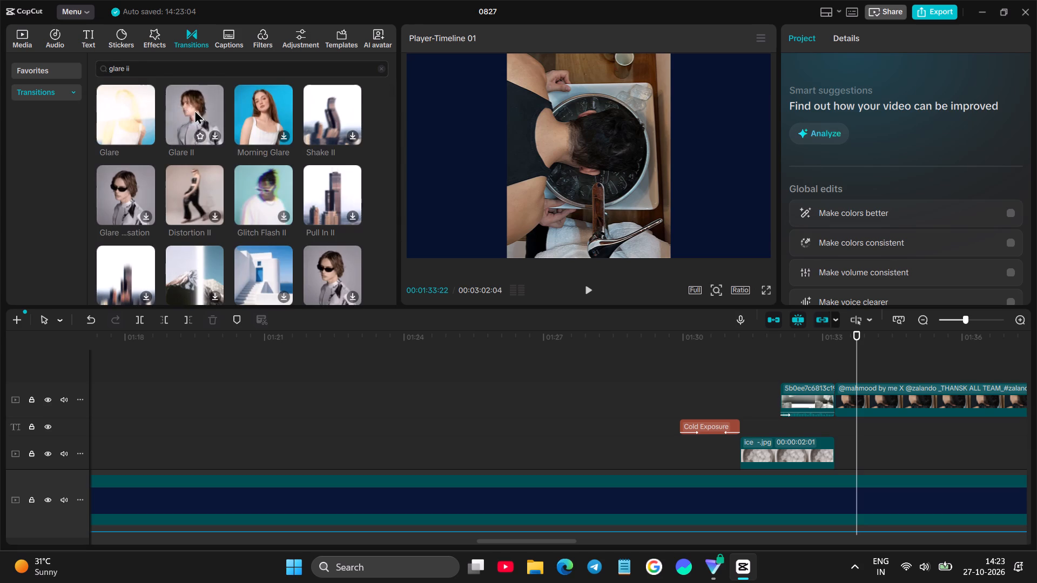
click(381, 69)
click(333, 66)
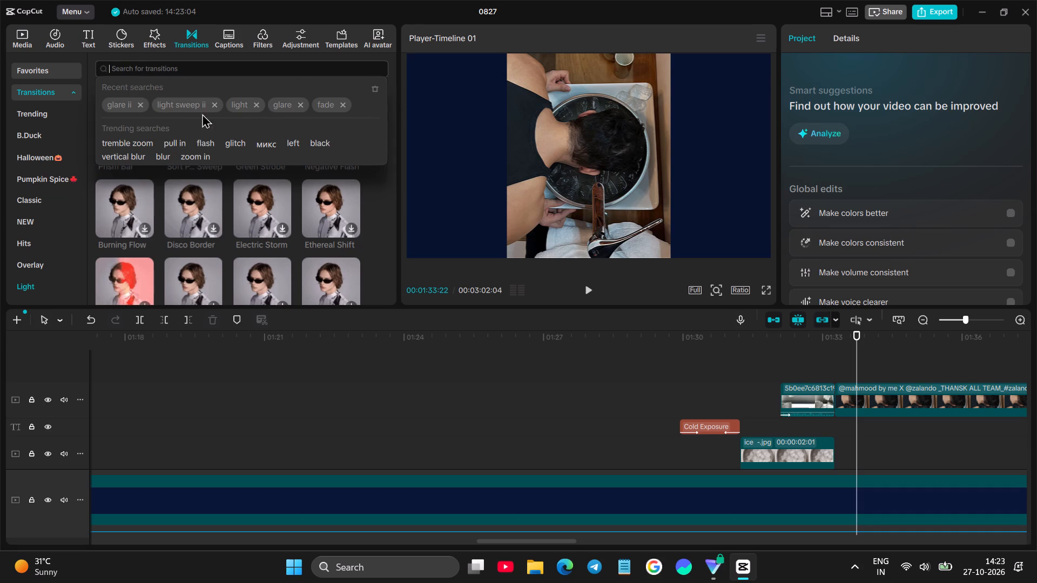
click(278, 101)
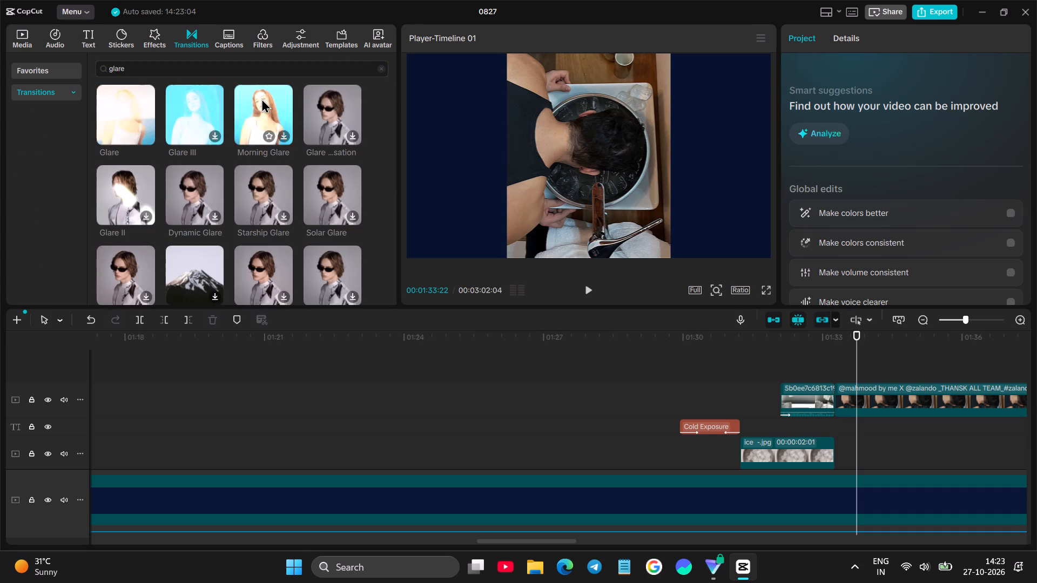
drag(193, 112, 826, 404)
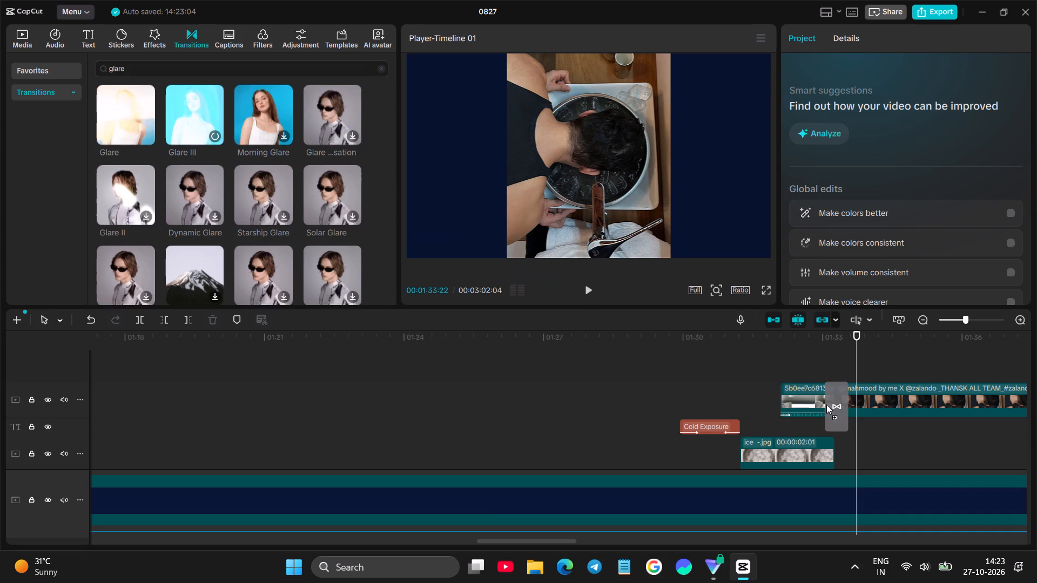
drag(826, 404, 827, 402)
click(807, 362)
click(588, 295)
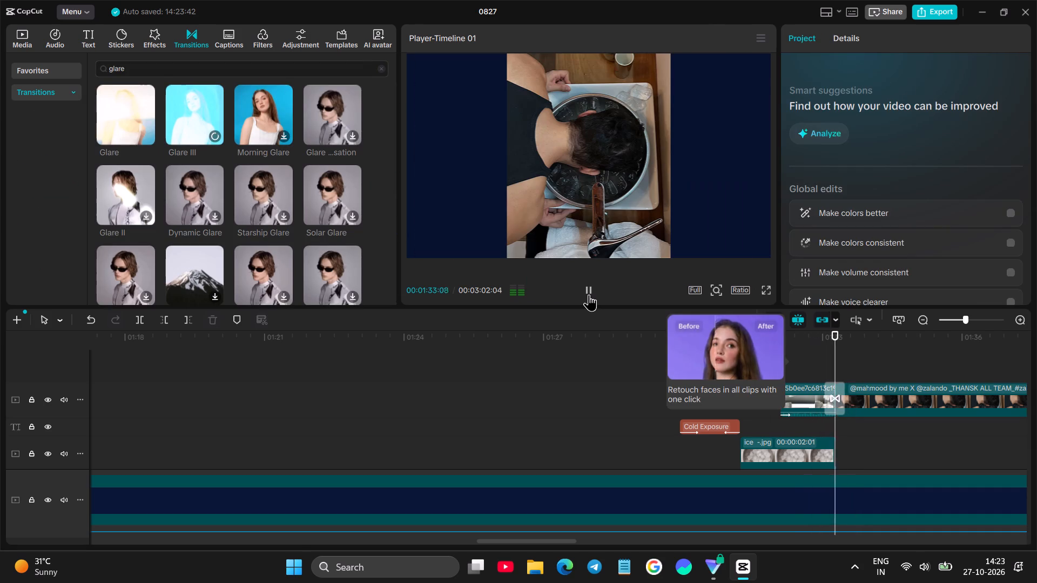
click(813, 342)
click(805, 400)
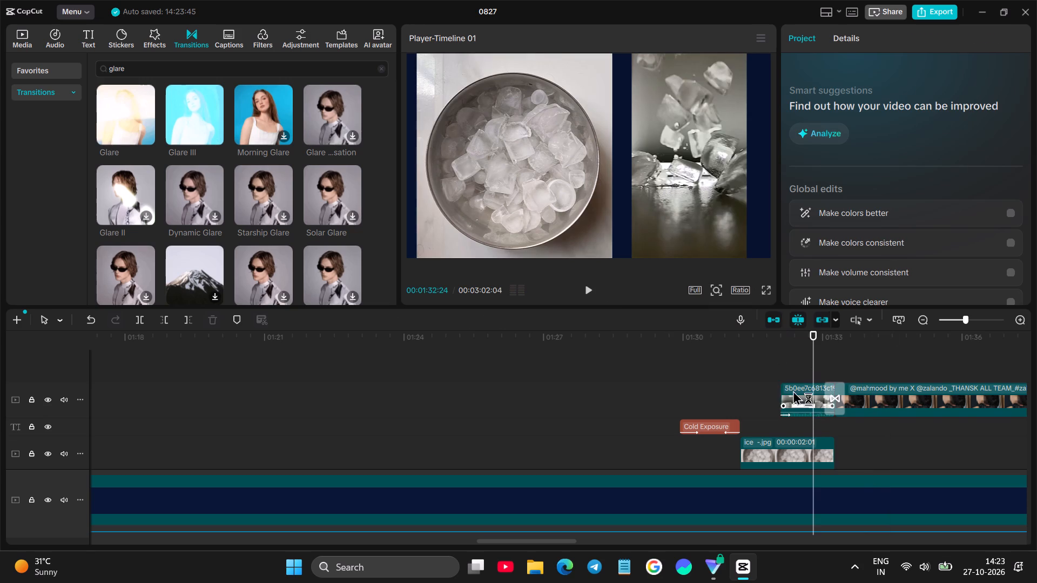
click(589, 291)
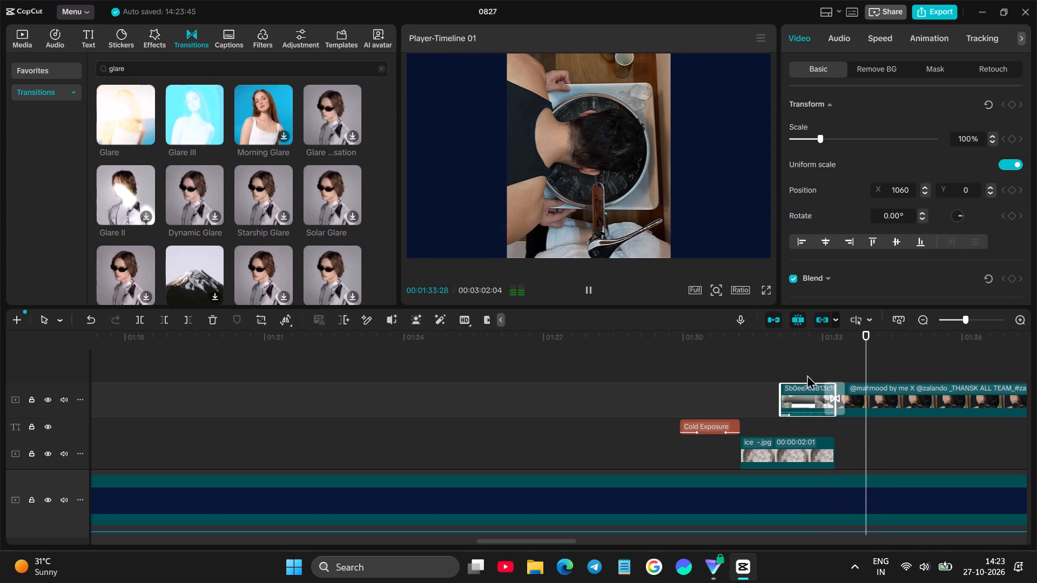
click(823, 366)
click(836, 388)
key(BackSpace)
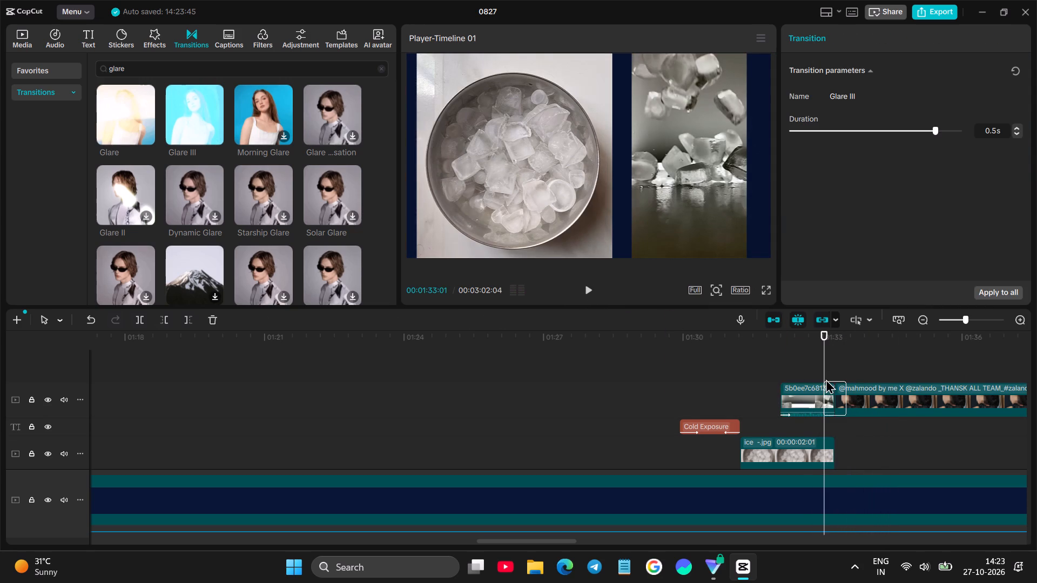
drag(116, 110, 816, 388)
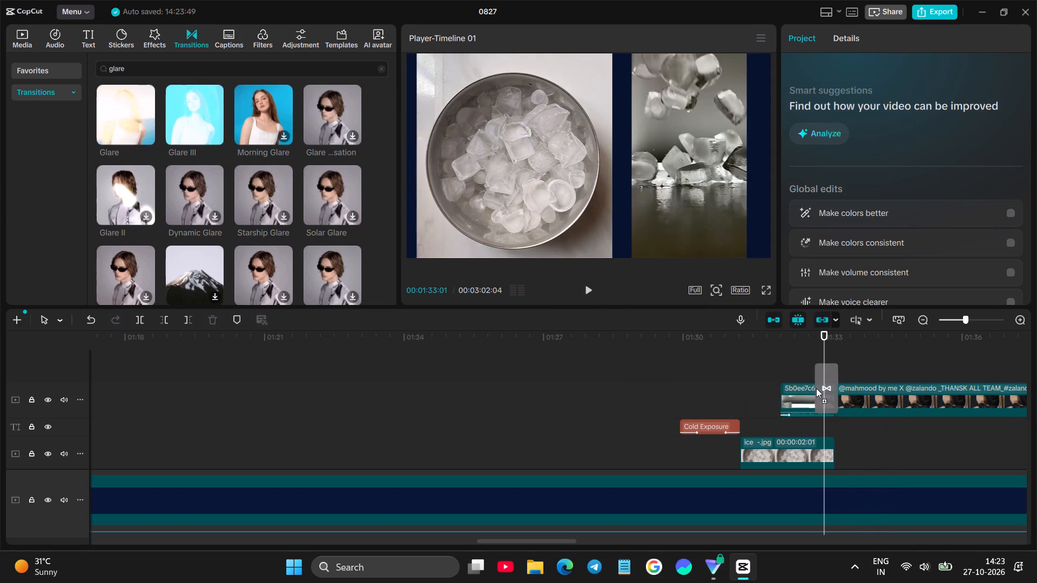
drag(816, 388, 823, 392)
click(808, 371)
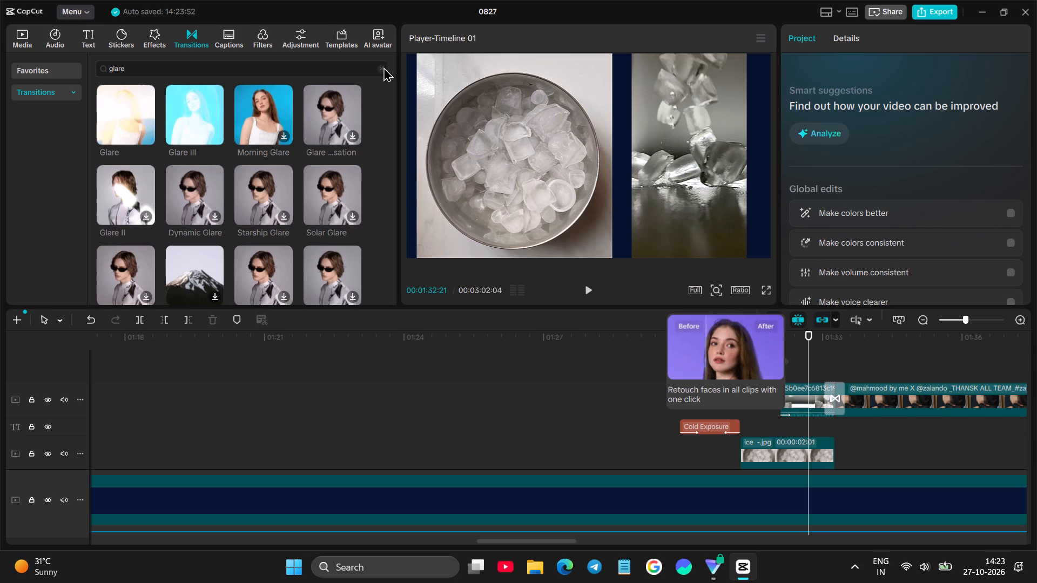
Search the transitions for "light" using the recent search, and clear the search once its results have been reviewed.
click(382, 67)
click(361, 67)
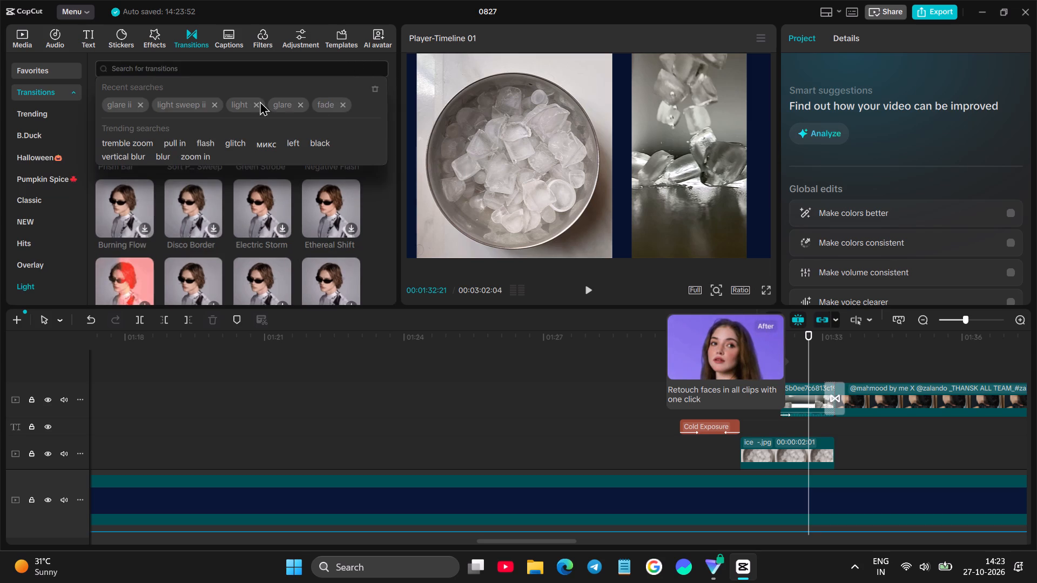
click(239, 103)
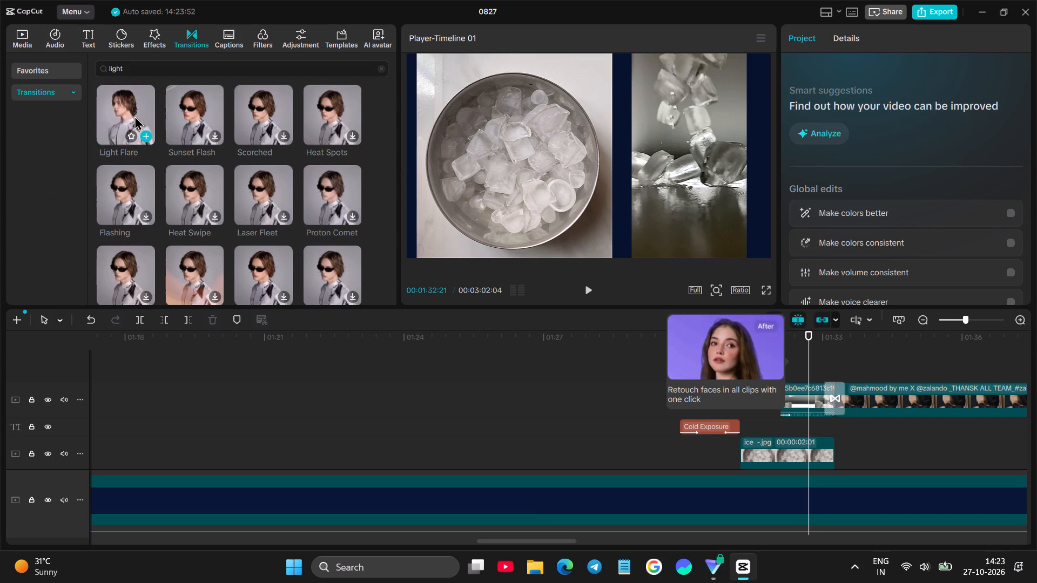
click(385, 71)
click(361, 69)
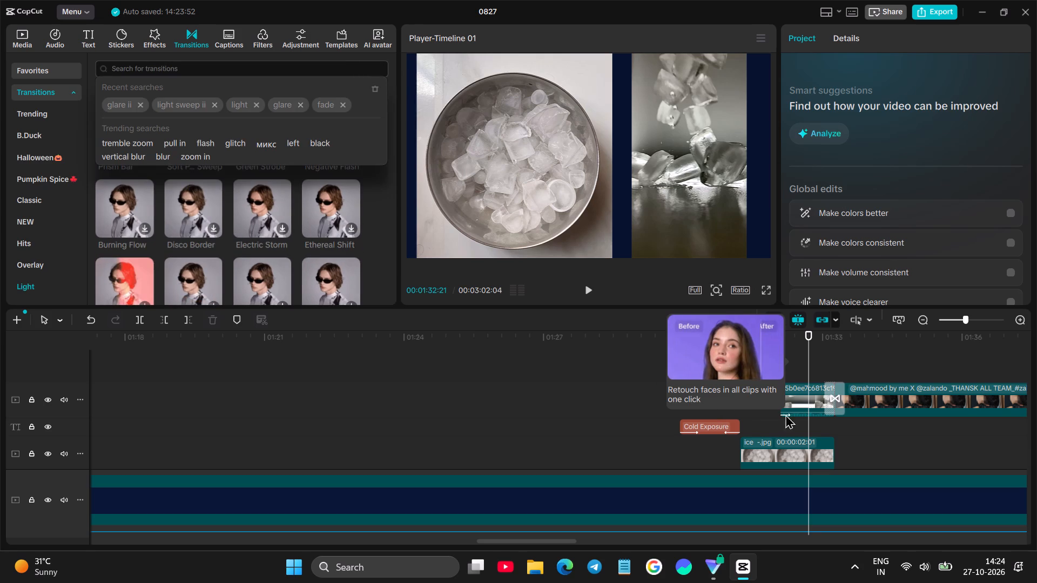
click(812, 393)
click(745, 390)
click(588, 286)
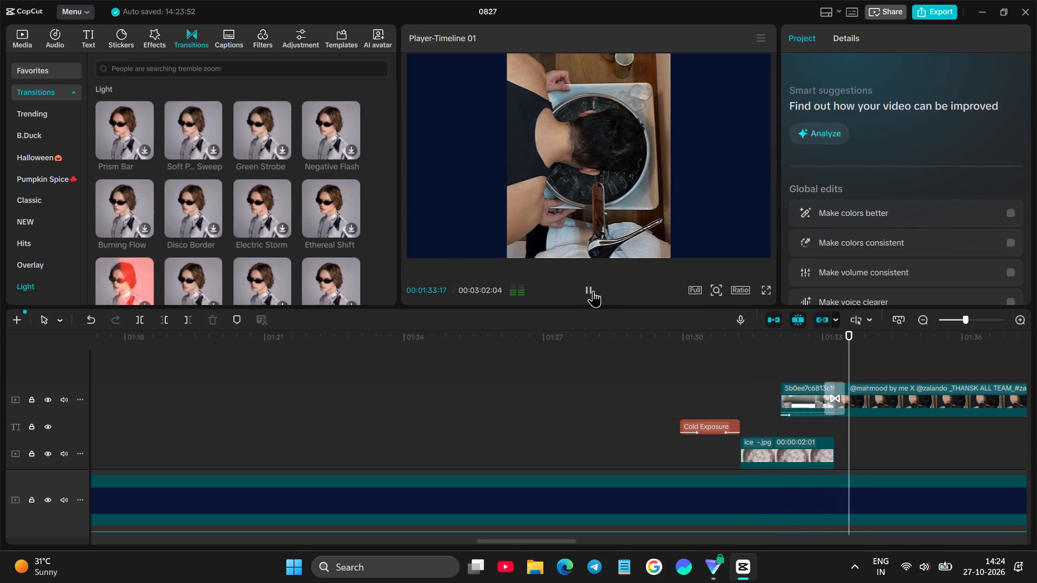
click(593, 290)
click(748, 352)
click(596, 293)
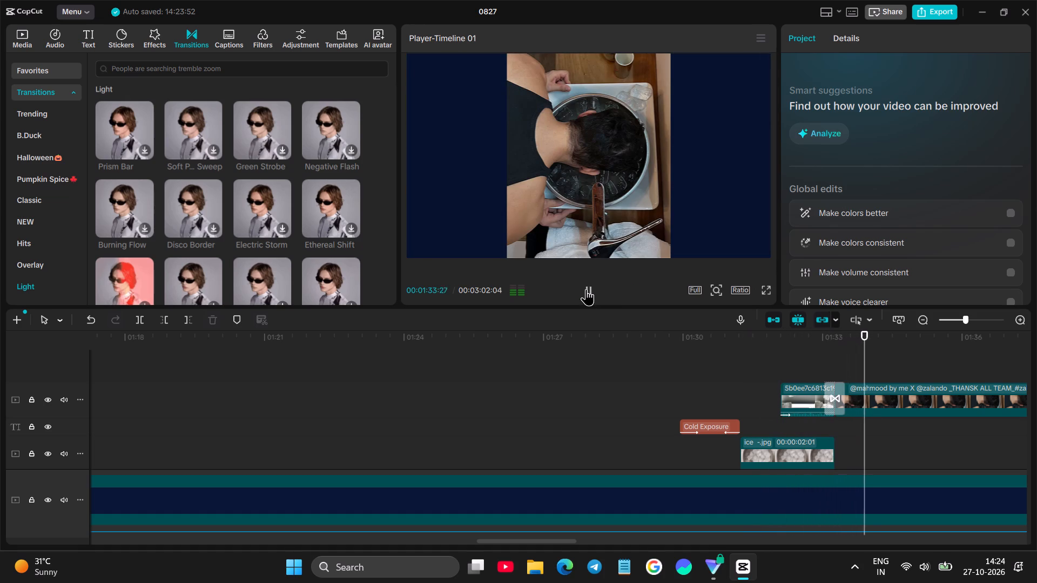
click(586, 289)
click(832, 396)
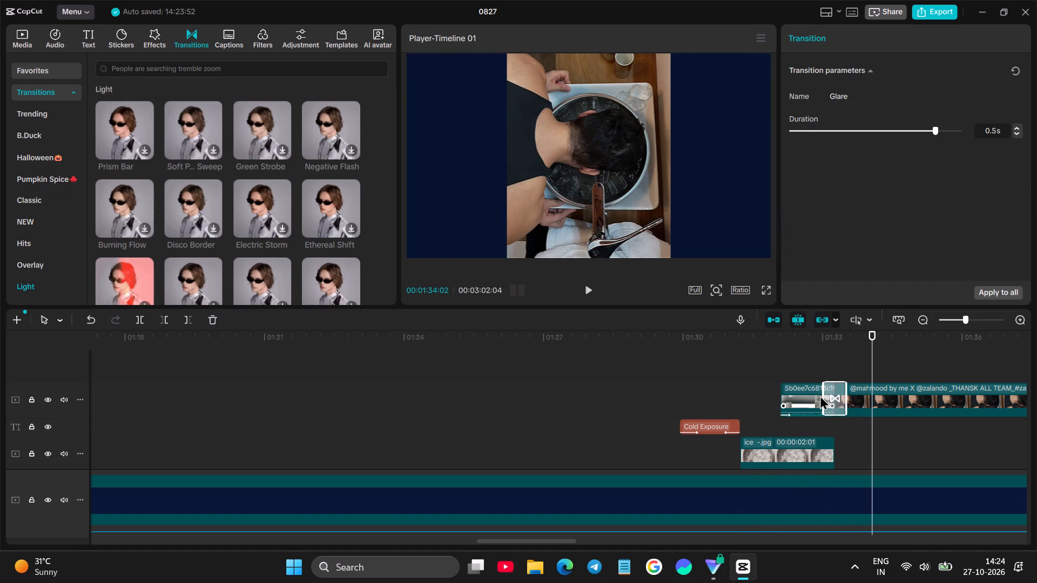
key(BackSpace)
Preview the Cascade Spin transition from the Trending category.
click(55, 116)
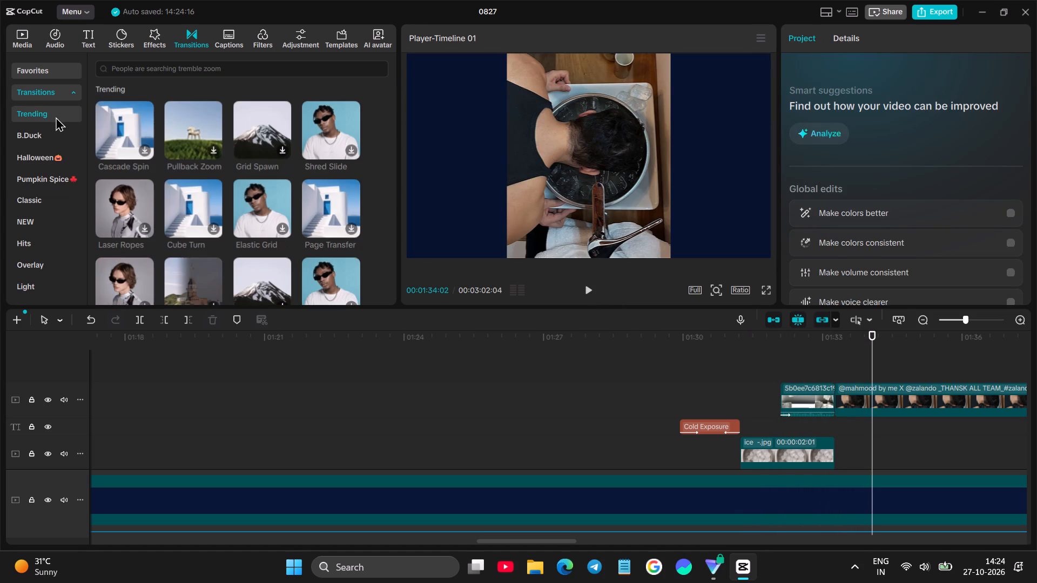
click(134, 123)
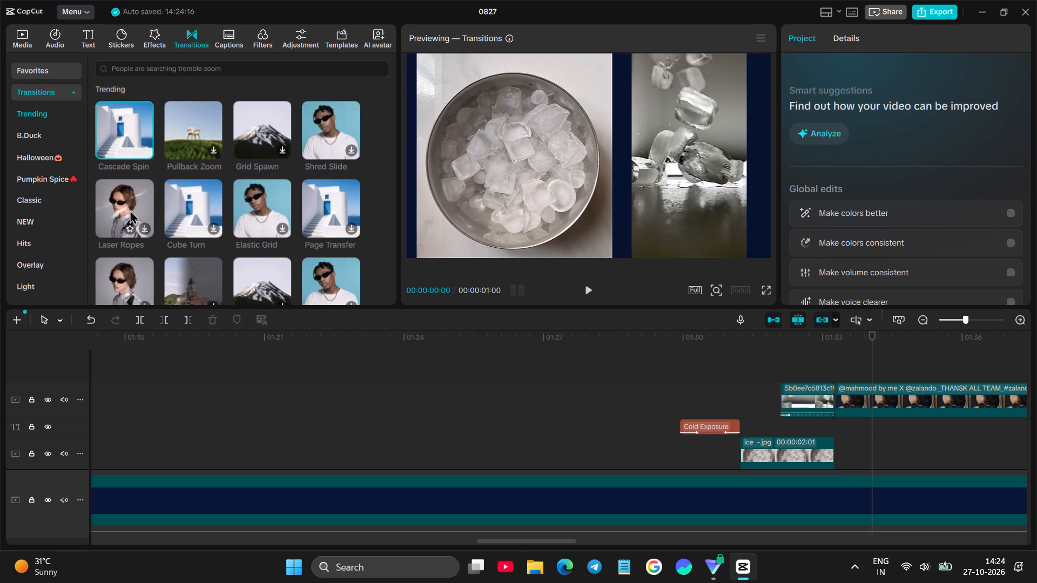
Search the transitions for "soft".
click(176, 68)
text(so)
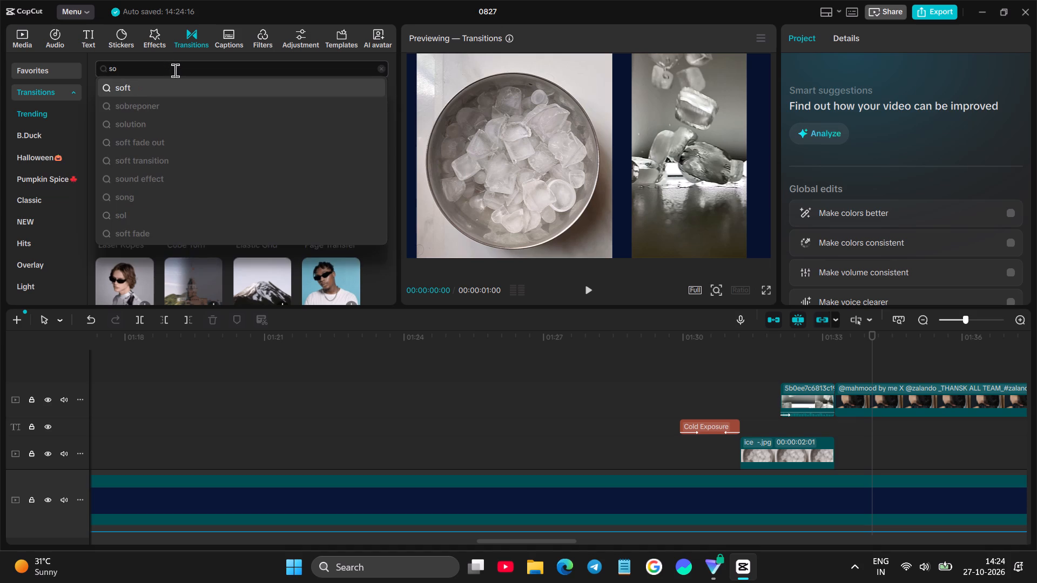
text(ft)
key(Return)
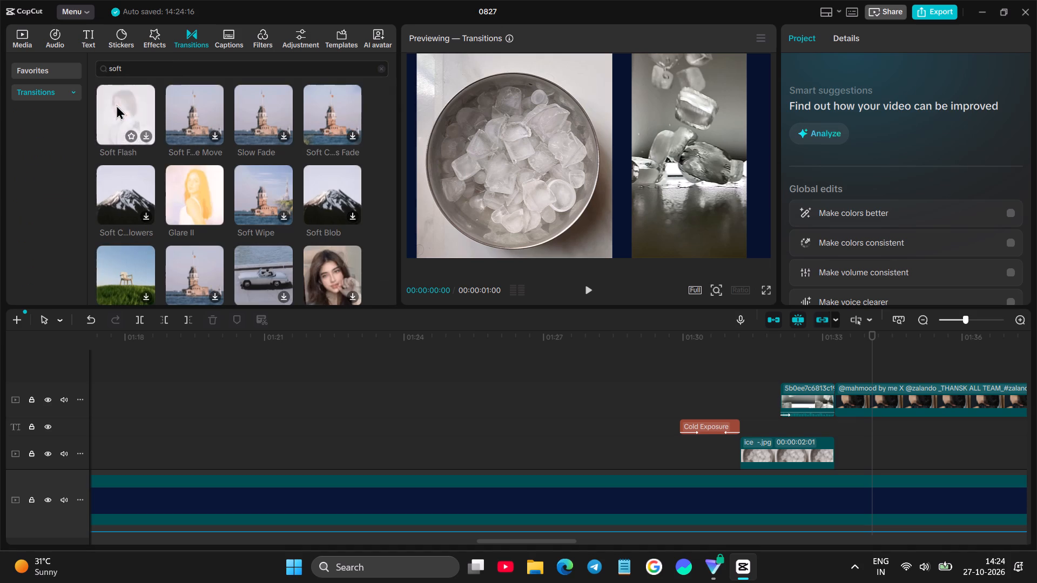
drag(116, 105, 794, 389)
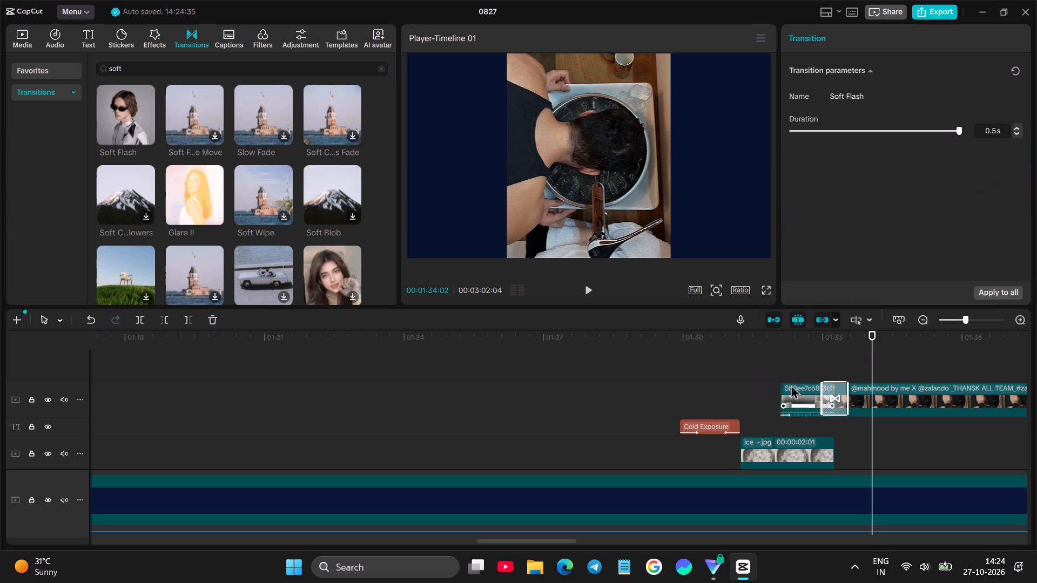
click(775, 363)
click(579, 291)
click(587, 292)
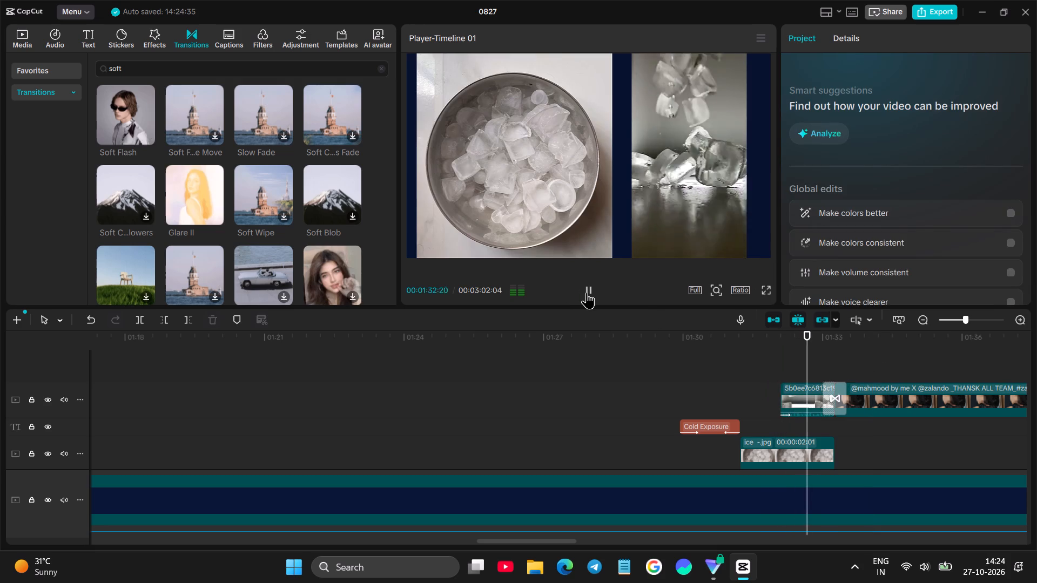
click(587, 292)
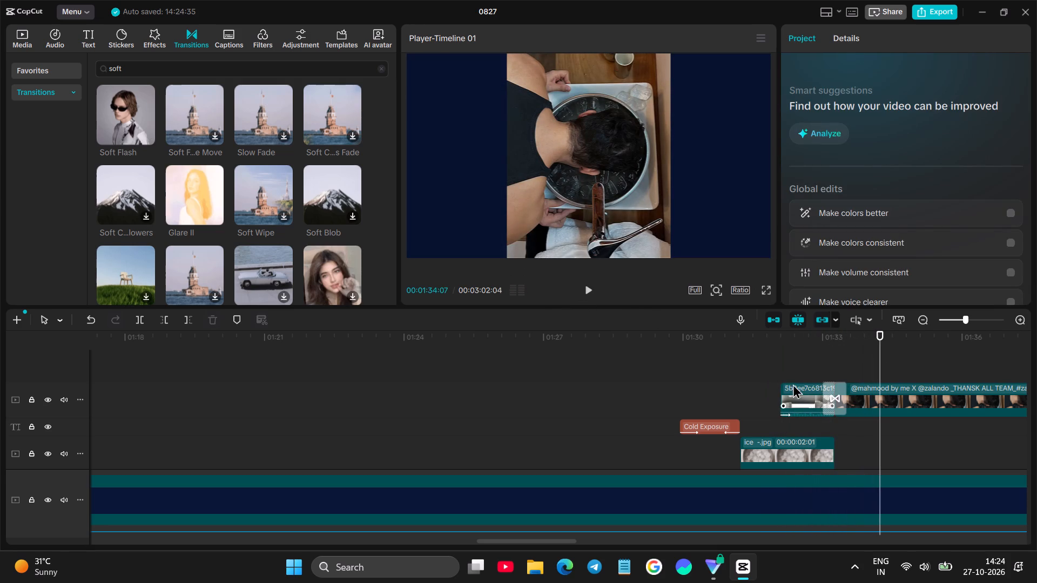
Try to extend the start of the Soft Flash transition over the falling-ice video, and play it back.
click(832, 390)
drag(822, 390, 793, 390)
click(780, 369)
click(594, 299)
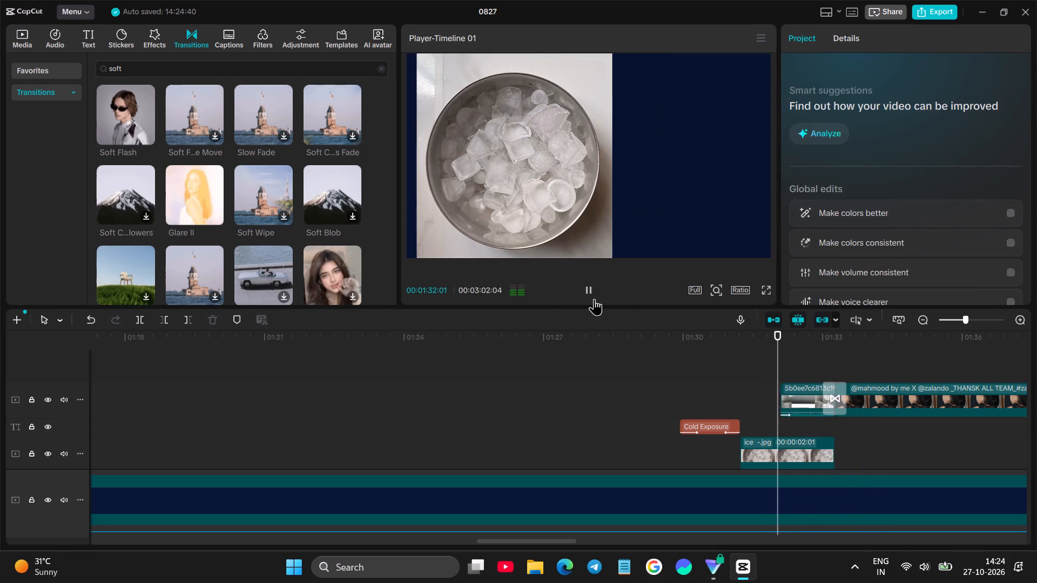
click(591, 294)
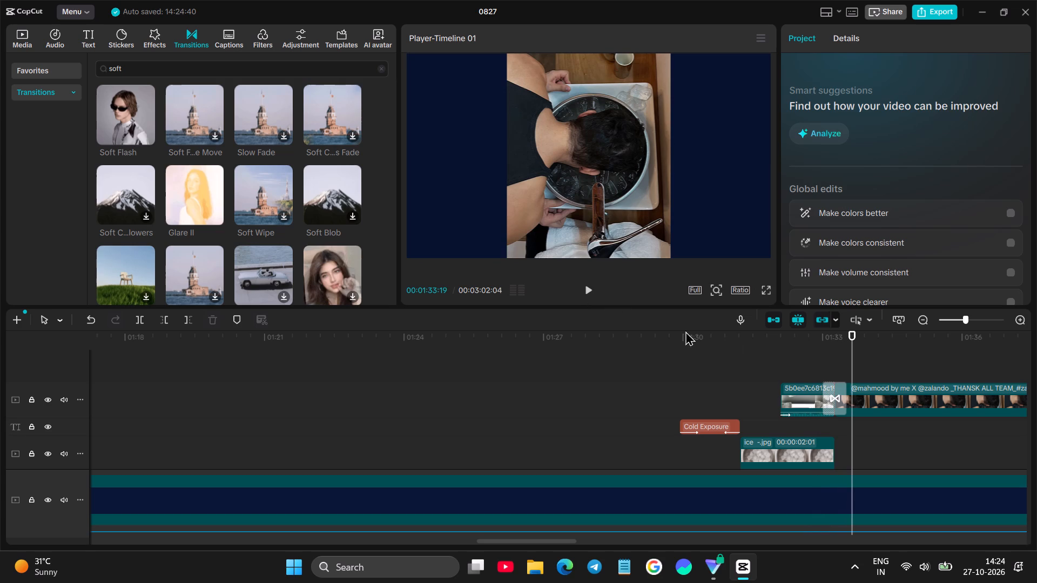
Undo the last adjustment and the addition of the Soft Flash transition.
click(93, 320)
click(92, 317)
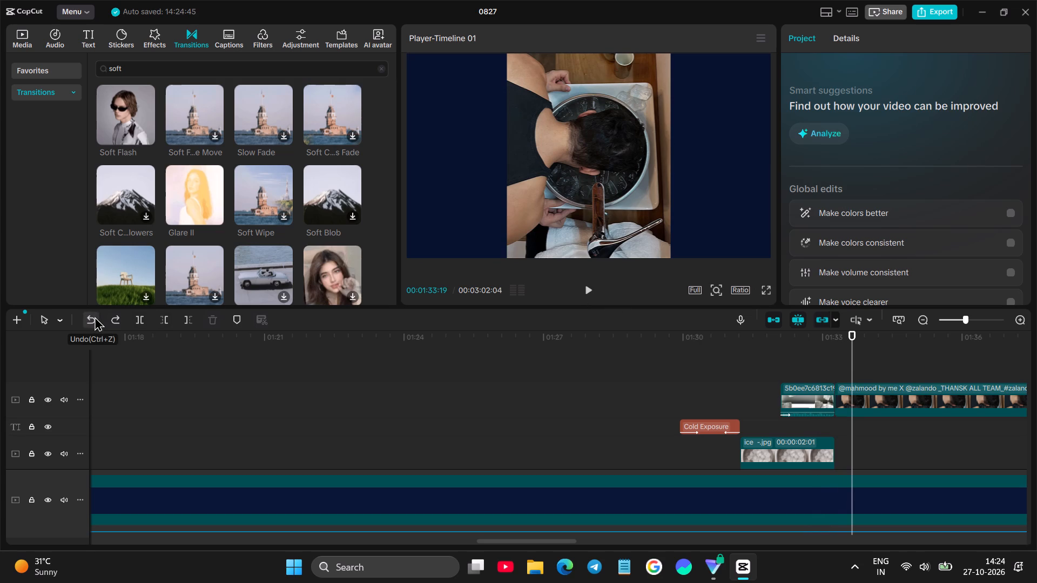
click(192, 104)
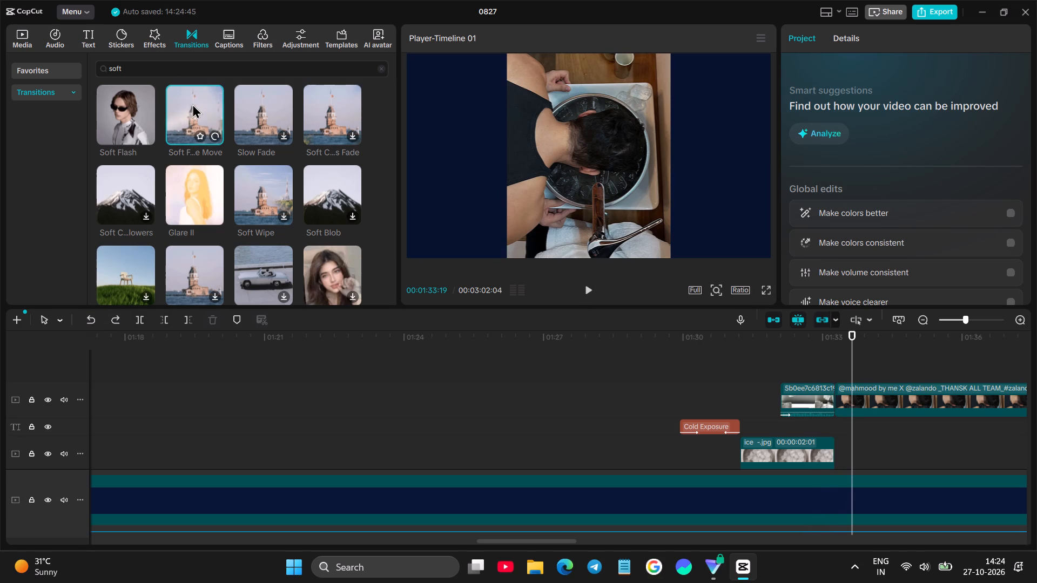
drag(192, 104, 799, 391)
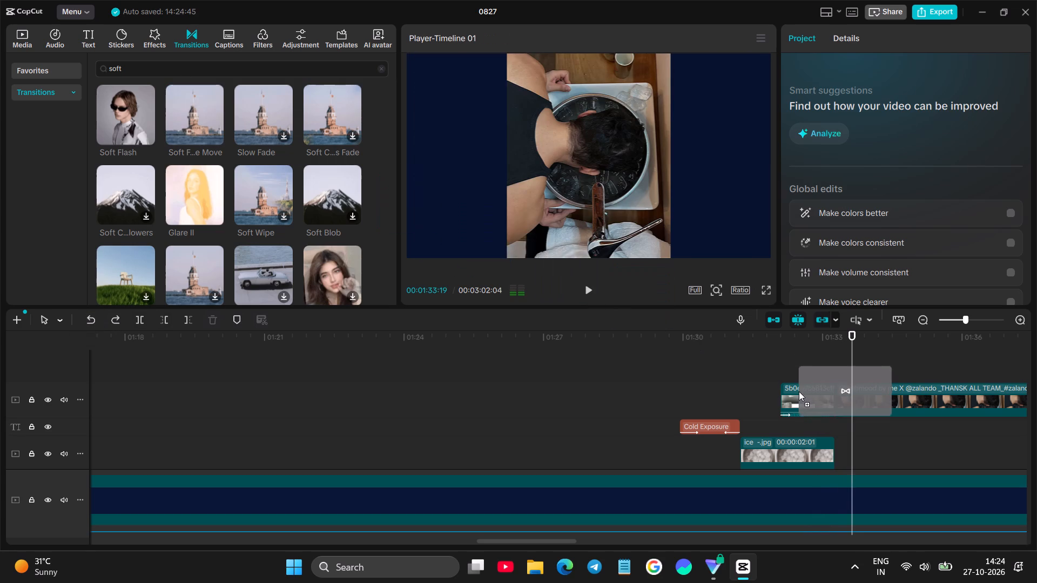
click(786, 370)
click(584, 290)
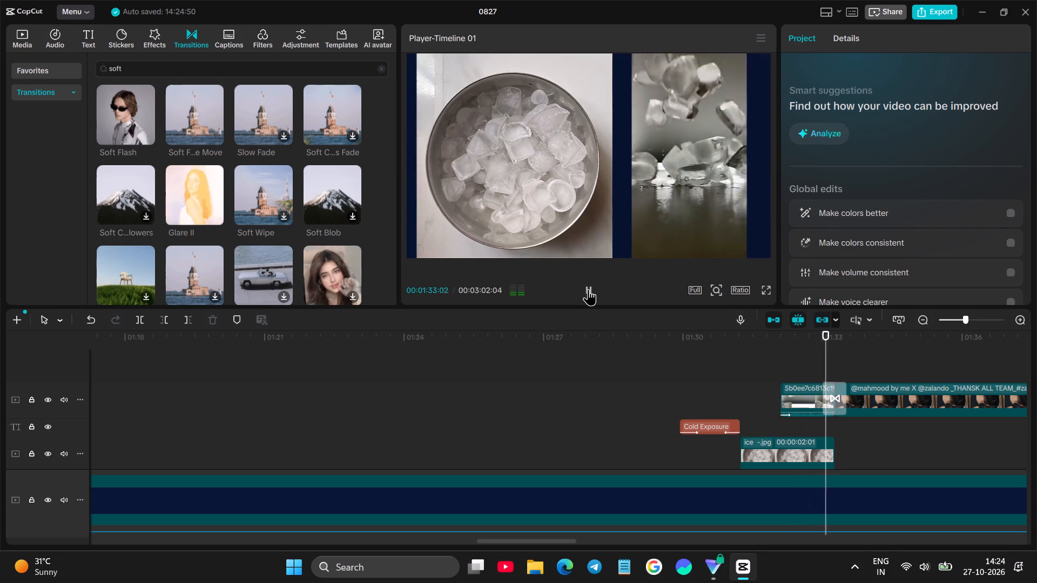
scroll(685, 336, left, 2)
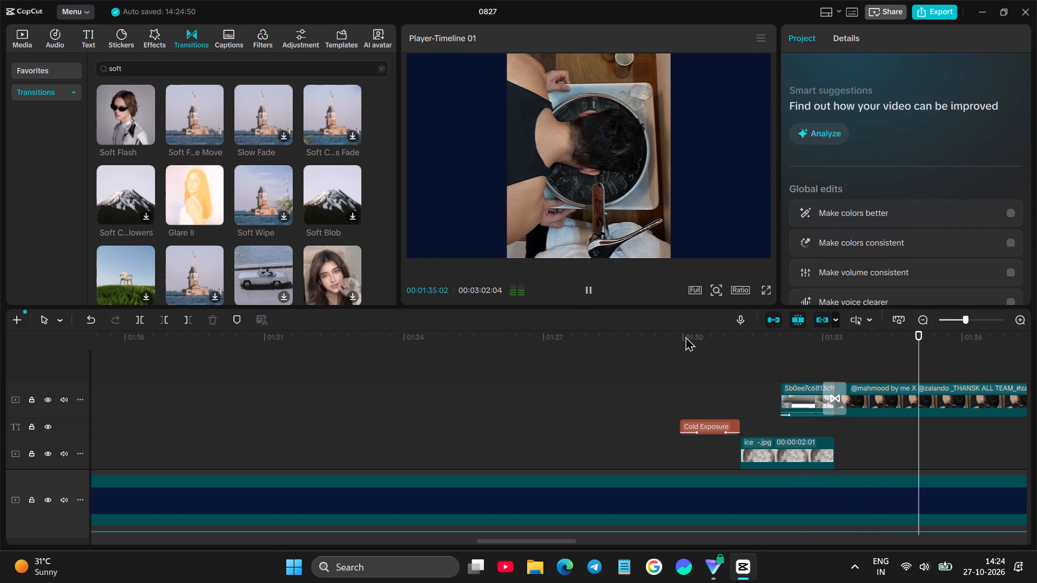
click(803, 352)
scroll(786, 350, left, 1)
click(577, 288)
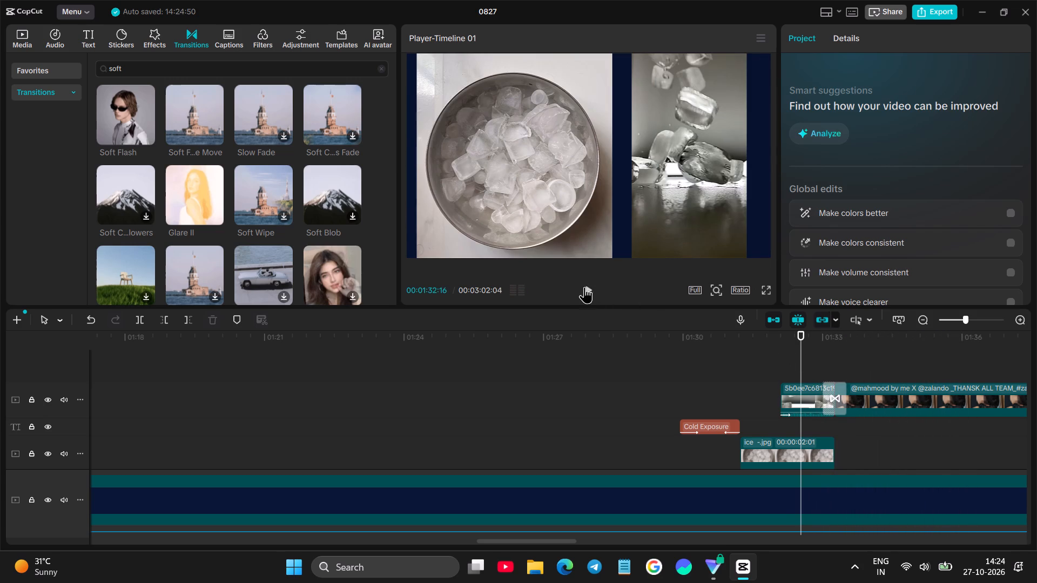
click(588, 286)
scroll(738, 400, left, 1)
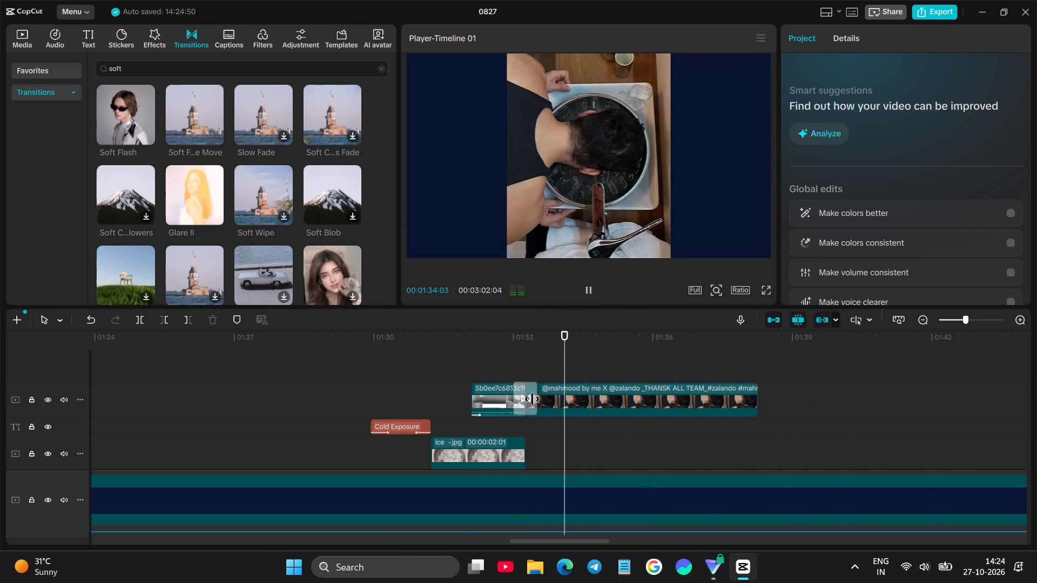
key(space)
click(571, 411)
click(844, 43)
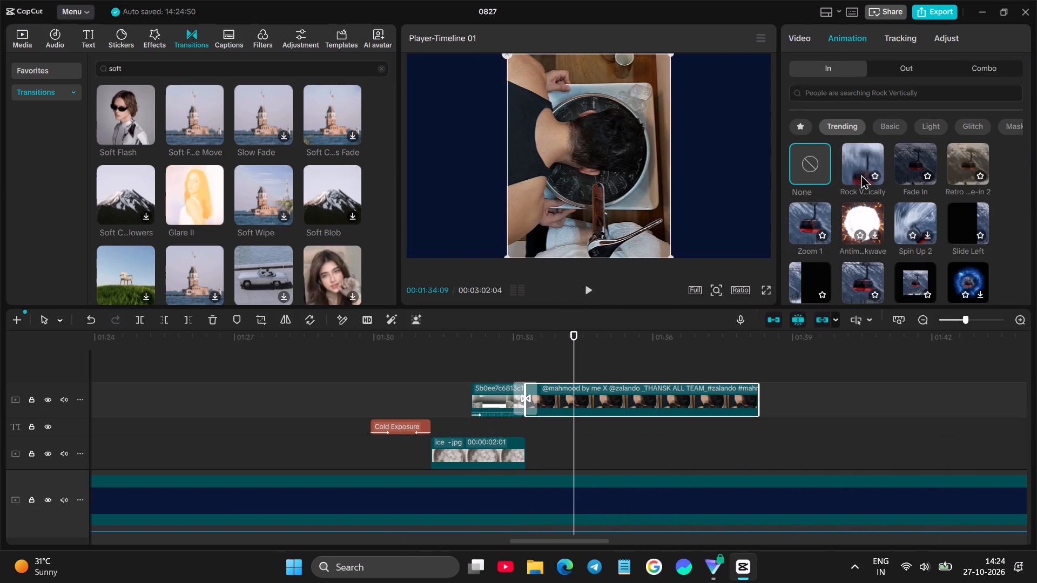
click(907, 156)
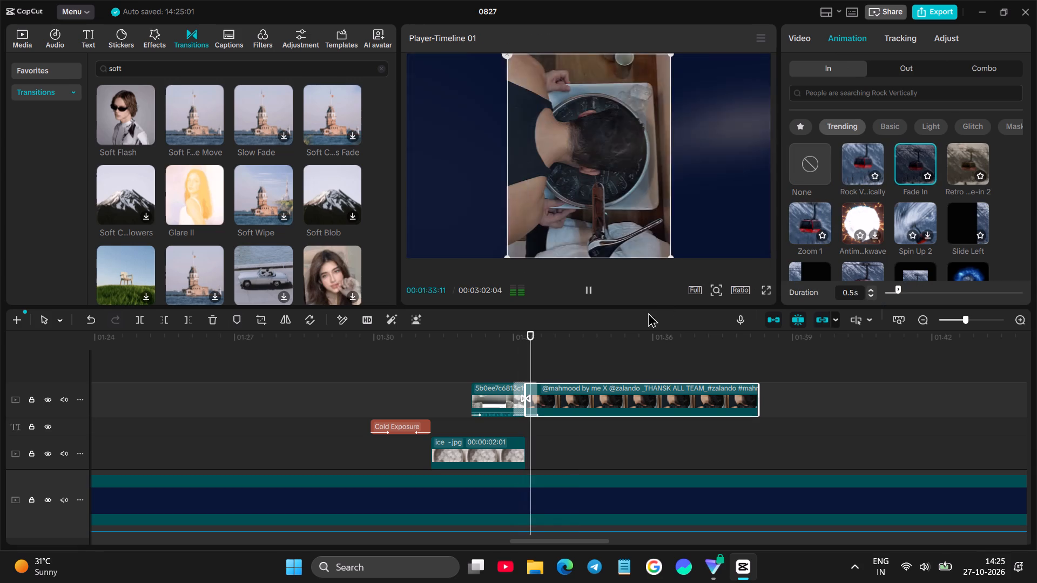
click(915, 293)
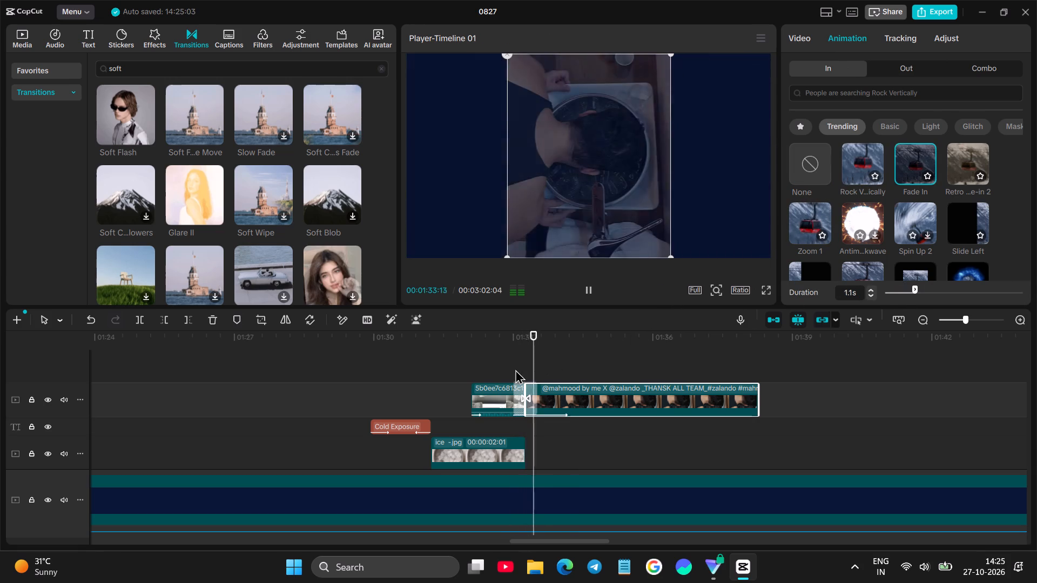
click(492, 367)
click(590, 299)
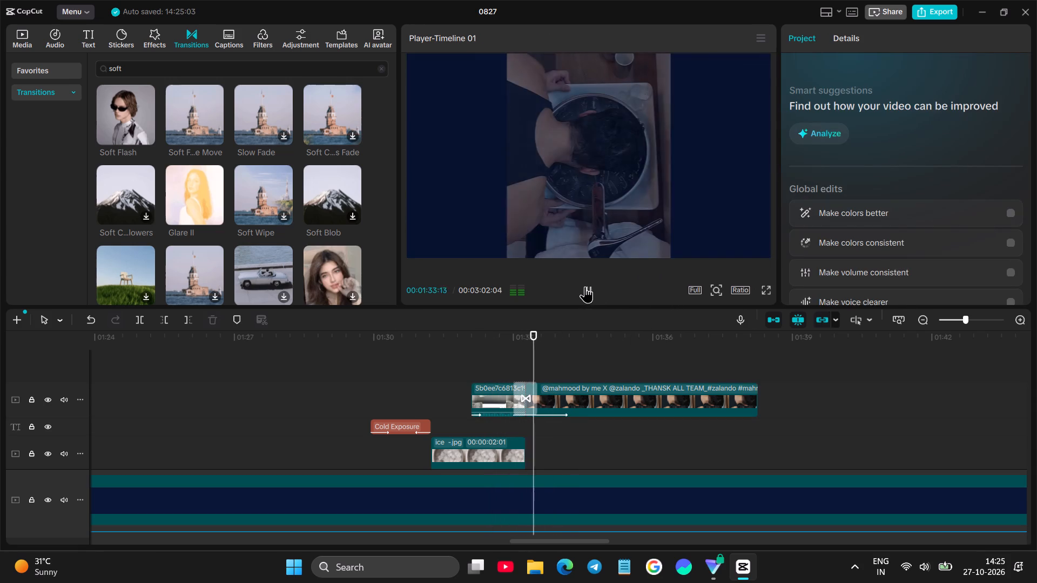
click(584, 285)
key(space)
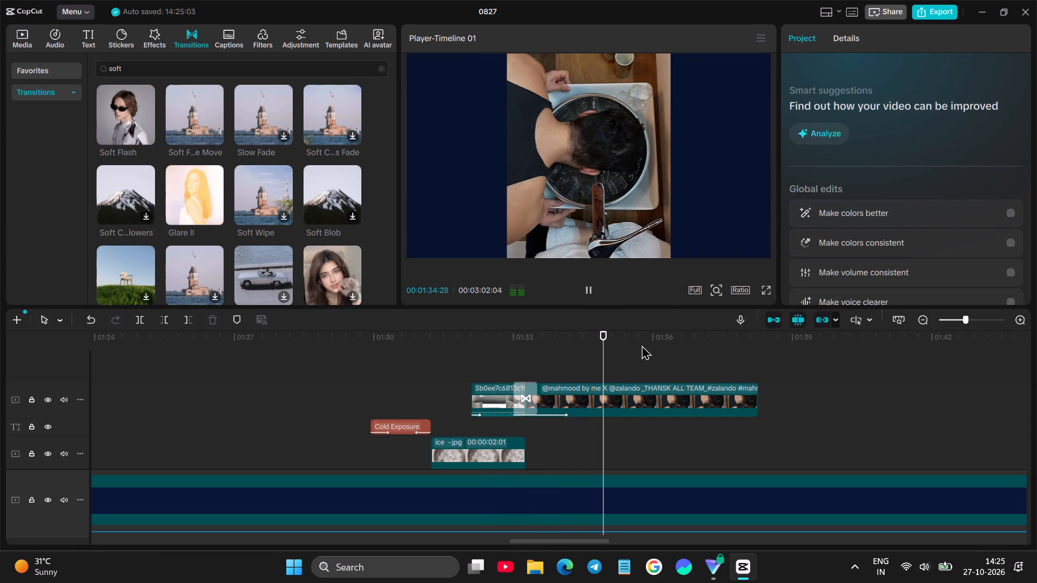
key(space)
click(621, 394)
key(space)
key(space)
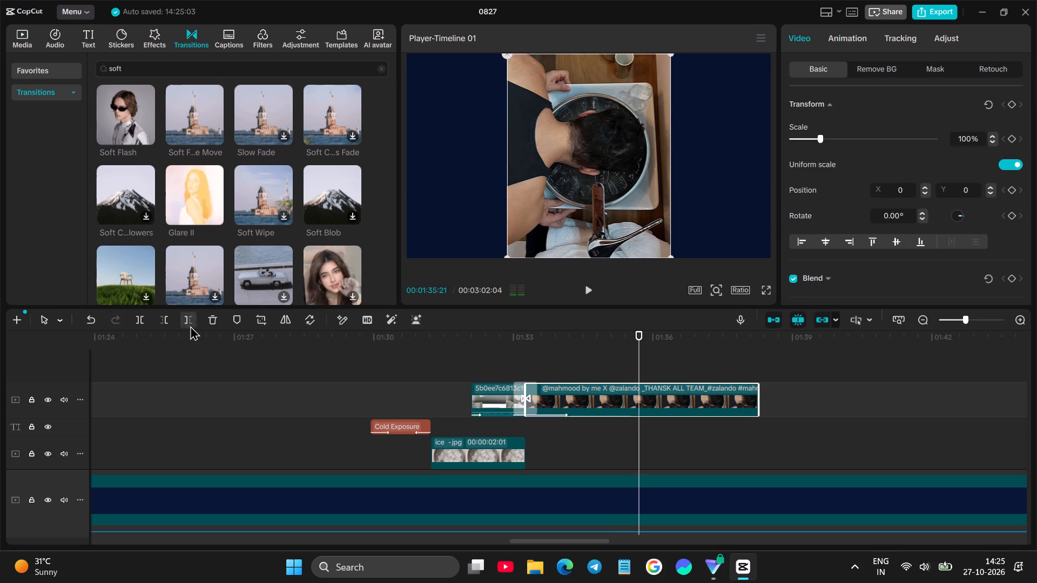
click(190, 326)
click(543, 362)
key(space)
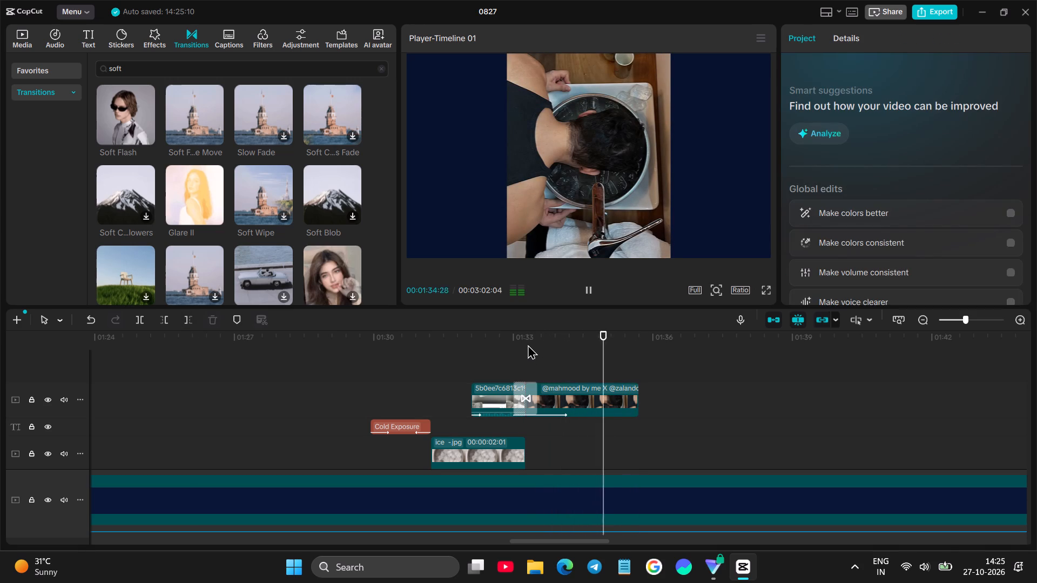
key(space)
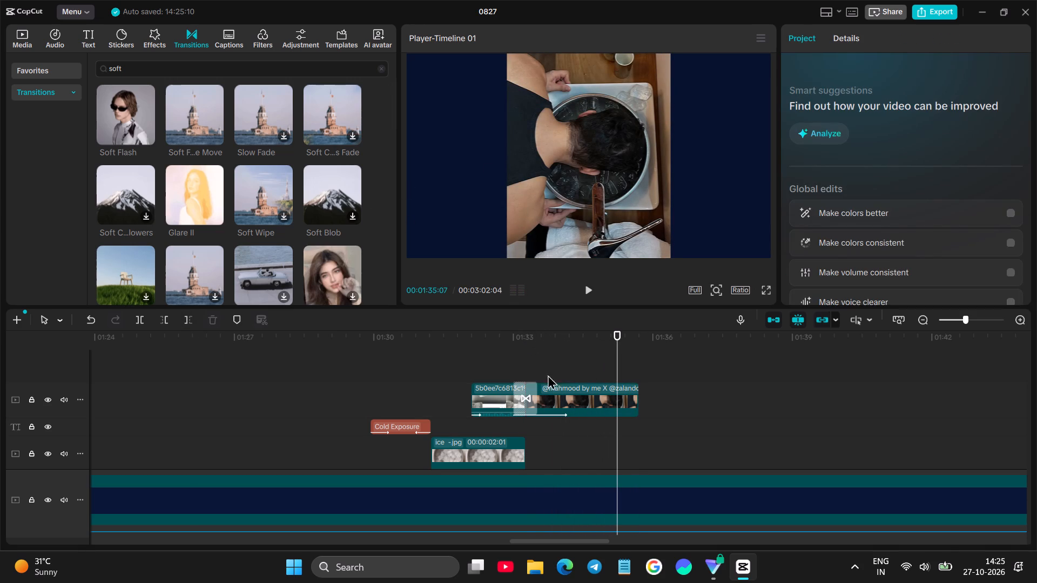
click(527, 364)
key(space)
key(space)
click(559, 393)
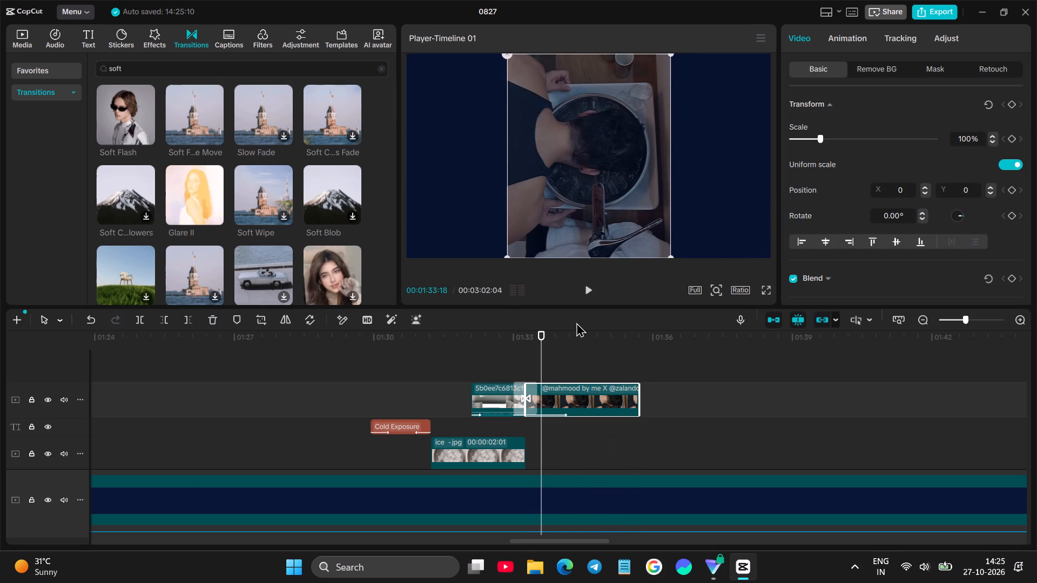
key(space)
key(space)
drag(558, 356, 555, 358)
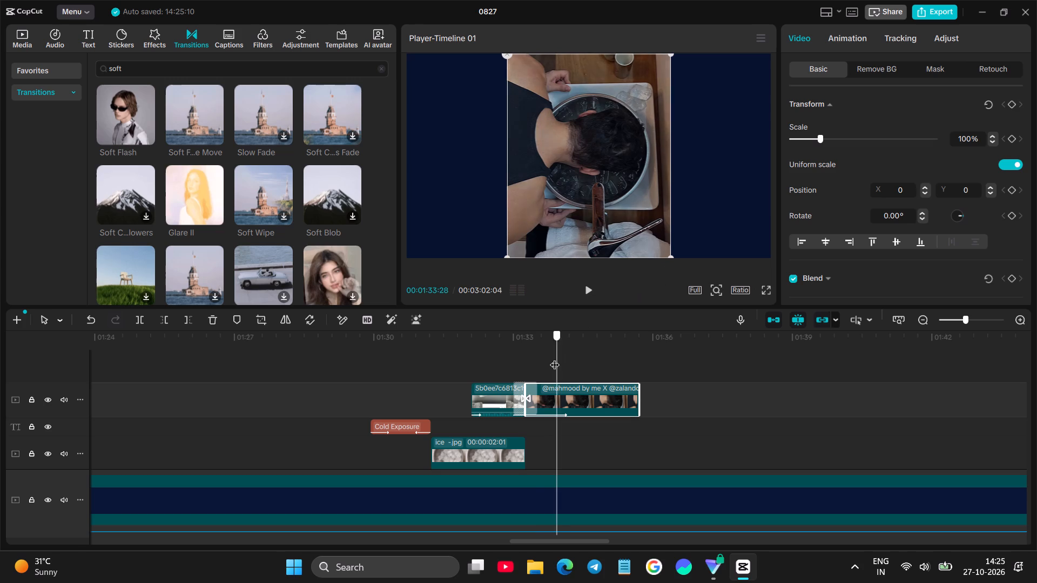
drag(555, 358, 554, 358)
click(1009, 108)
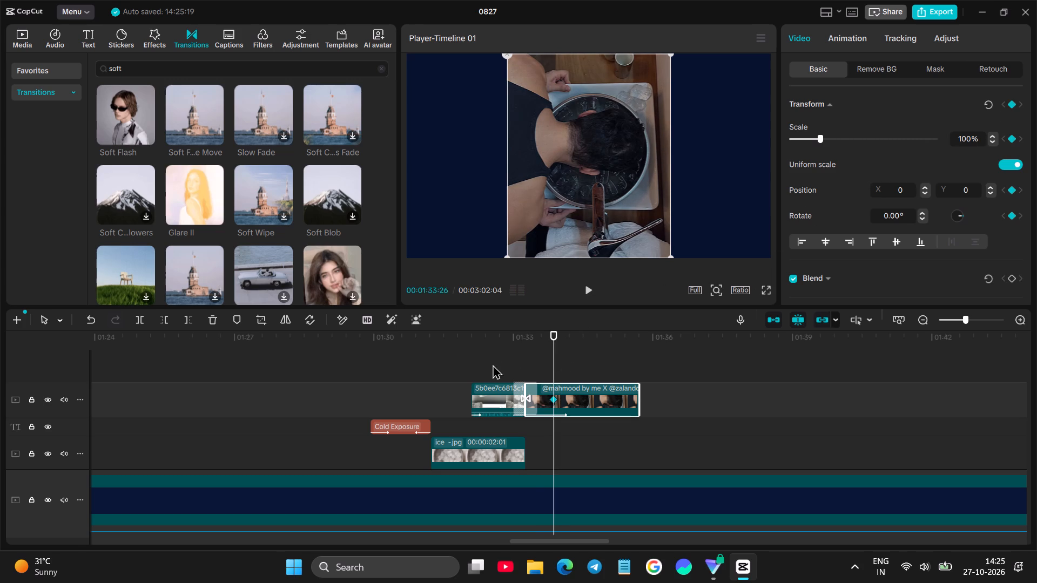
key(space)
key(space)
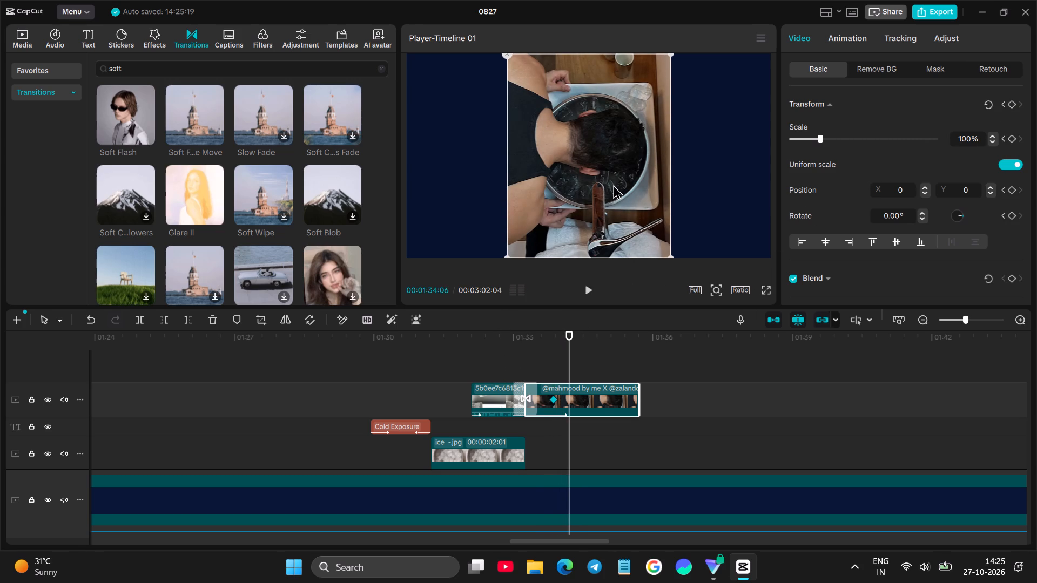
key(space)
key(space)
drag(612, 185, 530, 186)
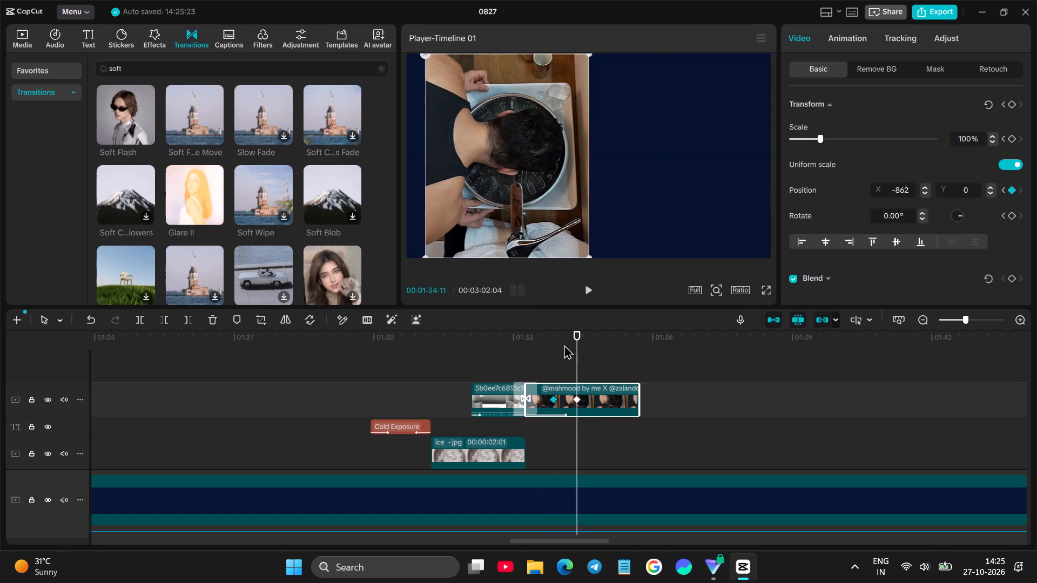
right_click(575, 398)
click(605, 419)
click(527, 365)
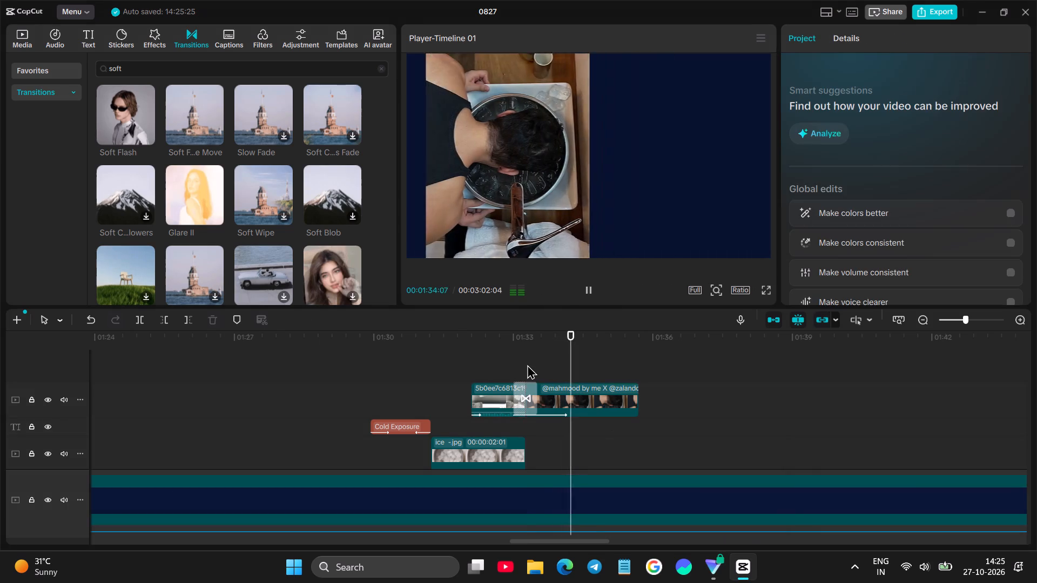
key(space)
key(space)
click(520, 360)
key(space)
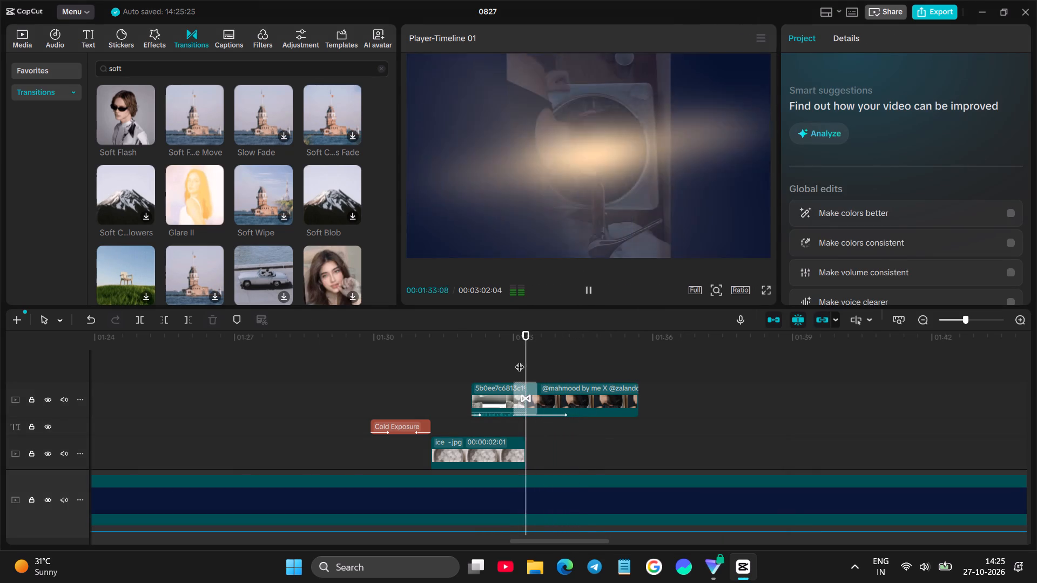
key(space)
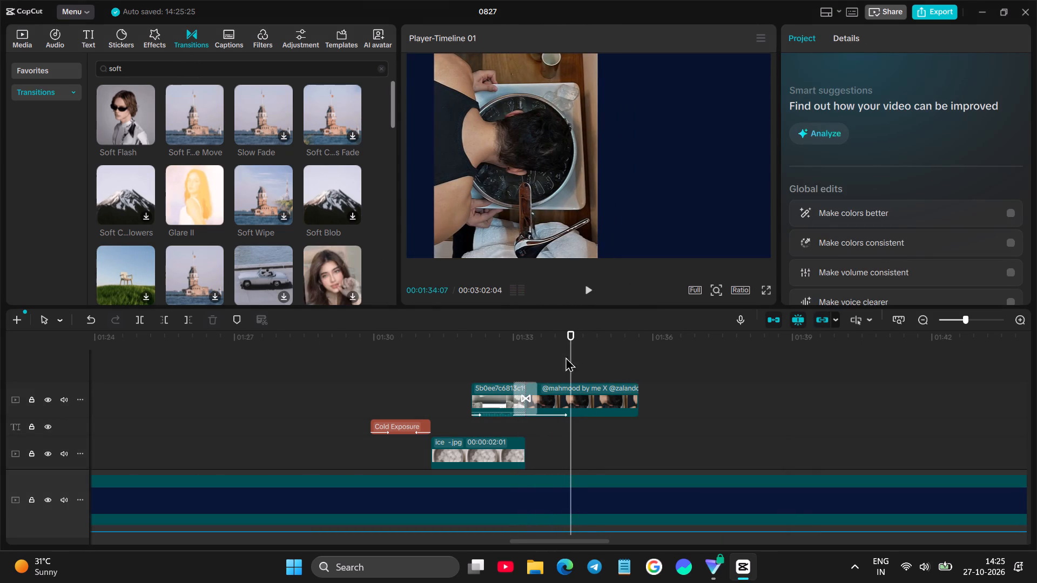
key(ctrl+v)
drag(586, 454, 596, 446)
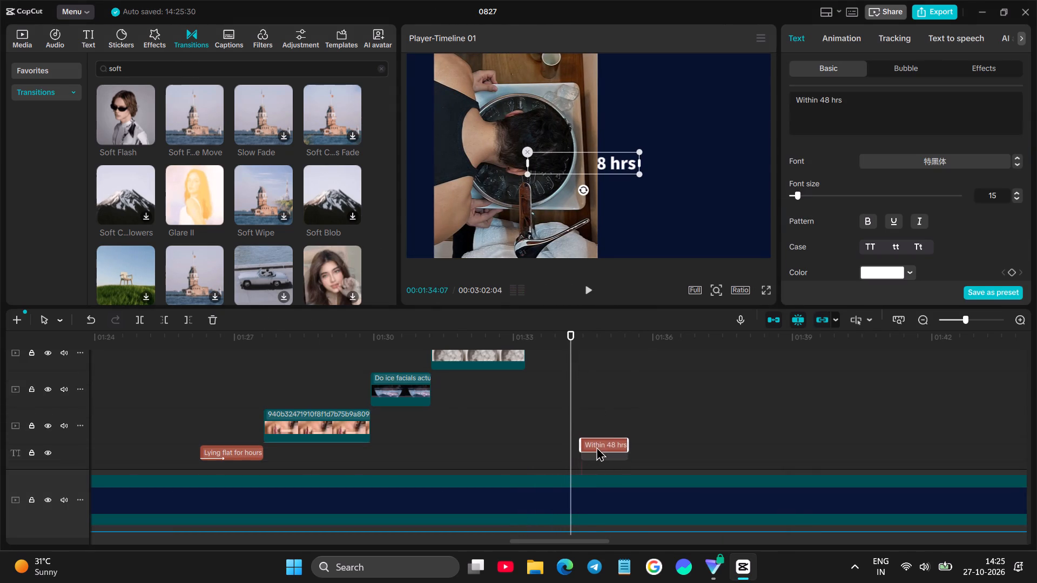
drag(596, 446, 584, 360)
scroll(613, 437, up, 8)
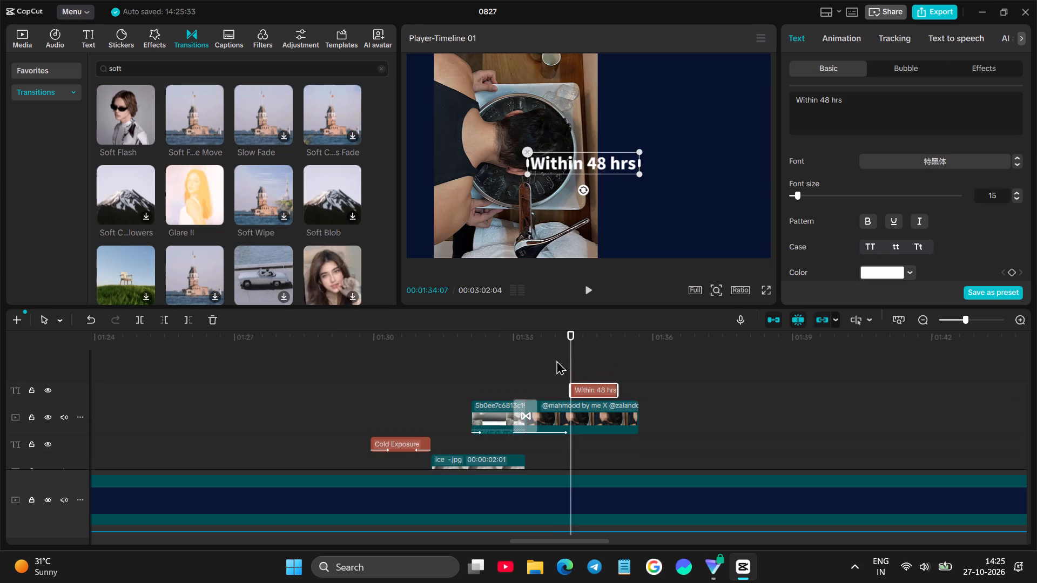
Play the narration around the pasted text and extend the text clip's start back to 00:01:34:04.
click(549, 360)
key(space)
key(space)
click(564, 388)
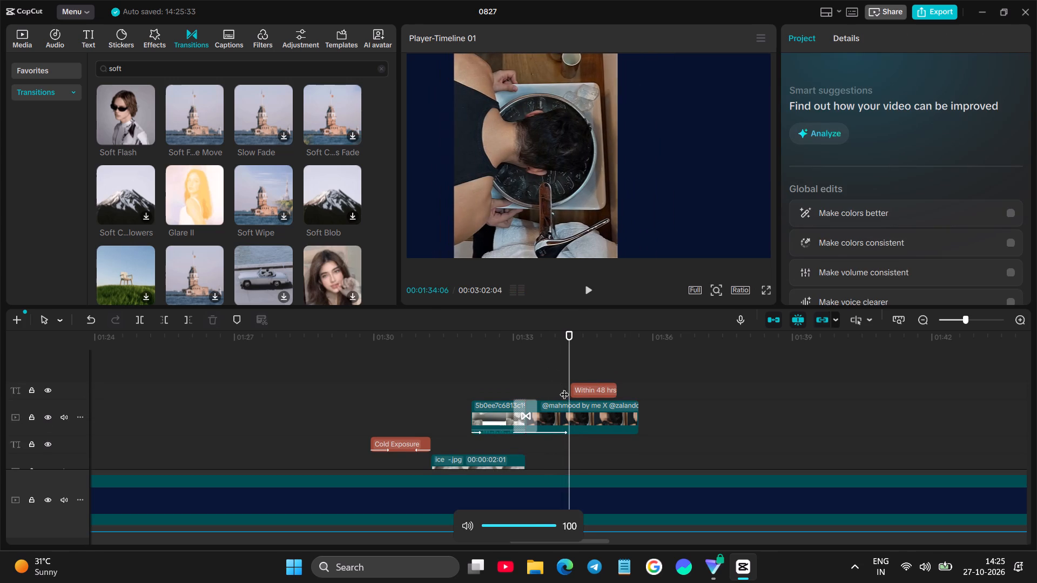
key(space)
click(528, 380)
key(space)
key(space)
click(592, 388)
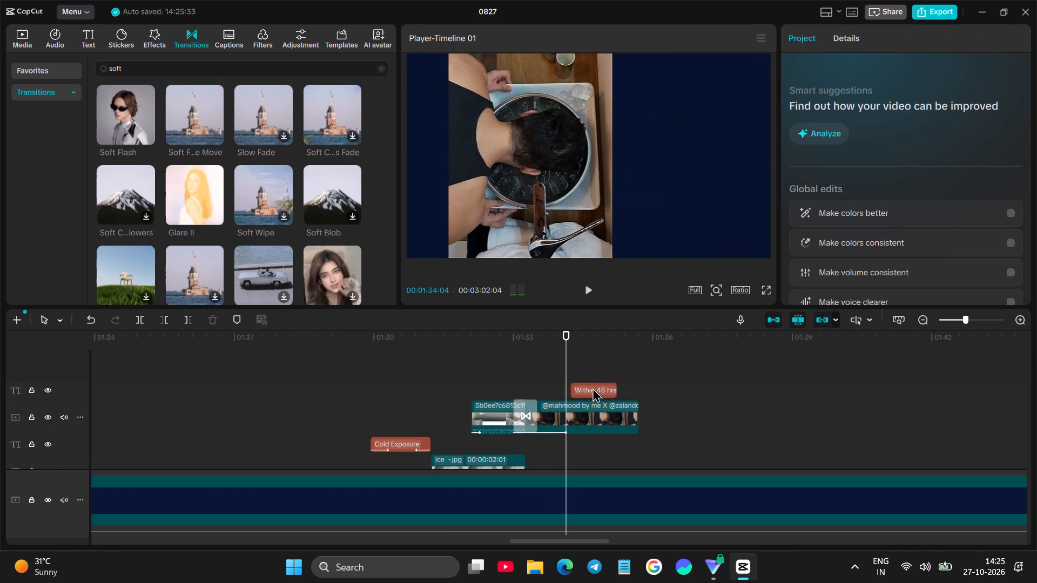
click(569, 384)
Replace the pasted text's wording with "For".
click(863, 109)
key(BackSpace)
key(BackSpace)
key(BackSpace)
key(BackSpace)
key(BackSpace)
key(BackSpace)
key(BackSpace)
key(BackSpace)
key(BackSpace)
key(BackSpace)
key(BackSpace)
key(BackSpace)
key(BackSpace)
key(BackSpace)
key(BackSpace)
key(BackSpace)
key(BackSpace)
key(BackSpace)
key(BackSpace)
key(BackSpace)
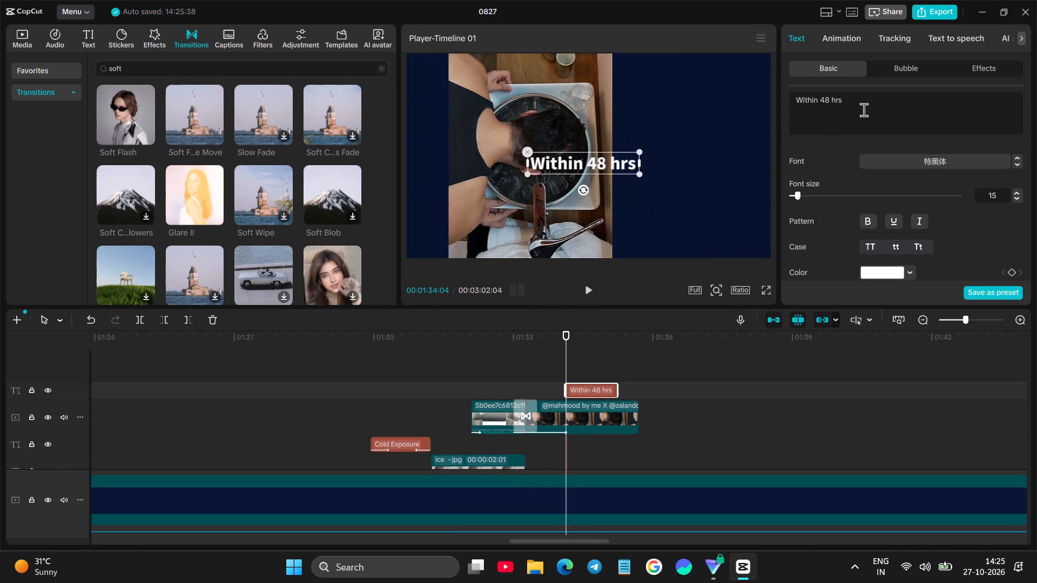
text(For)
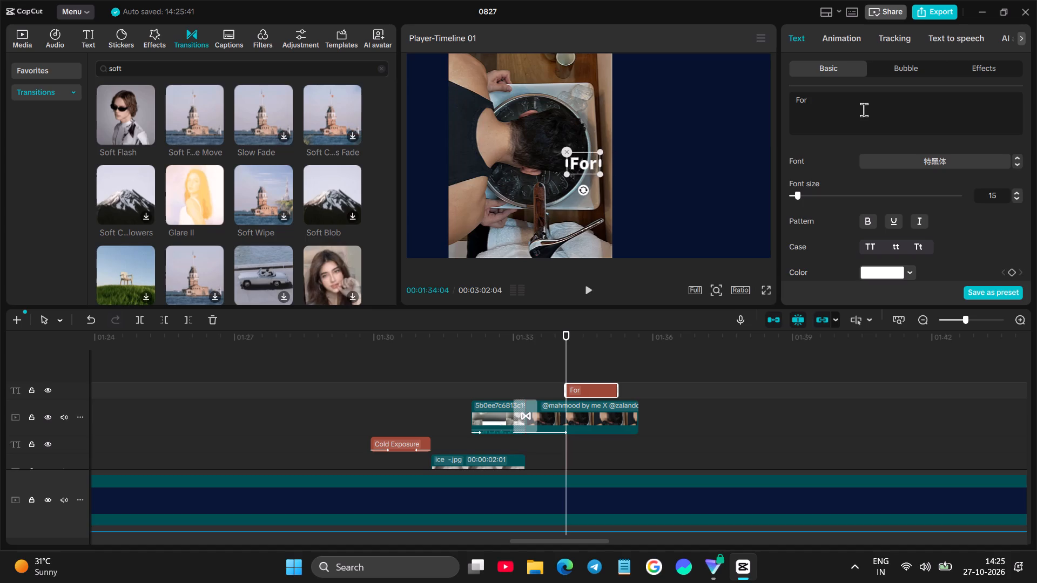
key(space)
click(549, 351)
key(space)
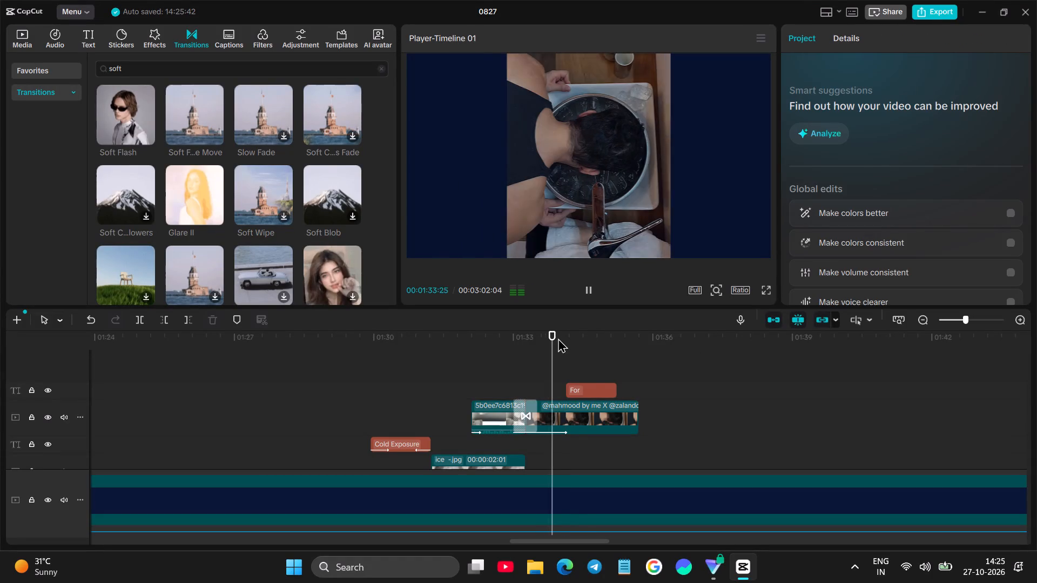
key(space)
click(594, 391)
drag(584, 162, 637, 134)
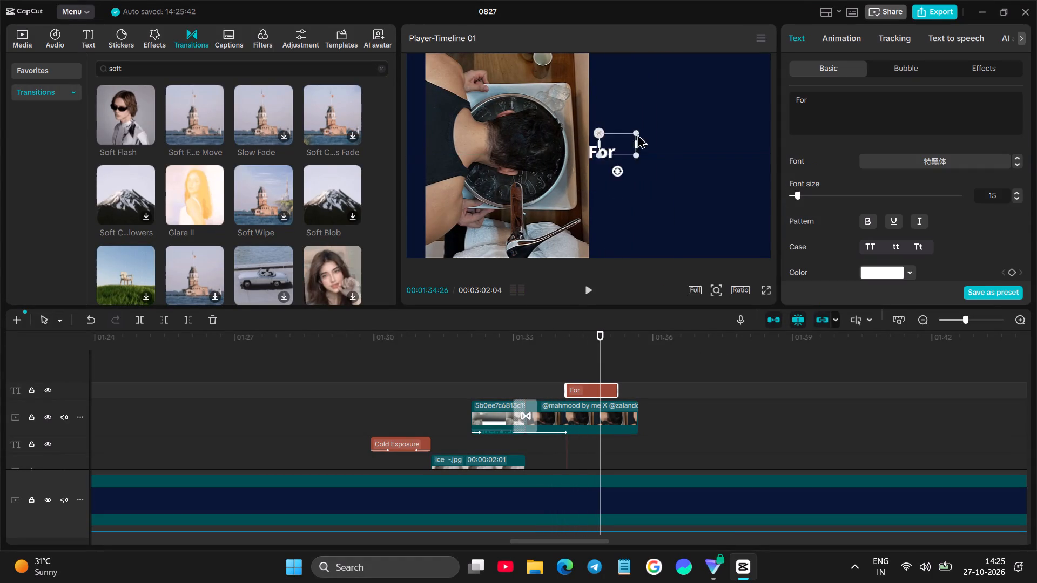
drag(637, 134, 681, 113)
Play back the "For" text section repeatedly to check its timing against the narration and image movement.
click(568, 354)
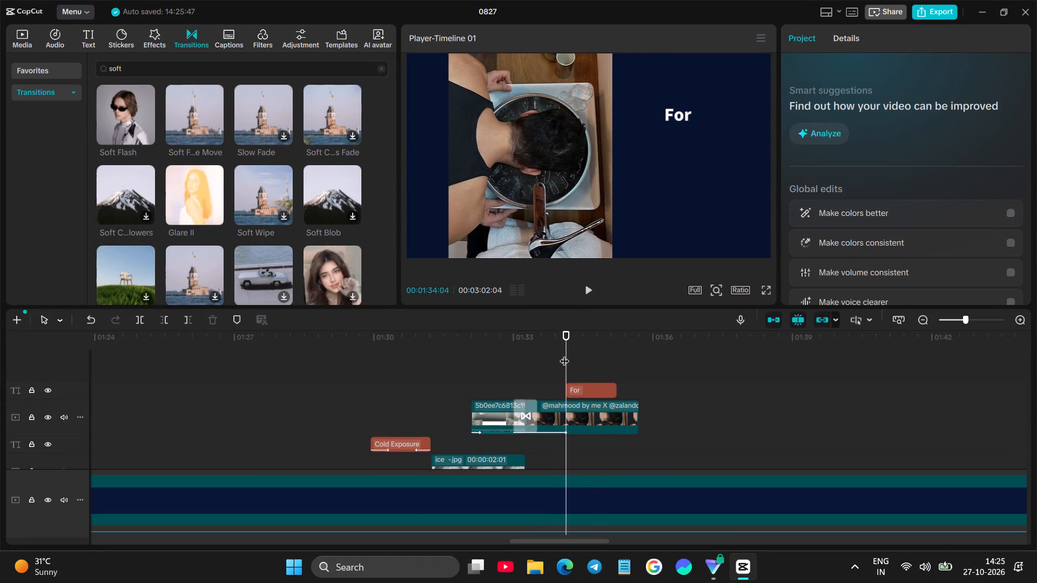
key(space)
key(space)
click(553, 362)
key(space)
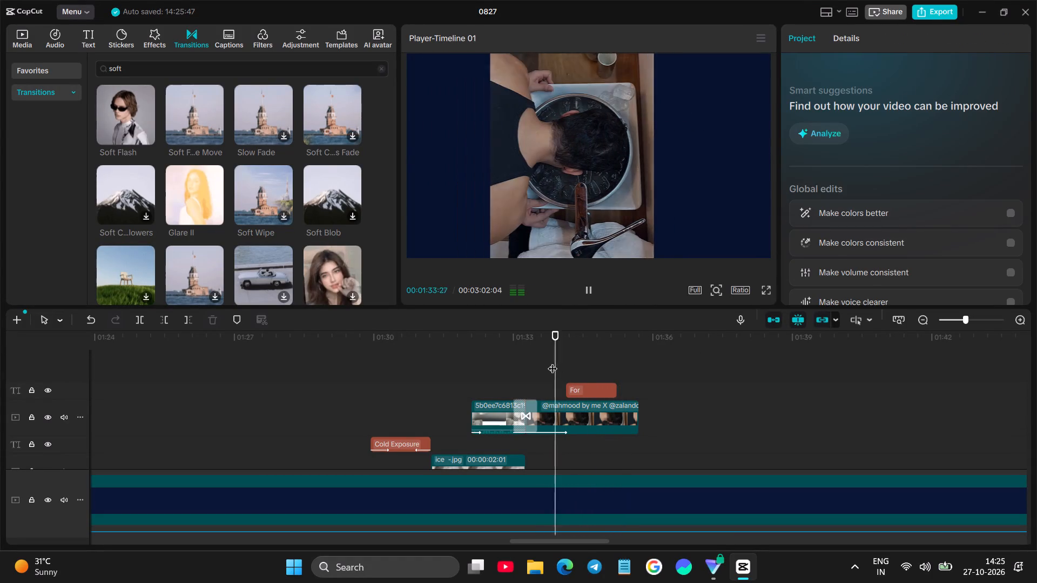
key(space)
key(space)
key(space)
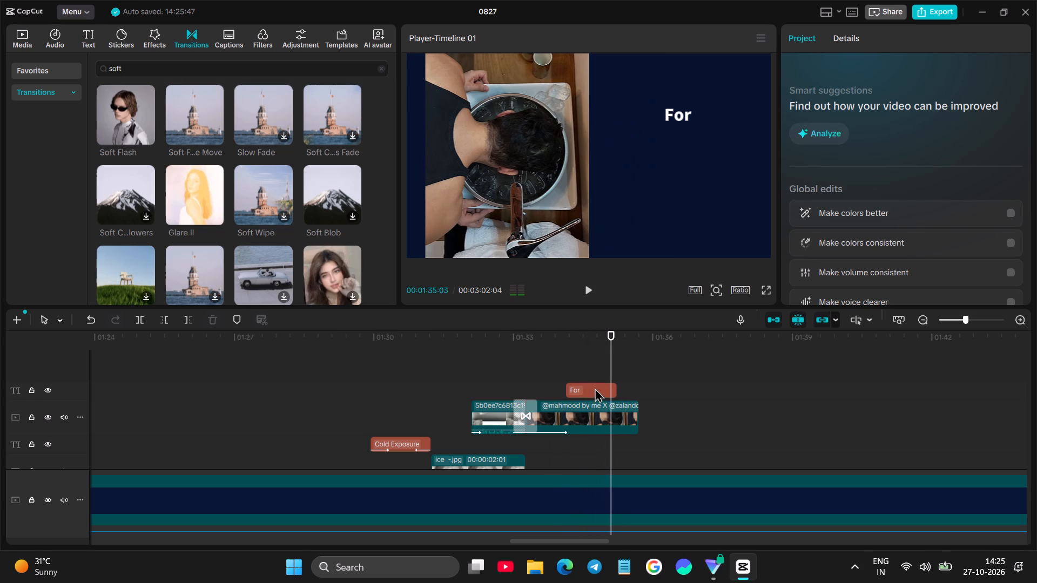
key(space)
click(565, 382)
key(space)
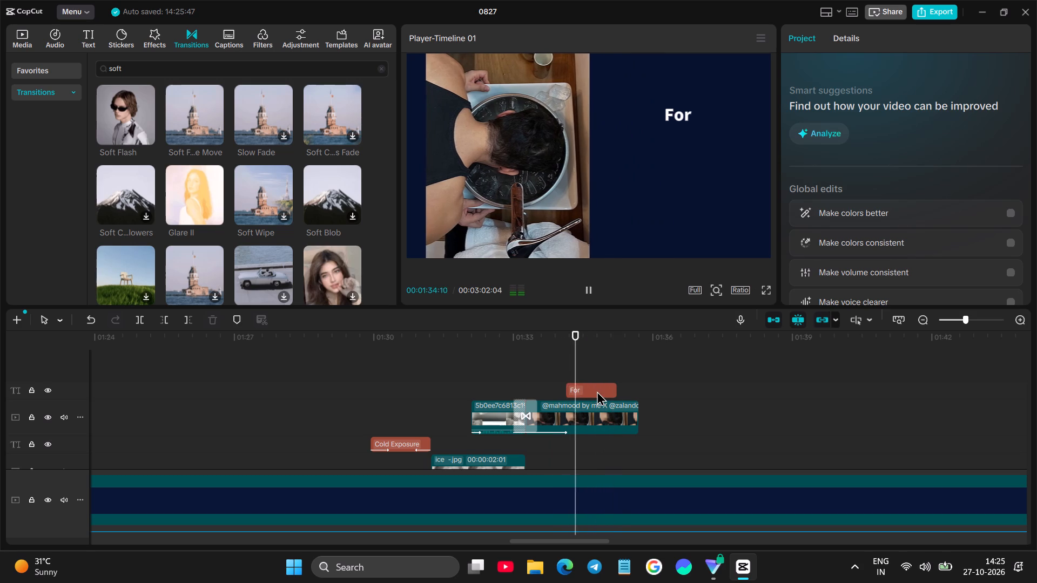
key(space)
Duplicate the "For" text twice onto separate tracks above, with both copies starting at 00:01:34:04.
click(597, 391)
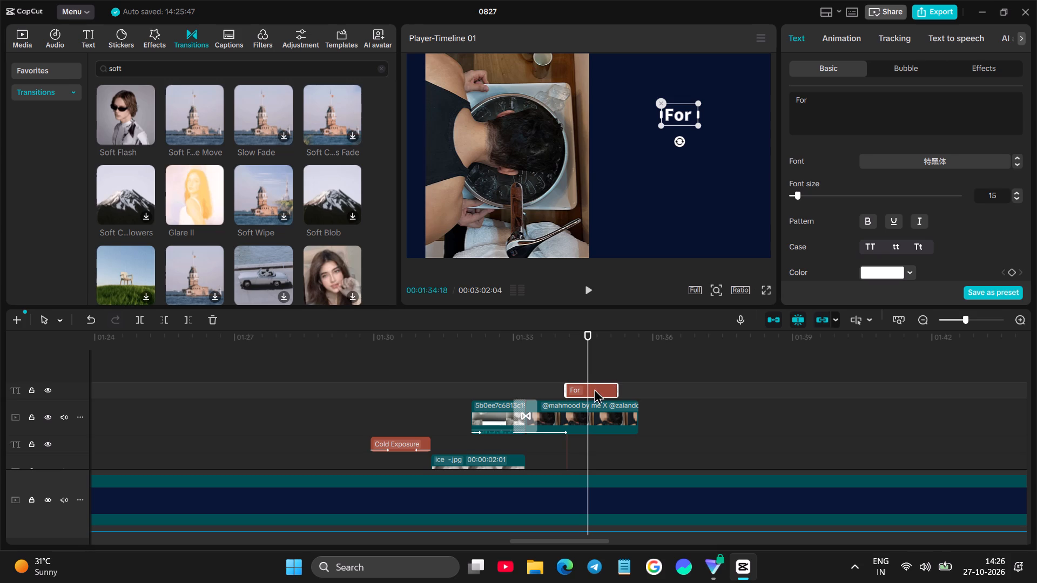
alt+drag(594, 389, 596, 368)
alt+drag(591, 388, 590, 373)
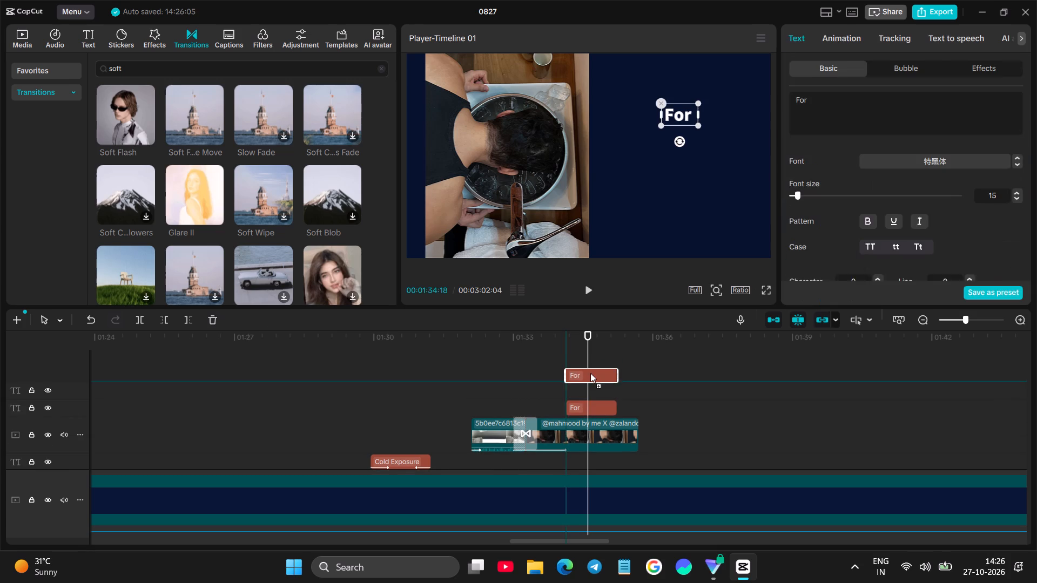
alt+drag(590, 373, 591, 367)
drag(585, 404, 574, 406)
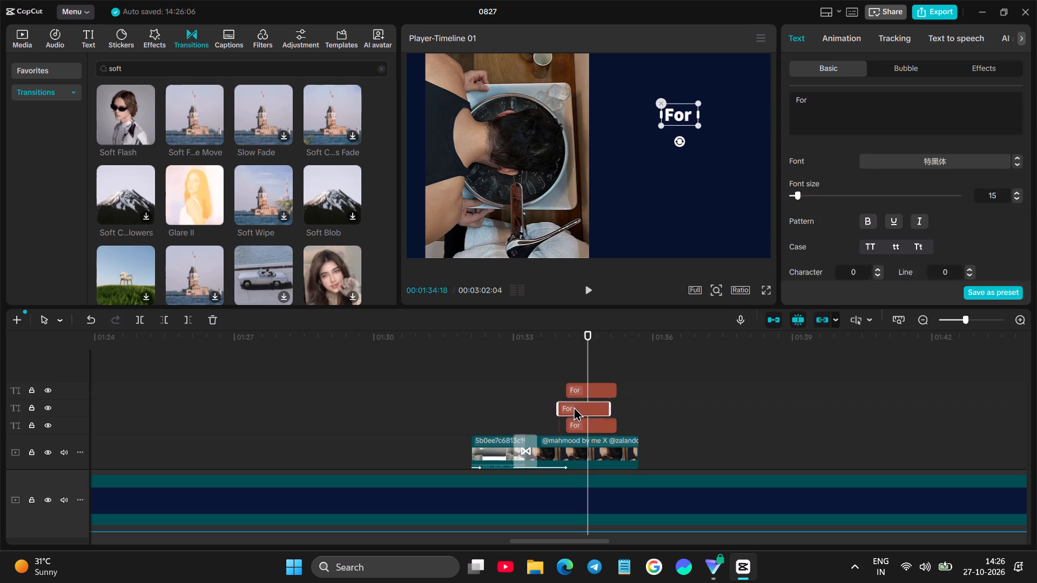
drag(574, 406, 580, 402)
Change the middle track's "For" copy to read "10 to 15".
click(577, 365)
click(569, 374)
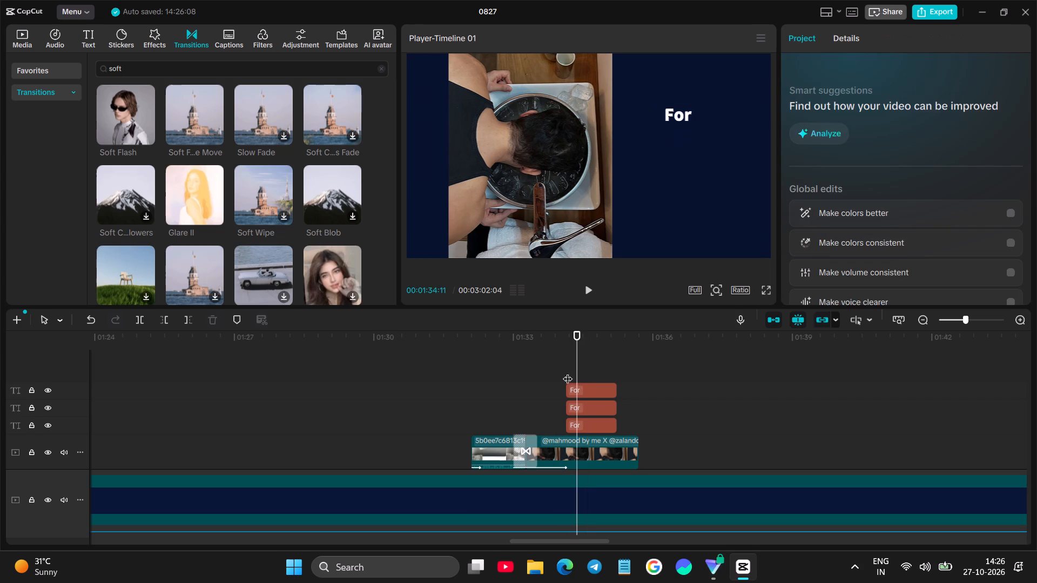
key(space)
key(space)
click(585, 408)
click(873, 107)
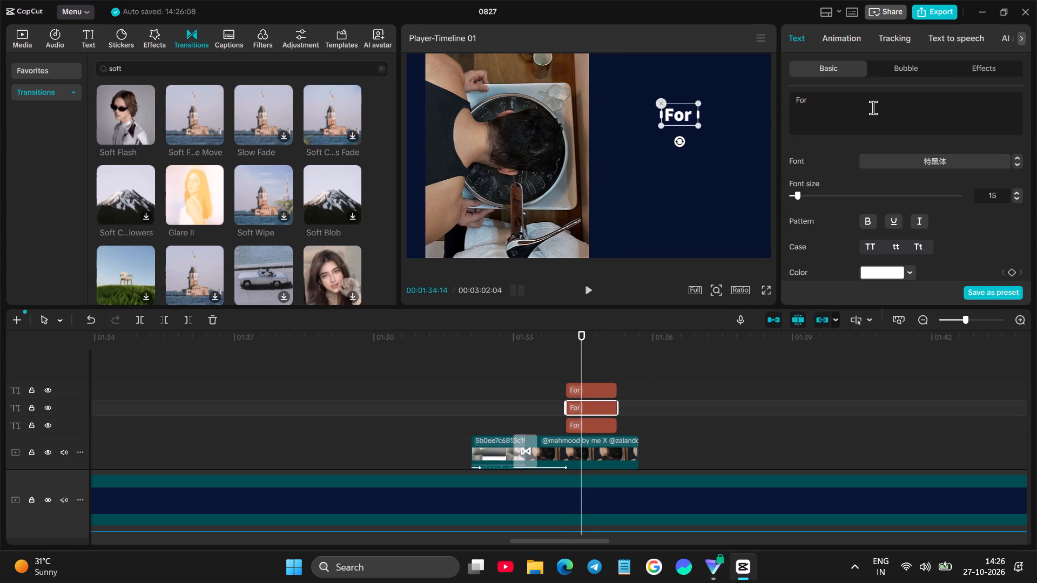
key(BackSpace)
key(BackSpace)
key(BackSpace)
key(BackSpace)
key(BackSpace)
key(BackSpace)
key(BackSpace)
key(BackSpace)
key(BackSpace)
key(BackSpace)
key(BackSpace)
key(BackSpace)
key(BackSpace)
key(BackSpace)
key(BackSpace)
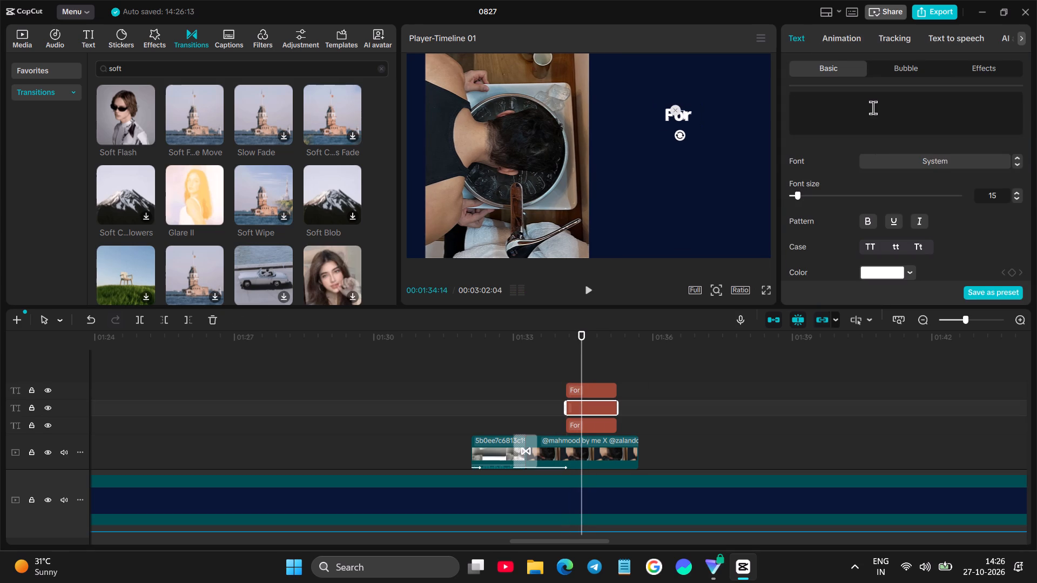
text(10 to 15)
key(space)
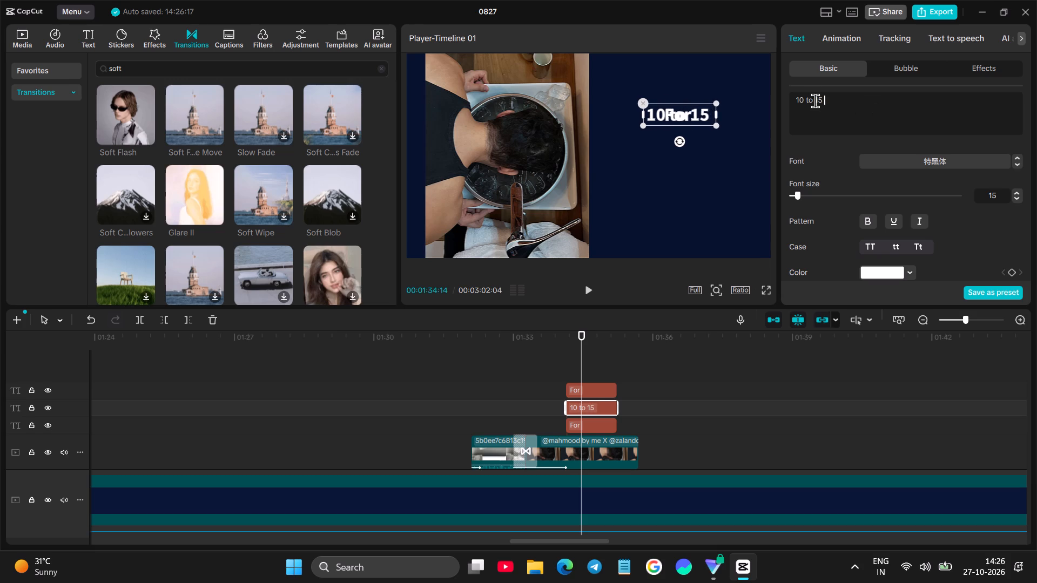
key(BackSpace)
Position the "10 to 15" text directly beneath "For" and play back the result.
drag(684, 122, 685, 154)
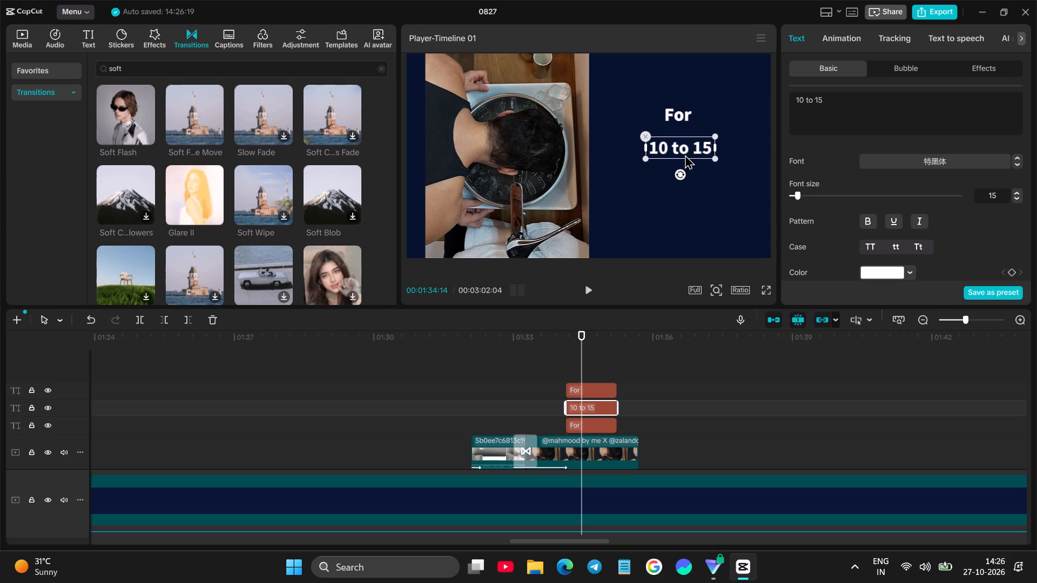
drag(685, 154, 685, 144)
click(564, 370)
key(space)
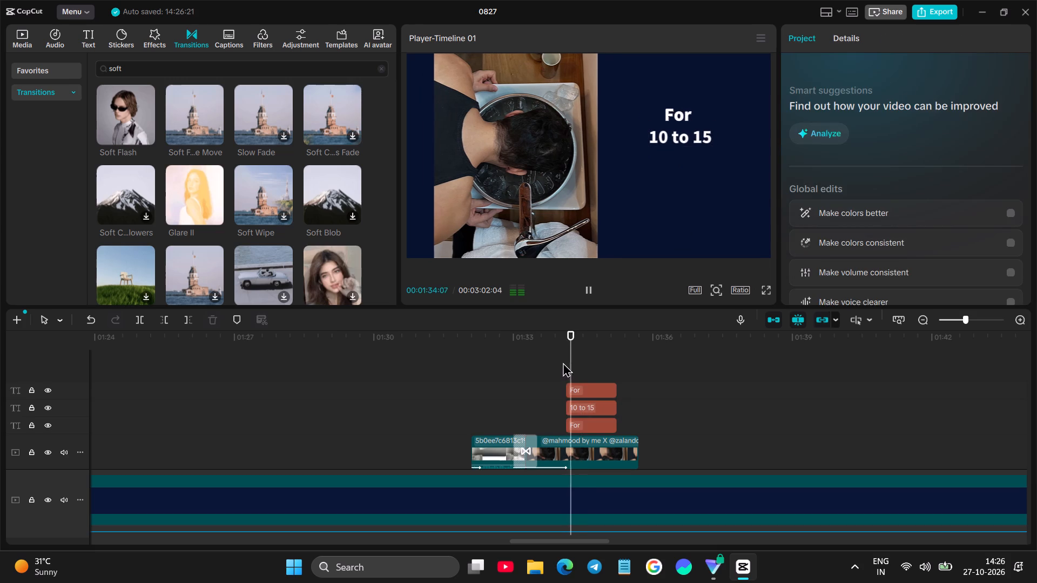
key(space)
Move the topmost track's "For" copy below the "10 to 15" line in the preview.
click(688, 112)
drag(681, 112, 683, 103)
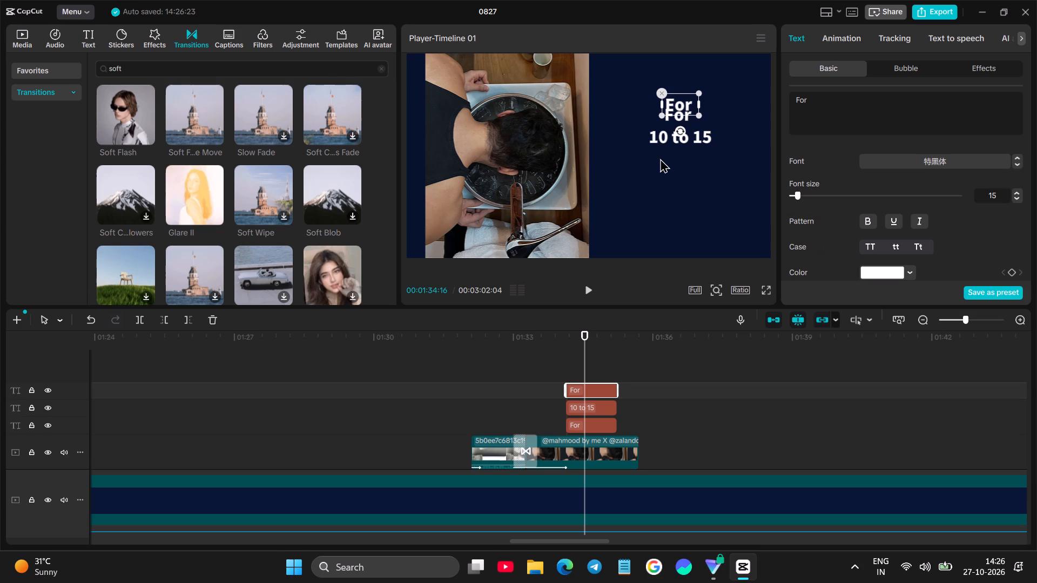
drag(677, 104, 679, 182)
Raise the original "For" text slightly and nudge the "10 to 15" line to even out their spacing.
click(675, 110)
drag(677, 114, 678, 103)
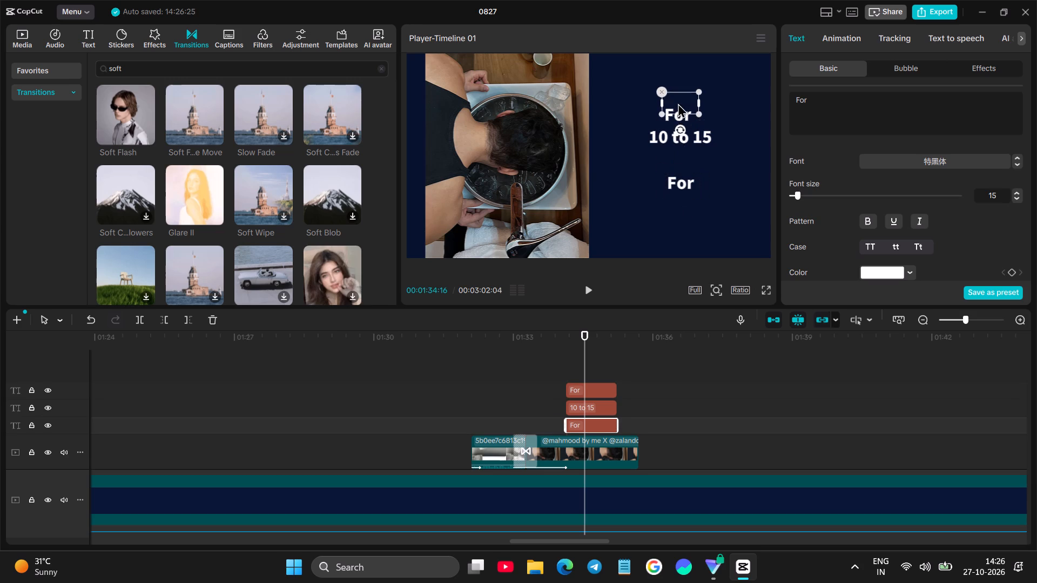
drag(678, 103, 678, 109)
double_click(692, 141)
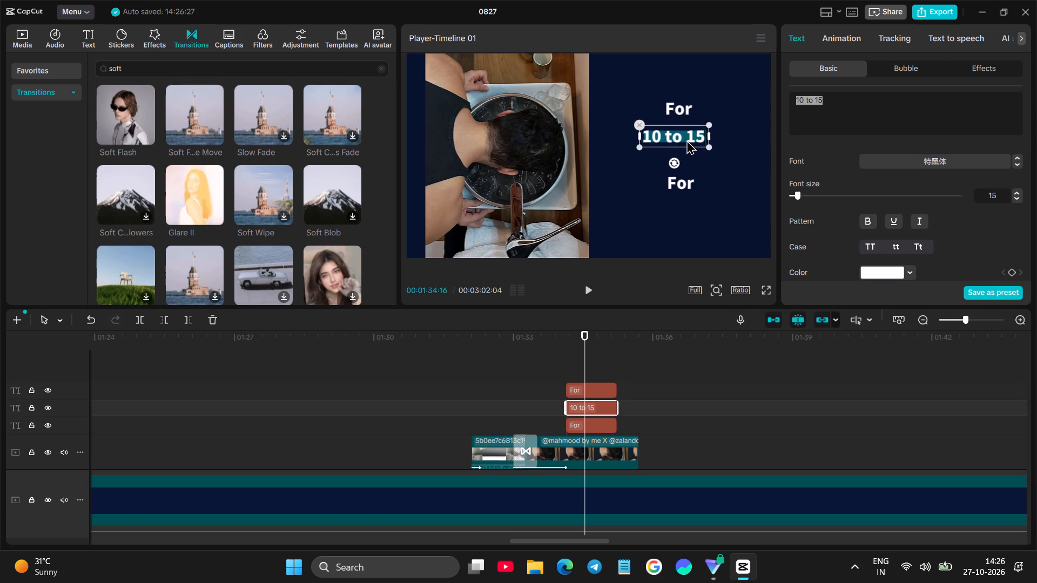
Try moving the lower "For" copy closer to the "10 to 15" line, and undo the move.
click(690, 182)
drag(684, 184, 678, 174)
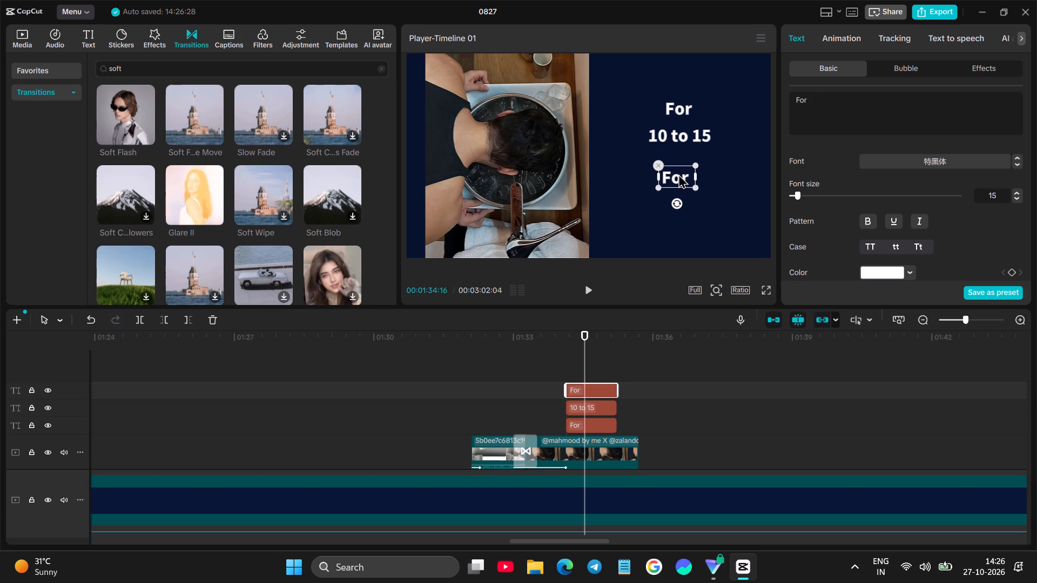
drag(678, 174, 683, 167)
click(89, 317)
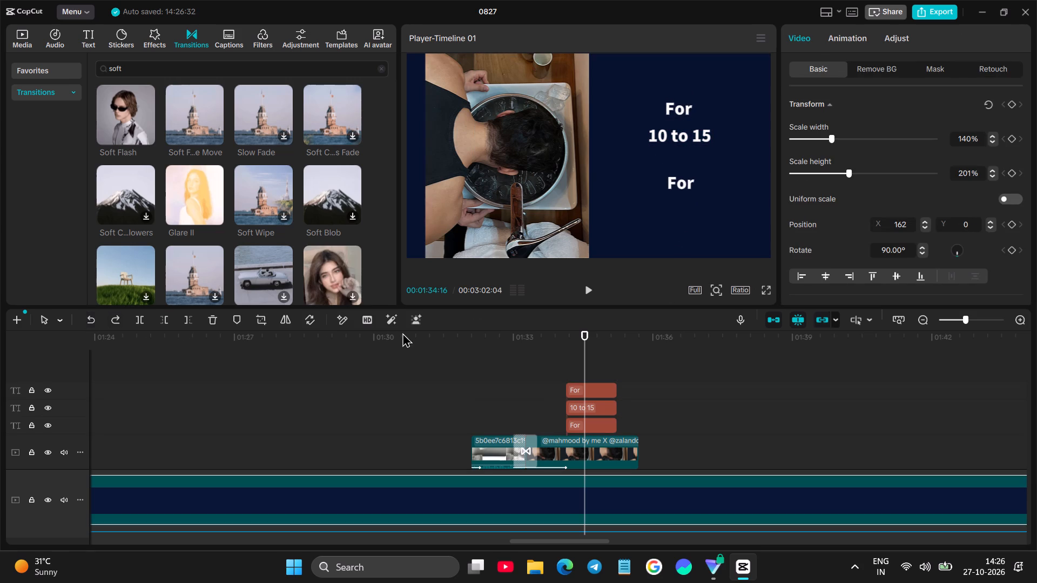
Change the lower "For" copy on the topmost text track to read "seconds".
click(583, 387)
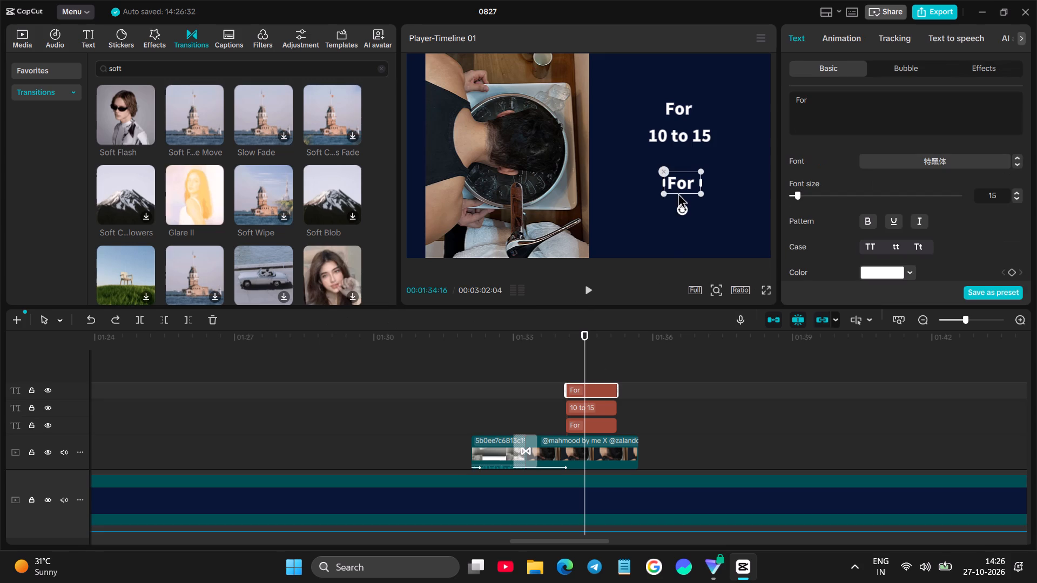
click(817, 120)
key(BackSpace)
key(BackSpace)
key(BackSpace)
key(BackSpace)
key(BackSpace)
key(BackSpace)
key(BackSpace)
key(BackSpace)
key(BackSpace)
key(BackSpace)
key(BackSpace)
key(BackSpace)
key(BackSpace)
key(BackSpace)
text(seconds)
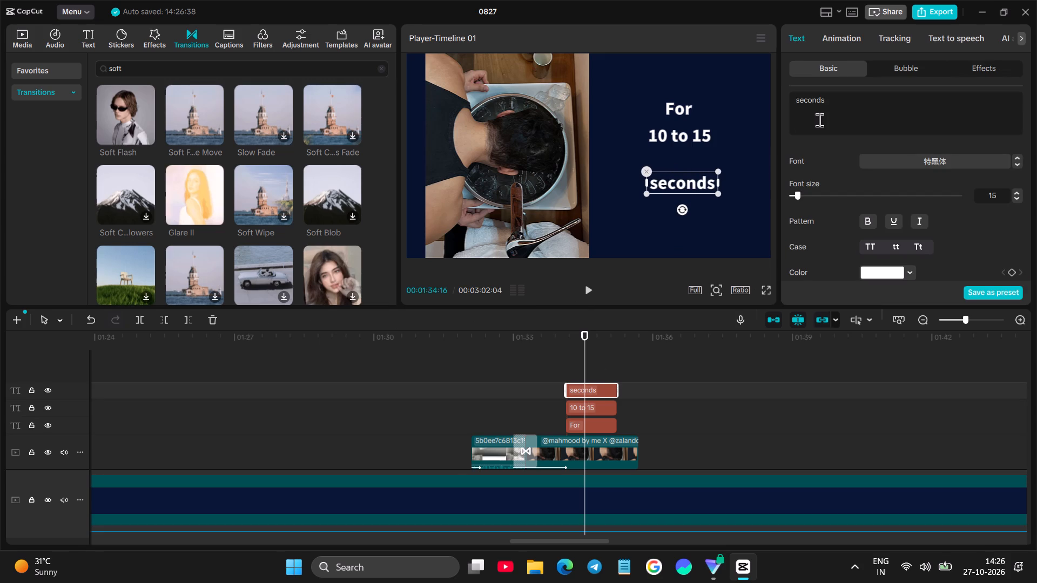
Move the "seconds" text up directly beneath "10 to 15" and check the three-line layout in full screen.
drag(677, 179, 674, 157)
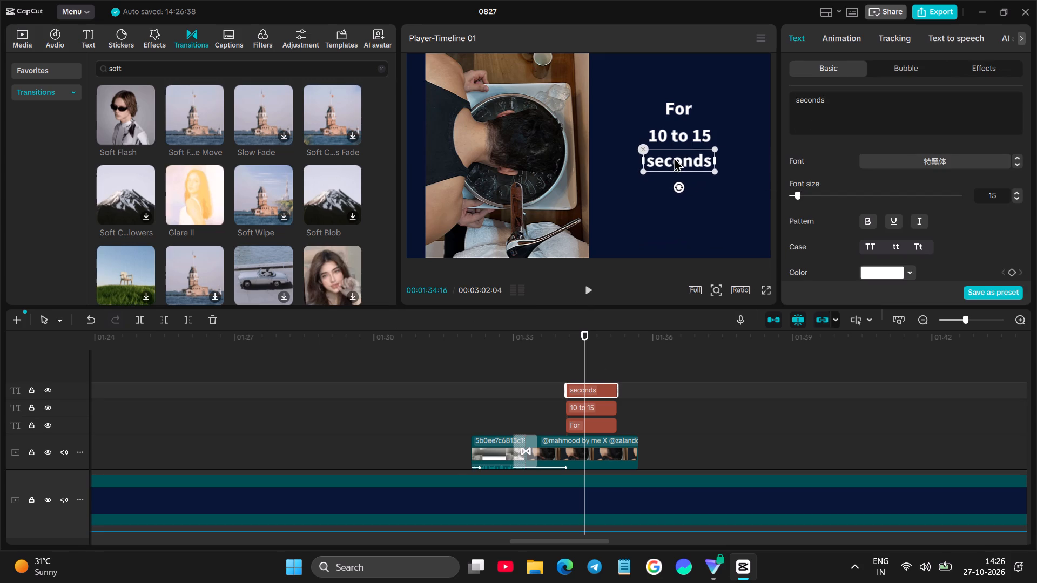
drag(674, 157, 675, 157)
click(768, 286)
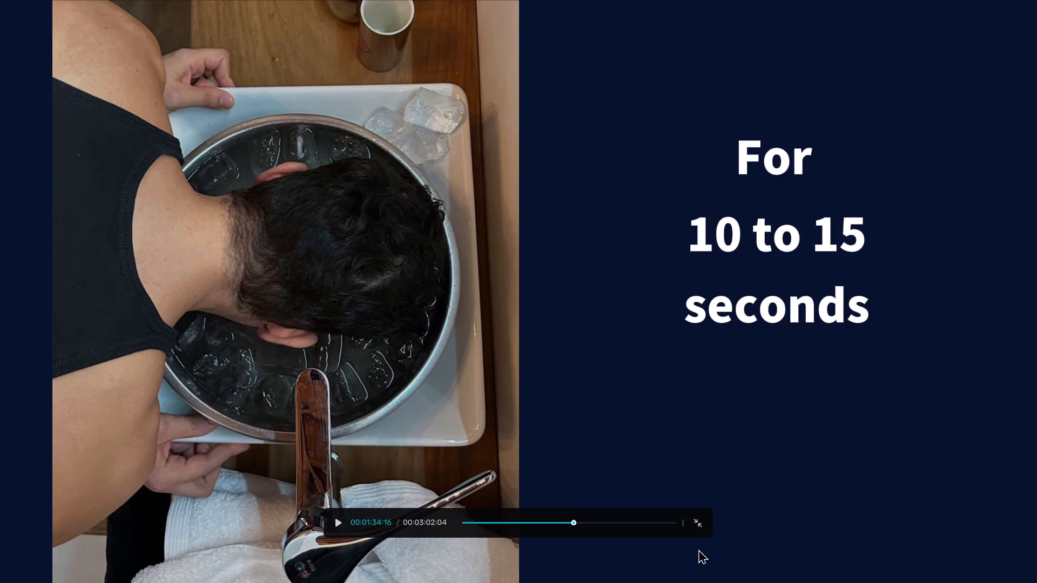
click(694, 525)
Scale down the "10 to 15", "For" and "seconds" text lines slightly, one after another.
click(683, 133)
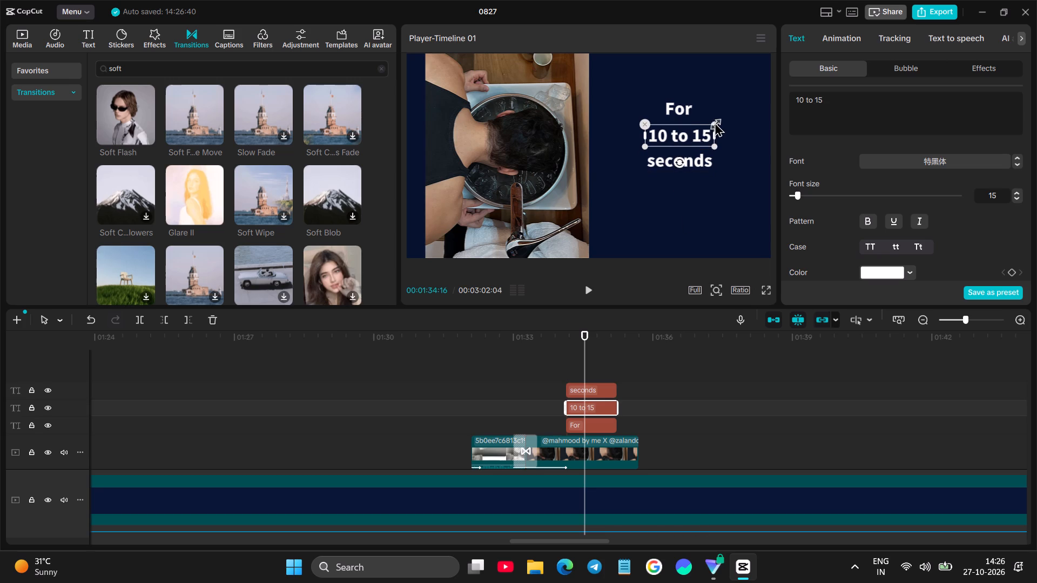
click(715, 122)
click(680, 110)
click(696, 95)
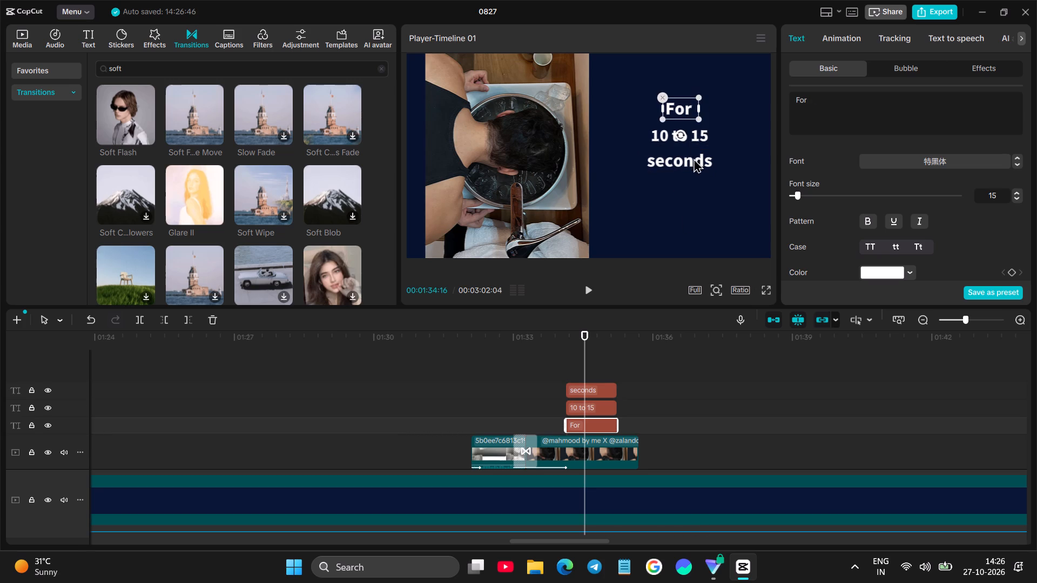
click(693, 158)
drag(717, 148, 712, 148)
Move the "seconds", "10 to 15" and "For" lines further down the frame beside the ice bowl photo.
drag(687, 161, 692, 189)
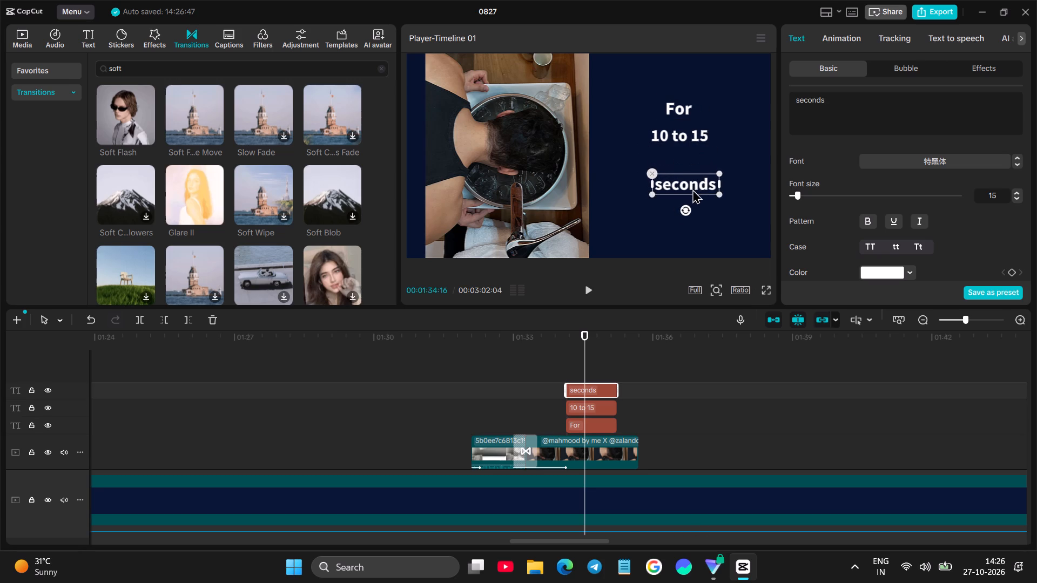
drag(692, 189, 689, 192)
click(684, 135)
drag(684, 134, 684, 161)
click(678, 113)
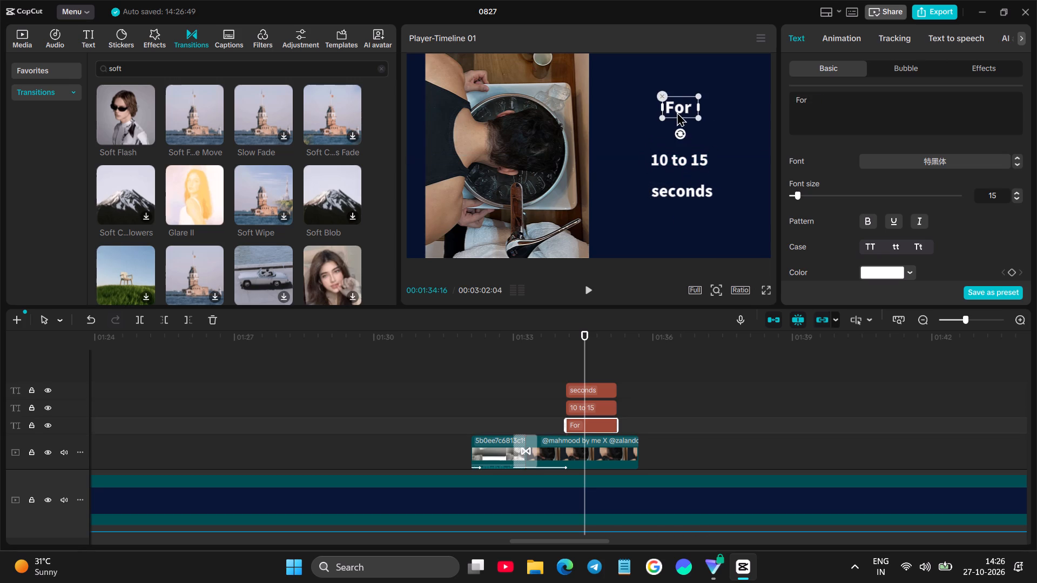
drag(677, 112, 675, 126)
Play the ice bowl section in full screen to check the layout of the three text lines.
click(559, 365)
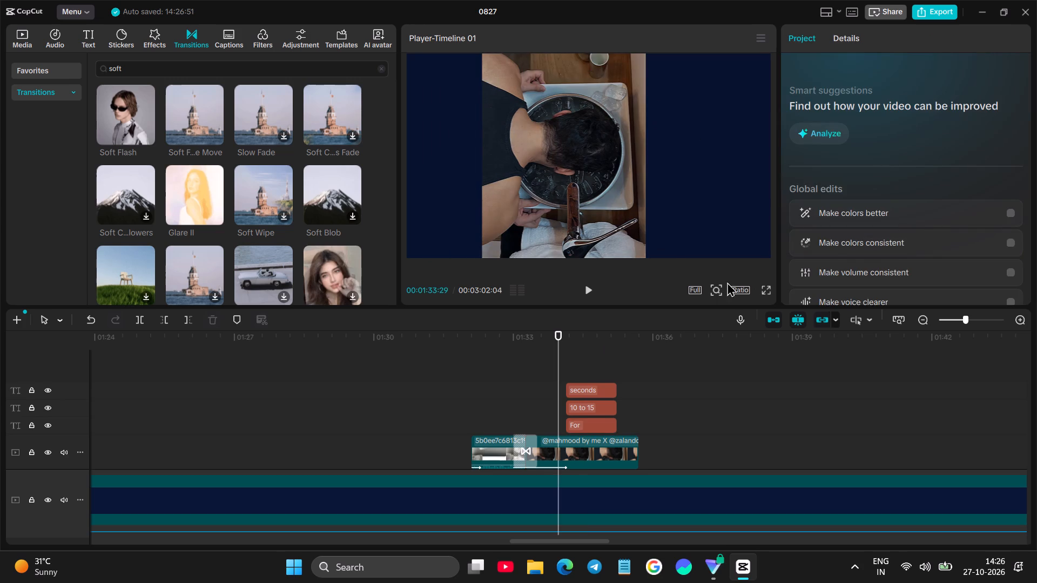
drag(497, 358, 503, 357)
double_click(774, 291)
key(space)
click(768, 293)
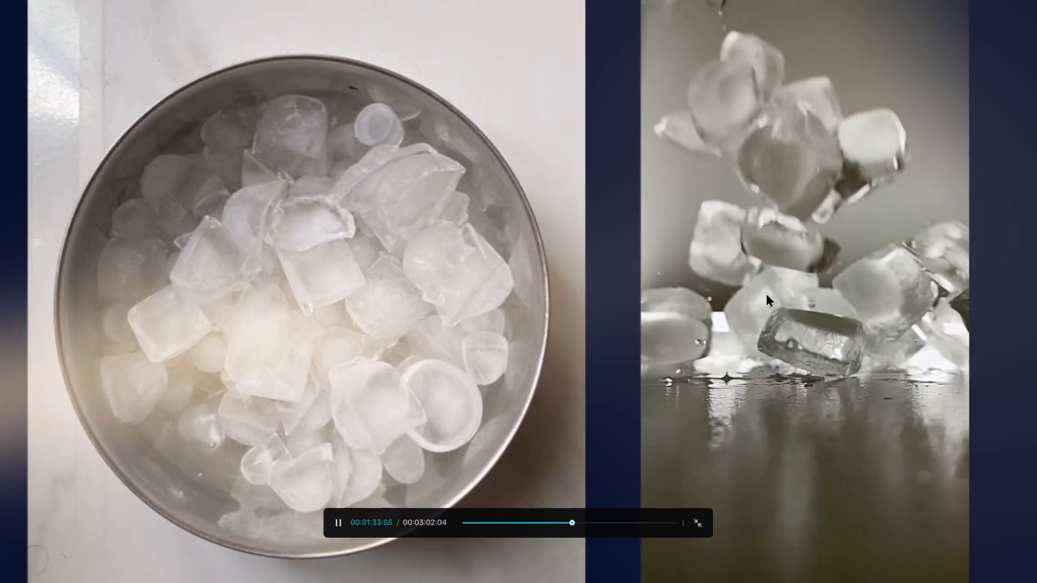
key(space)
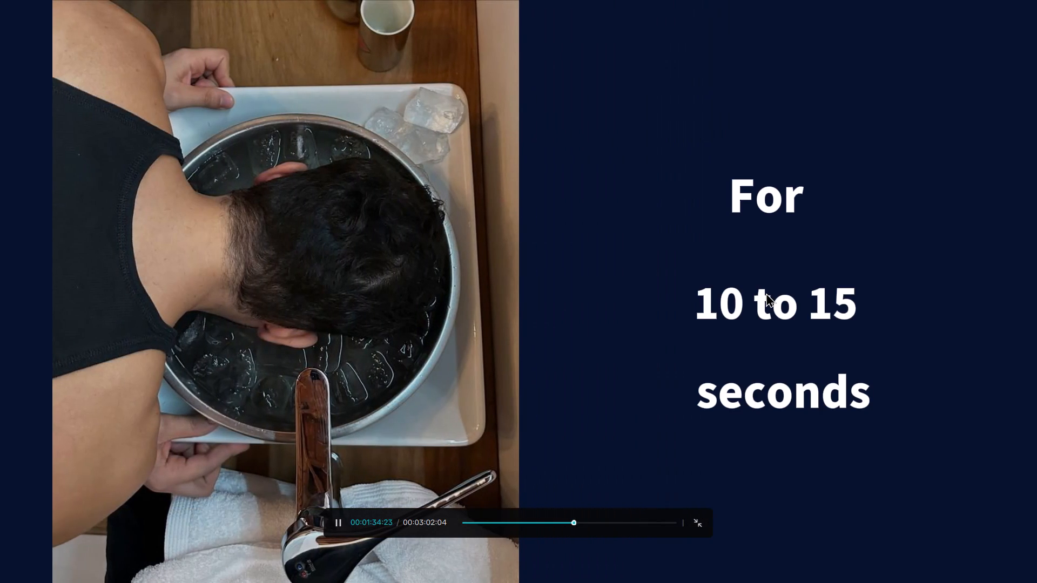
click(708, 526)
click(695, 524)
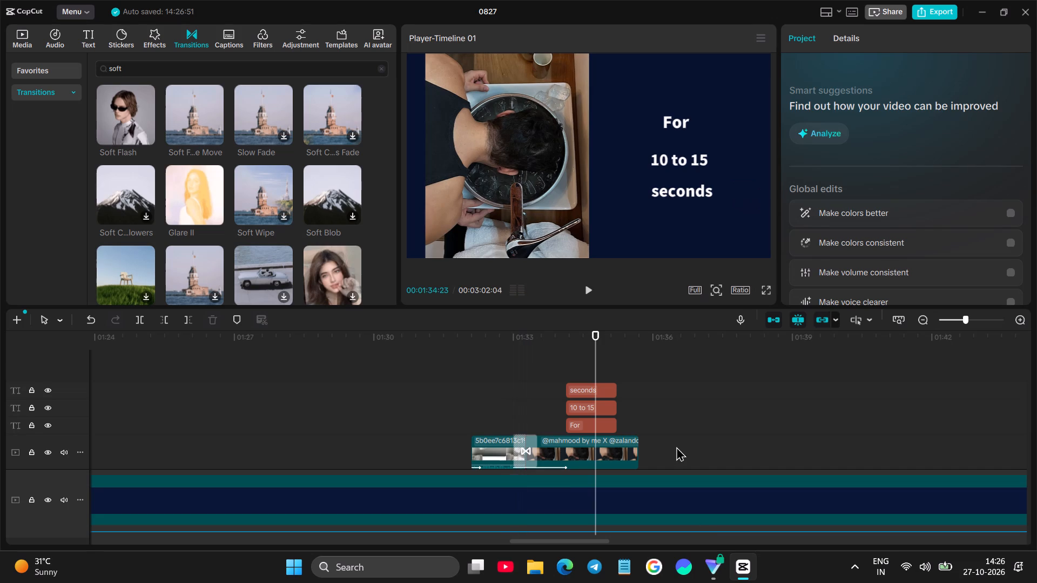
Lower "For" closer to the "10 to 15" line, play the section, and fine-tune its height and centring.
click(682, 129)
drag(677, 125, 675, 135)
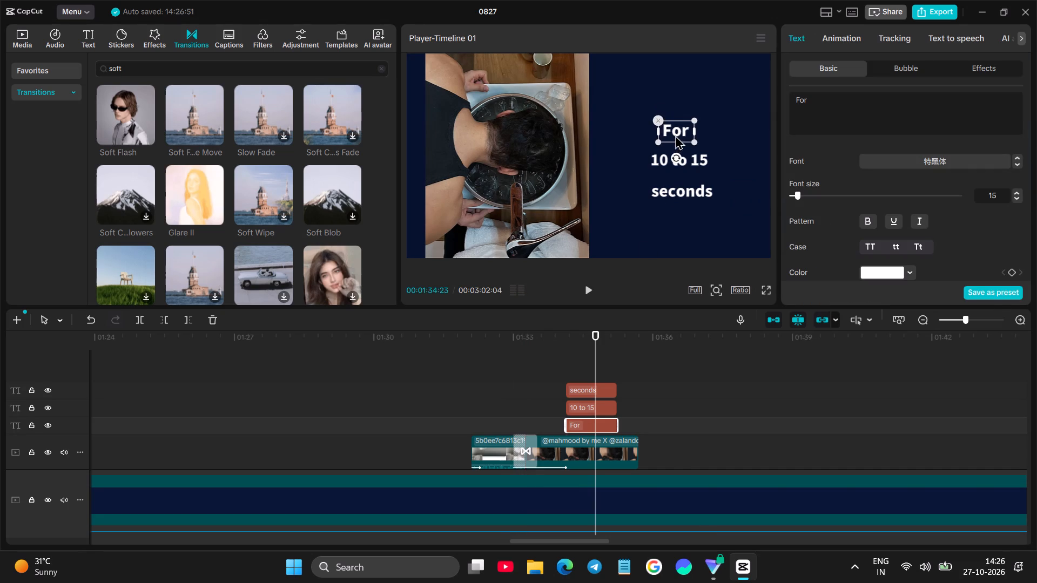
drag(675, 135, 679, 133)
click(557, 369)
key(space)
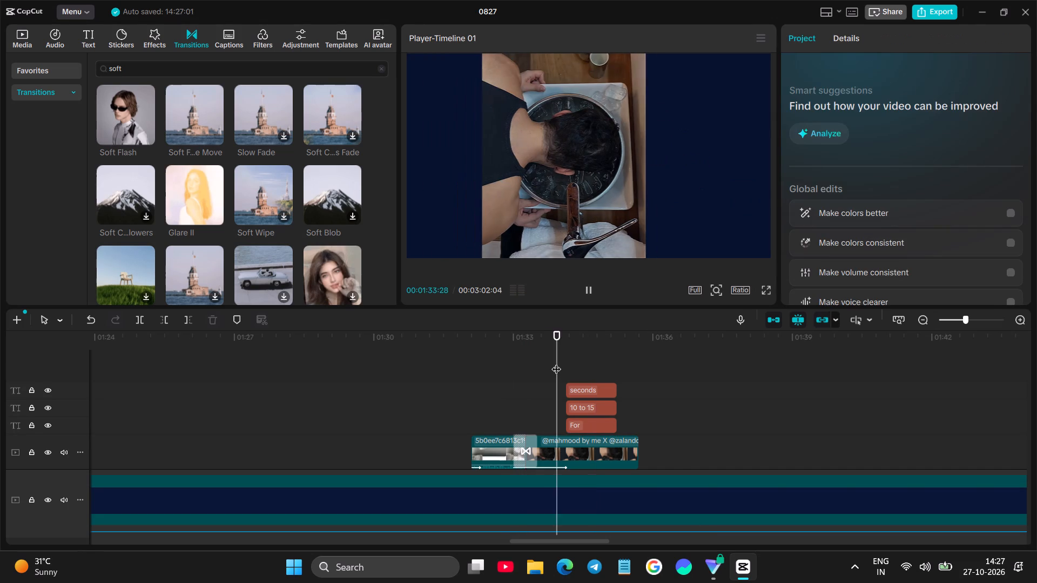
key(space)
click(683, 130)
drag(683, 128, 679, 120)
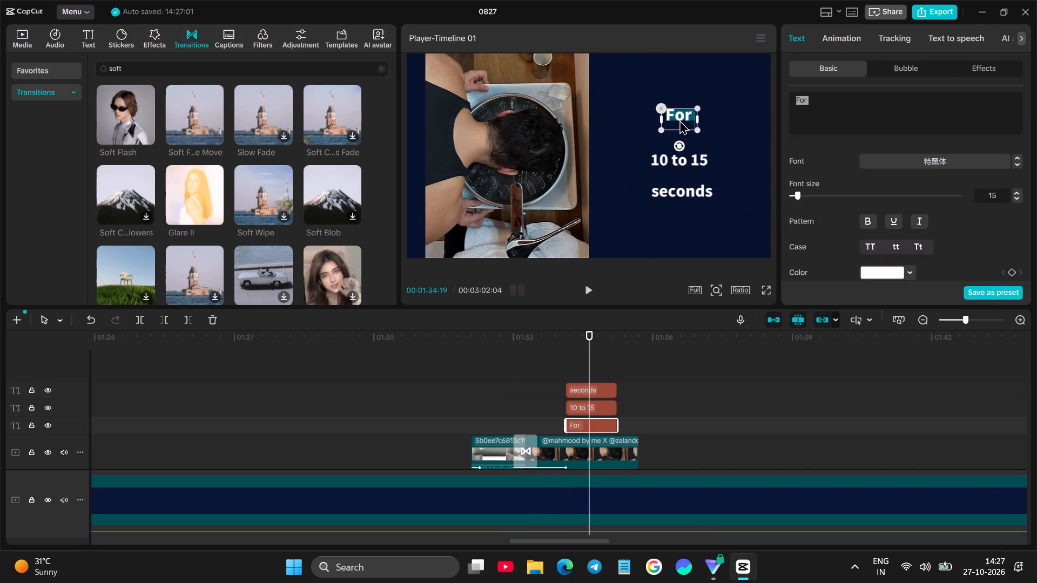
drag(679, 120, 681, 123)
Replace the trailing space in the "For" text with a comma so it reads "For,".
click(809, 103)
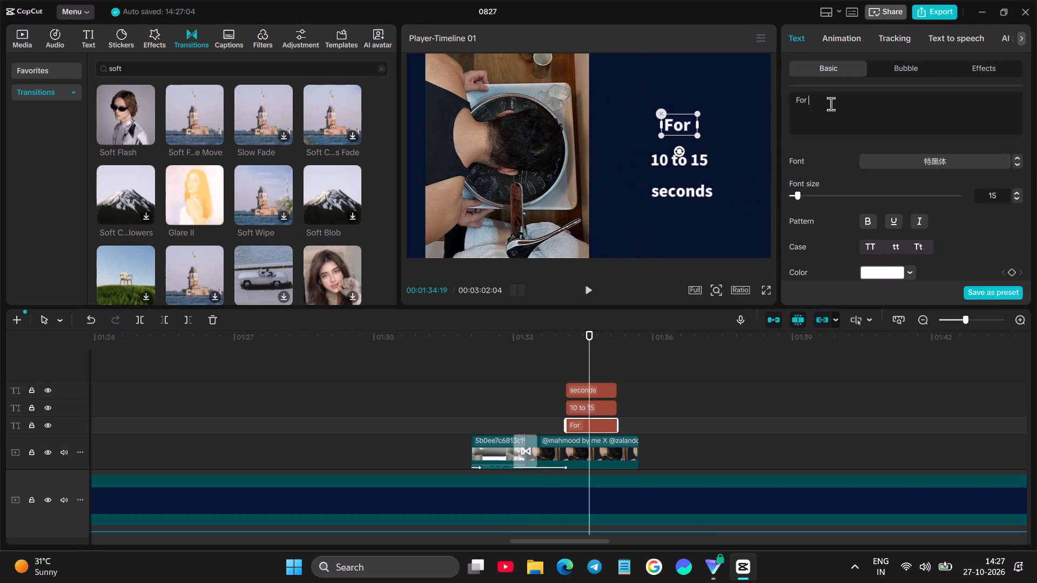
key(BackSpace)
key(comma)
Play back the section with the three stacked text lines to check the wording and timing.
click(546, 358)
key(space)
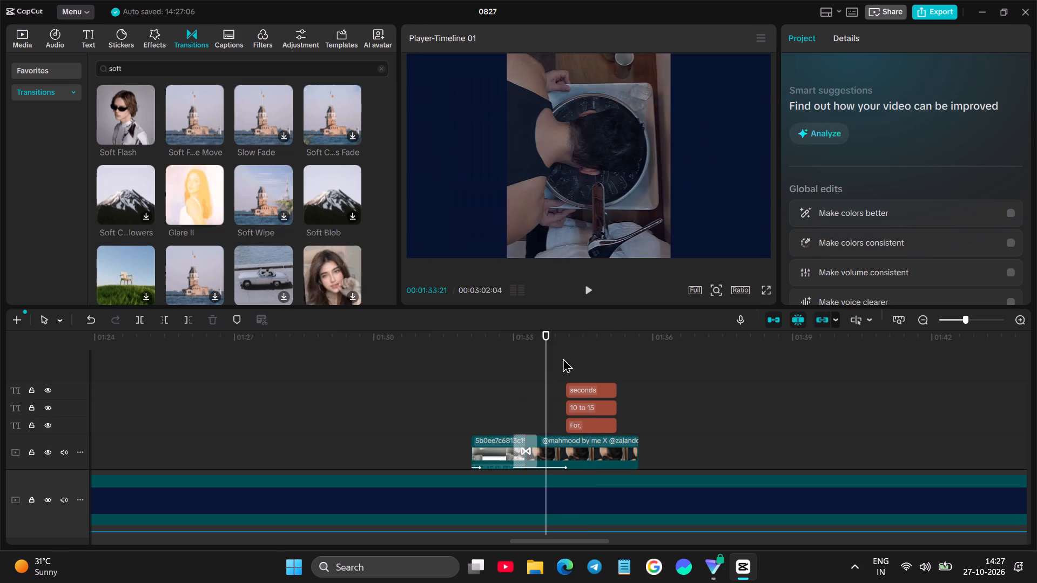
key(space)
key(space)
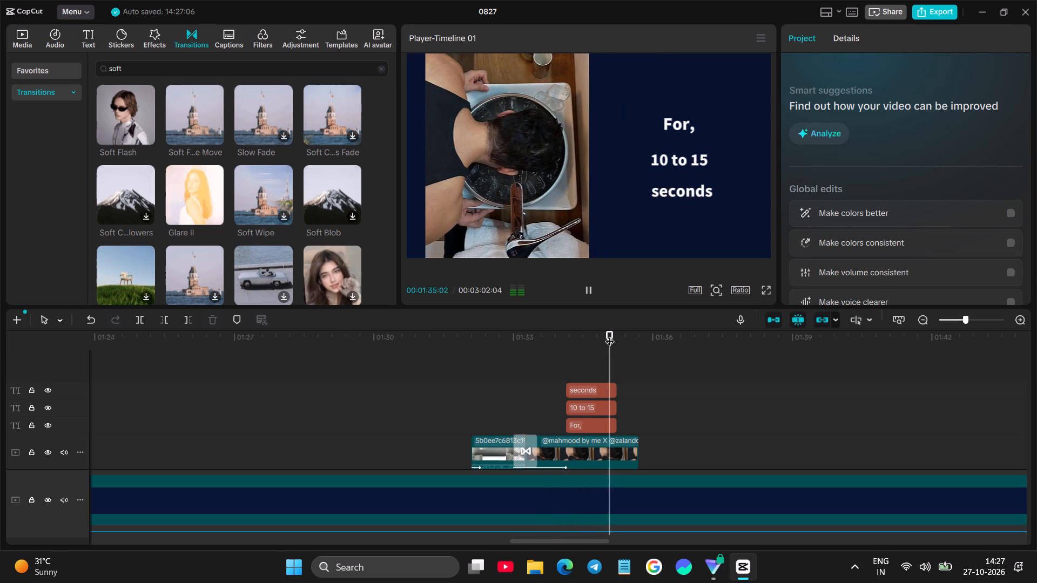
key(space)
key(space)
click(573, 371)
key(space)
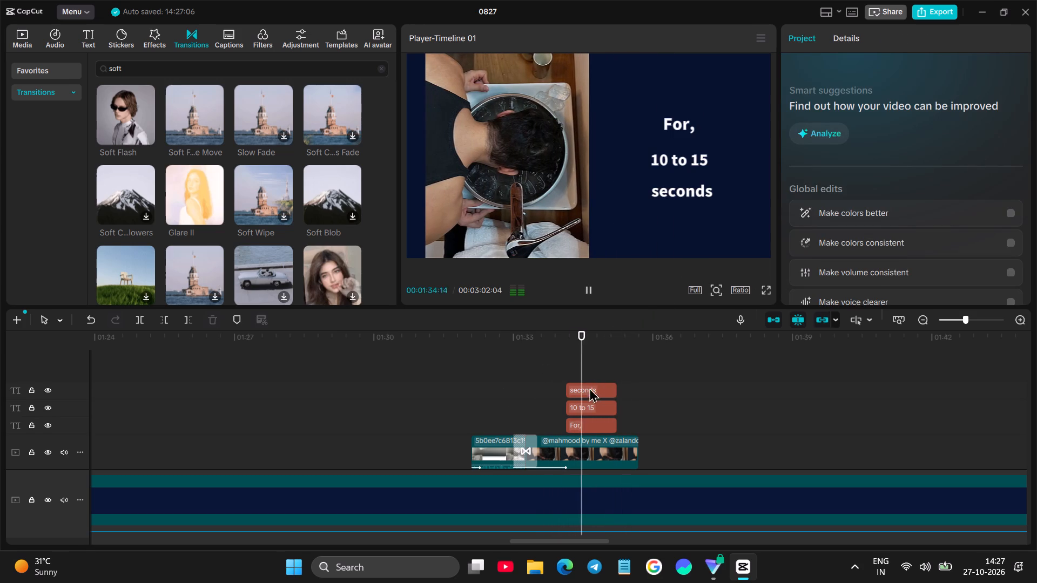
key(space)
Nudge the "For," line slightly down toward "10 to 15" and play back the section.
click(582, 431)
click(677, 121)
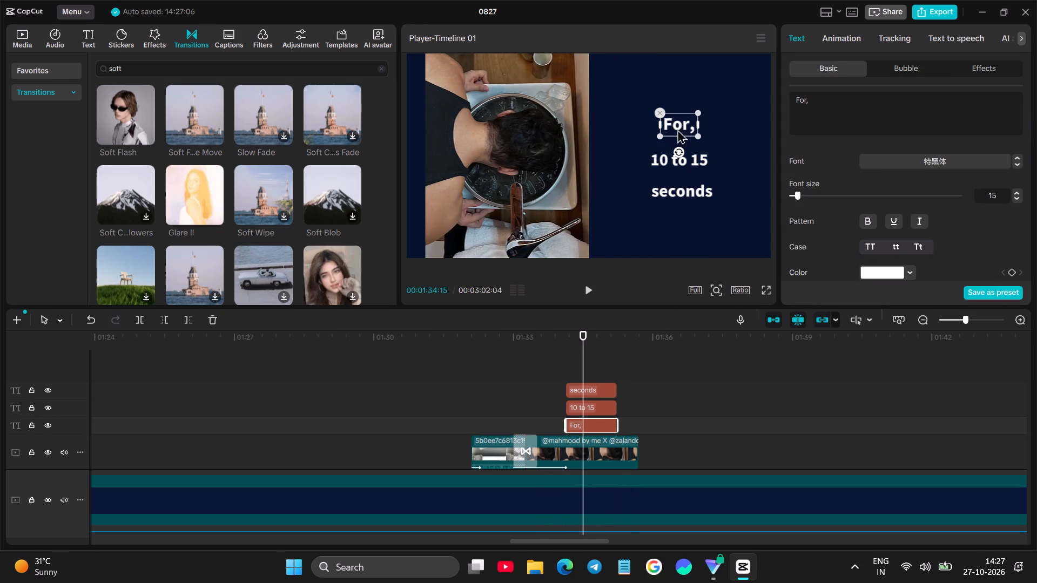
click(560, 352)
key(space)
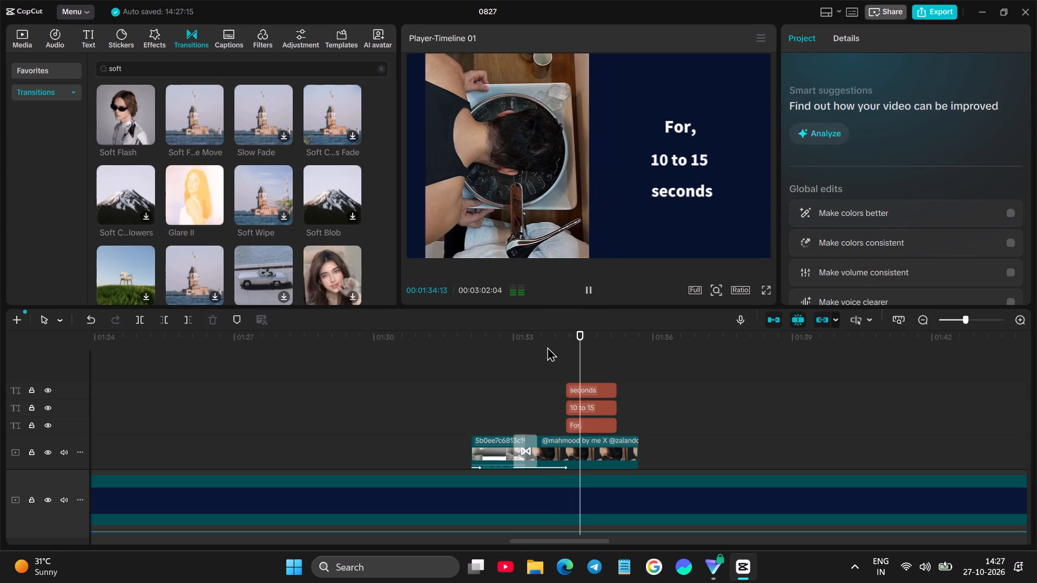
key(space)
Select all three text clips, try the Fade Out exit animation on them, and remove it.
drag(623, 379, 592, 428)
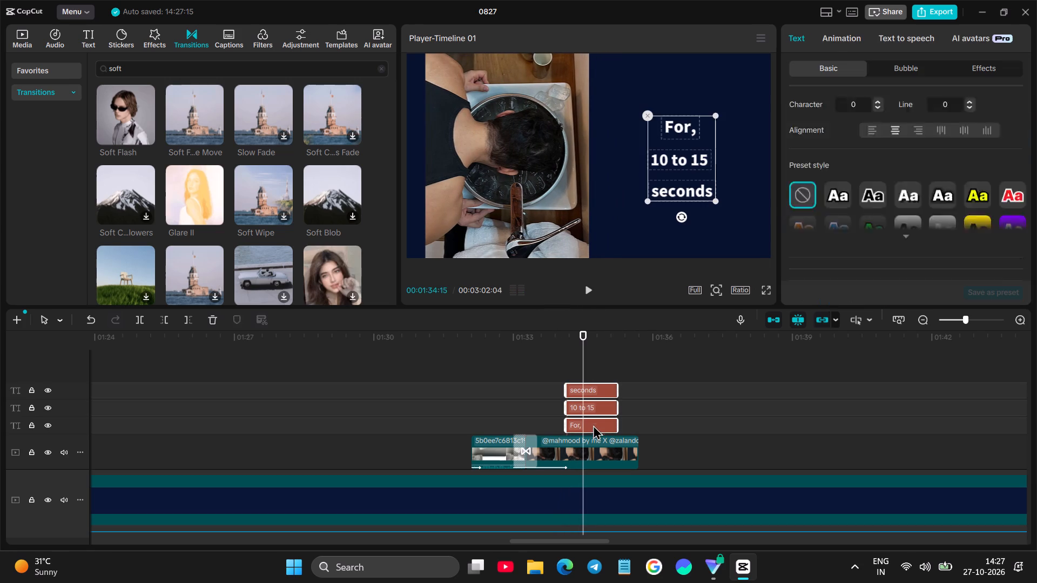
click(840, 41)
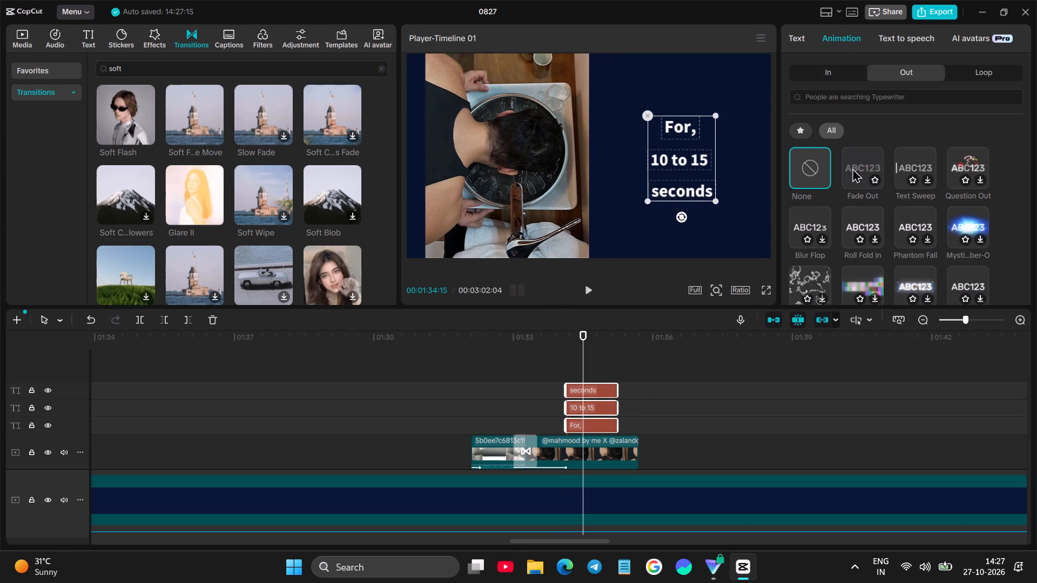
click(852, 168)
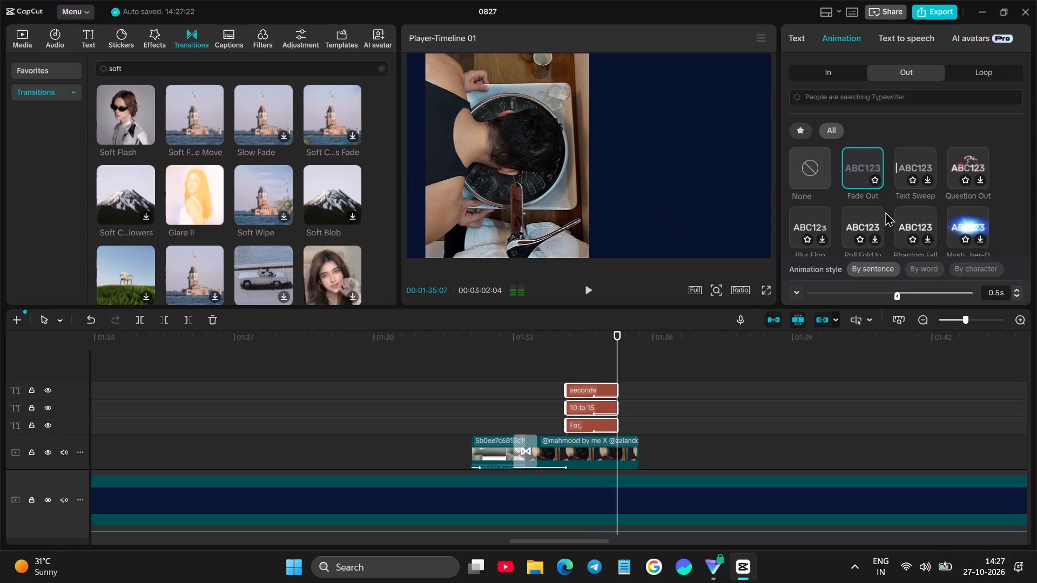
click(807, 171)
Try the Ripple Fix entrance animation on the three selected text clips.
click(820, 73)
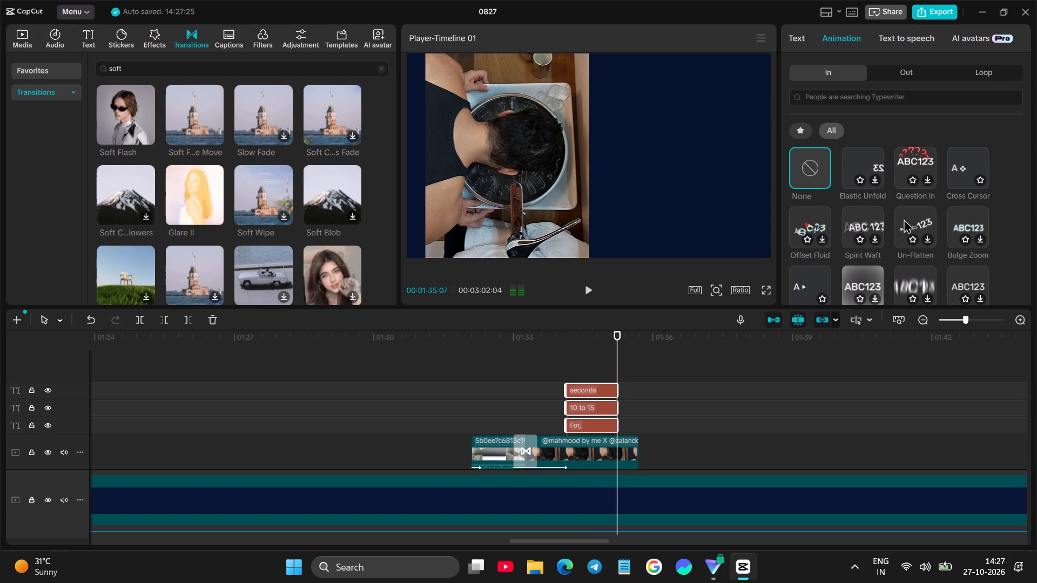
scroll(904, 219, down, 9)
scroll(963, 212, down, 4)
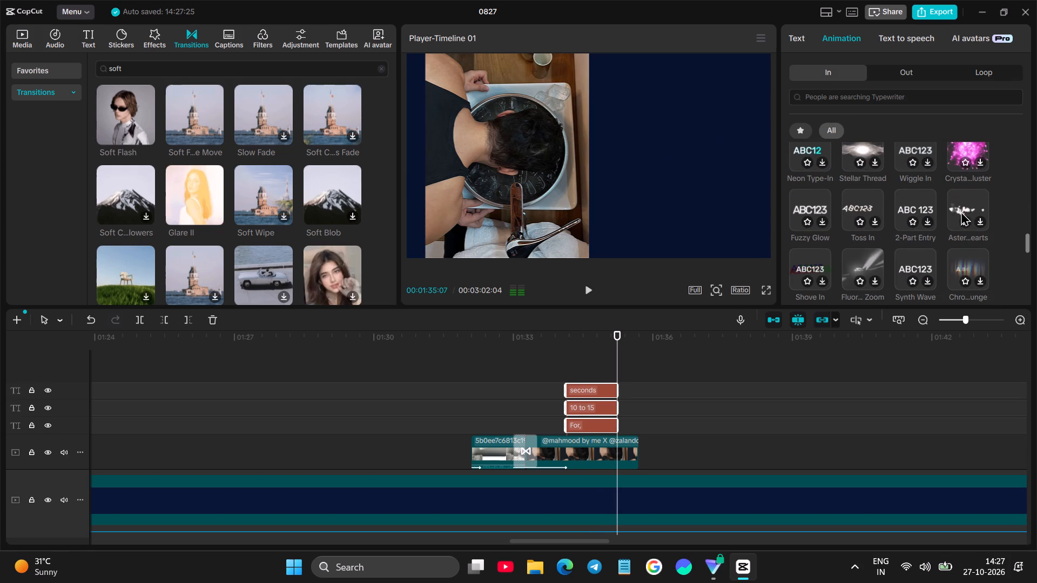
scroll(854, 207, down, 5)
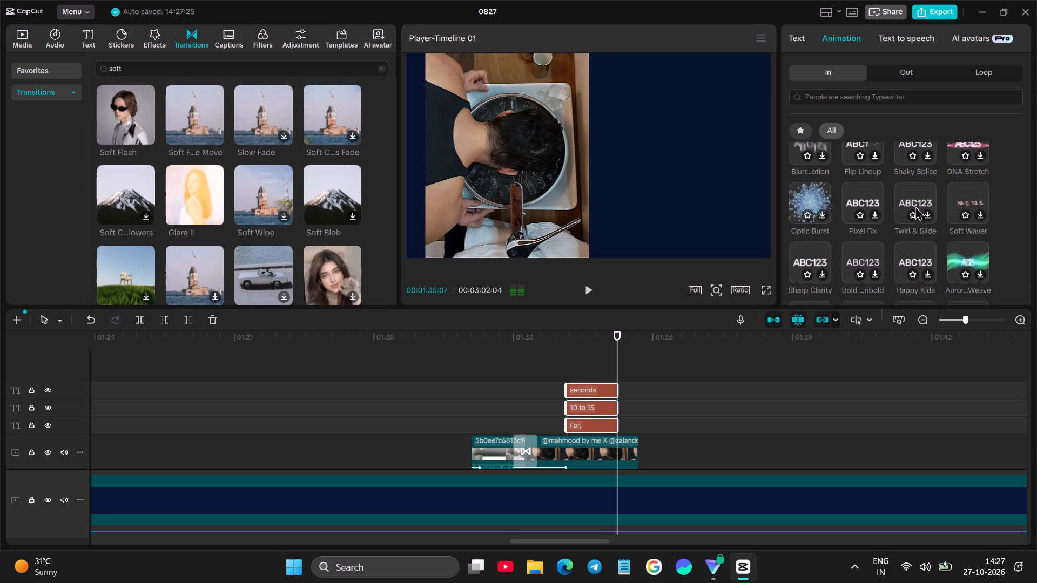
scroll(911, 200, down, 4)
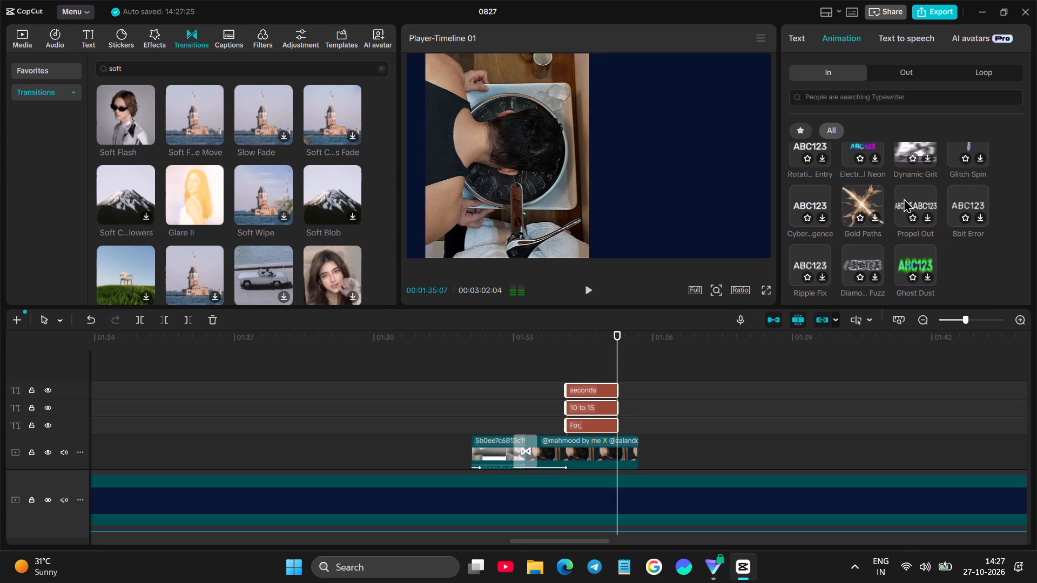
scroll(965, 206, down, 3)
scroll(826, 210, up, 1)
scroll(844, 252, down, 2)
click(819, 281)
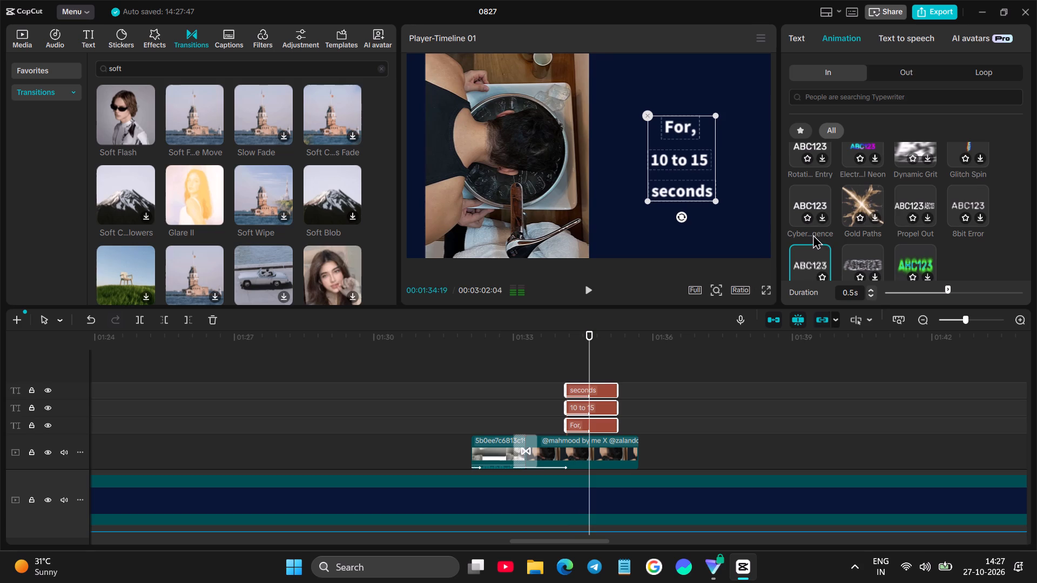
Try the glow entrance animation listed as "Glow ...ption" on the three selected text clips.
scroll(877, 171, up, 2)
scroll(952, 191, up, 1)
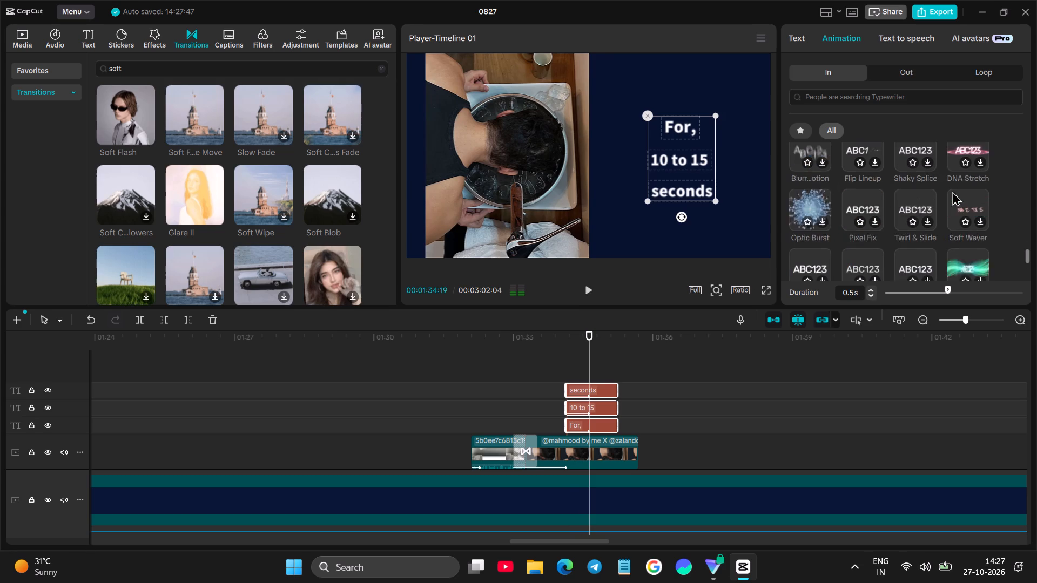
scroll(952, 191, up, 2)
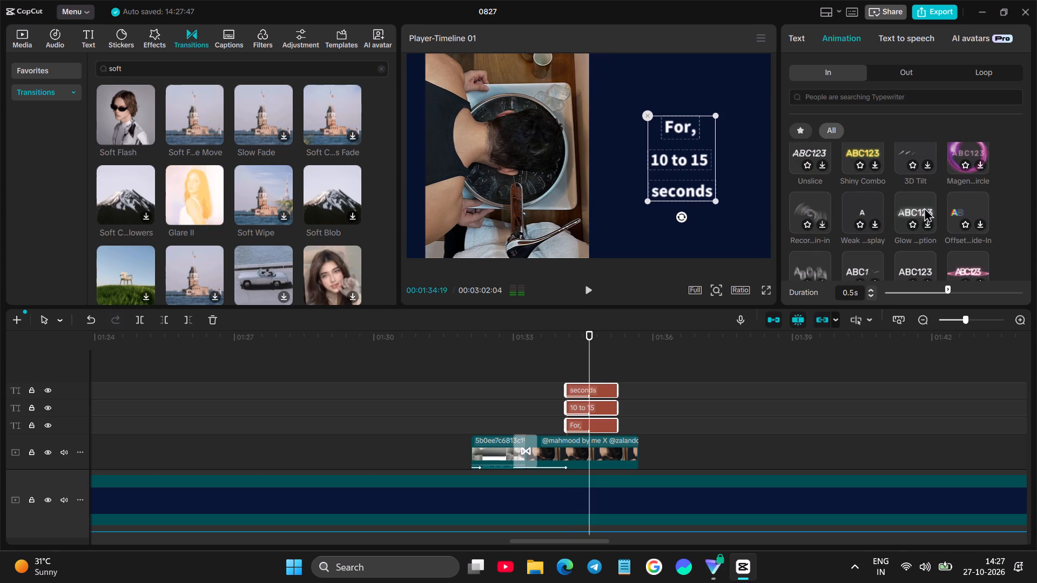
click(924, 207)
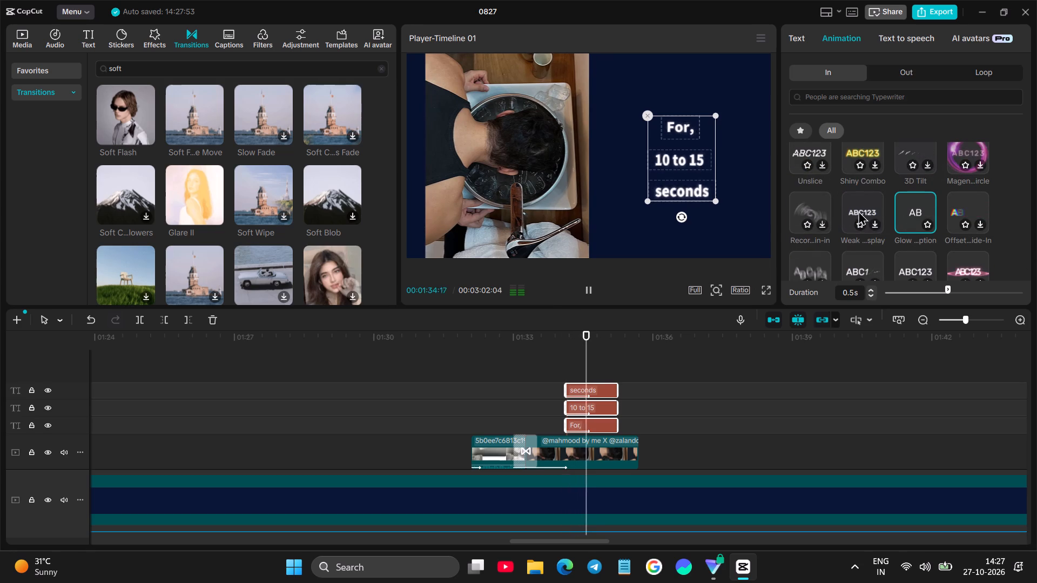
Apply the Bobbing Up entrance animation to the three selected text clips.
scroll(861, 210, up, 2)
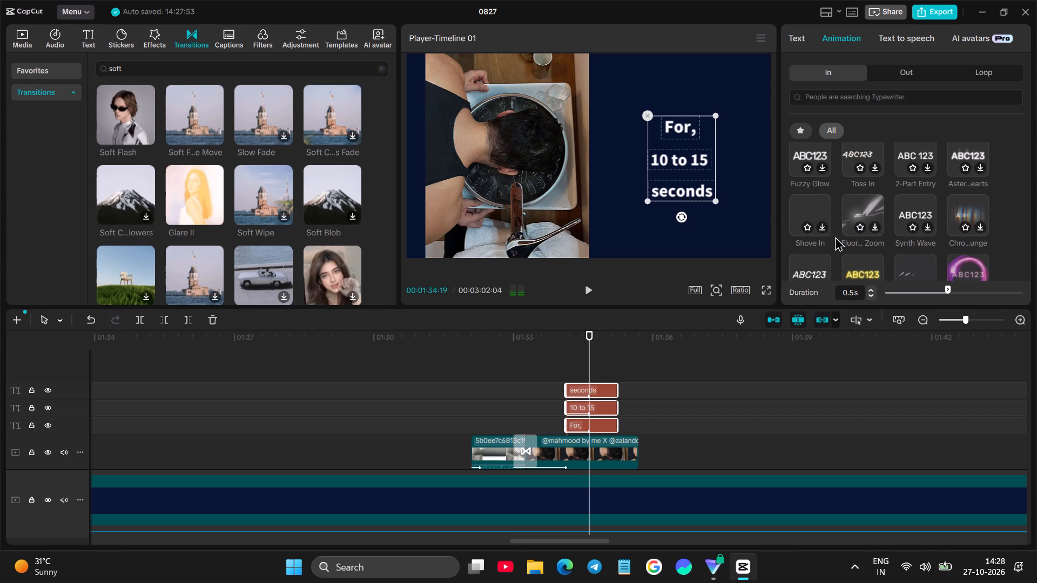
scroll(920, 220, up, 3)
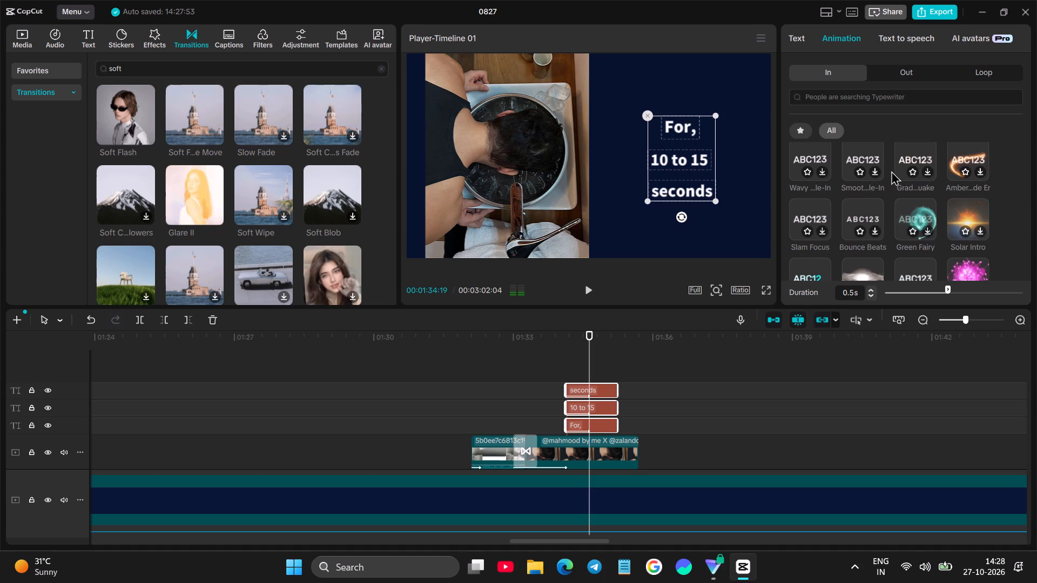
scroll(885, 168, up, 1)
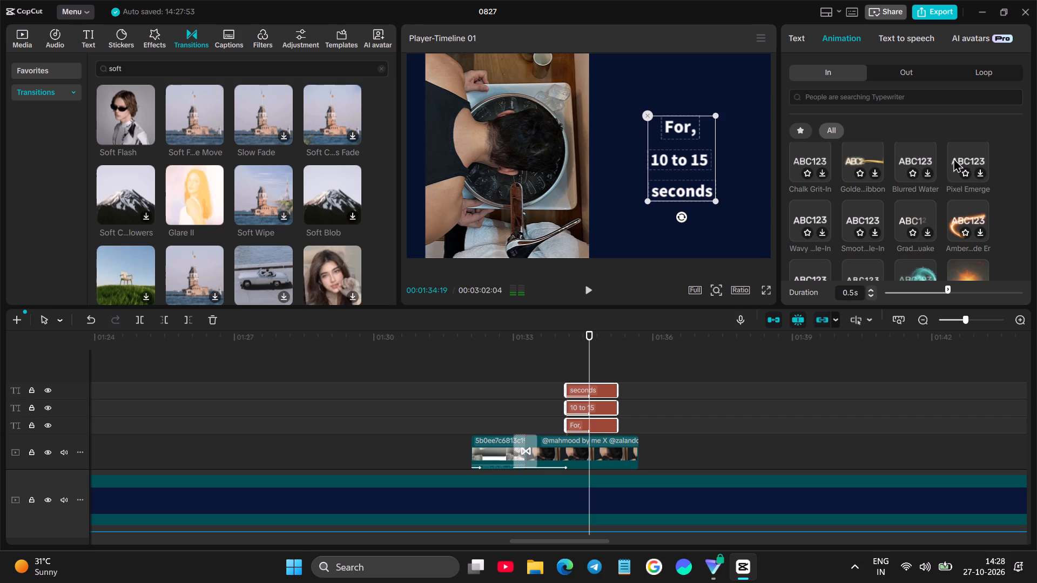
scroll(869, 167, up, 1)
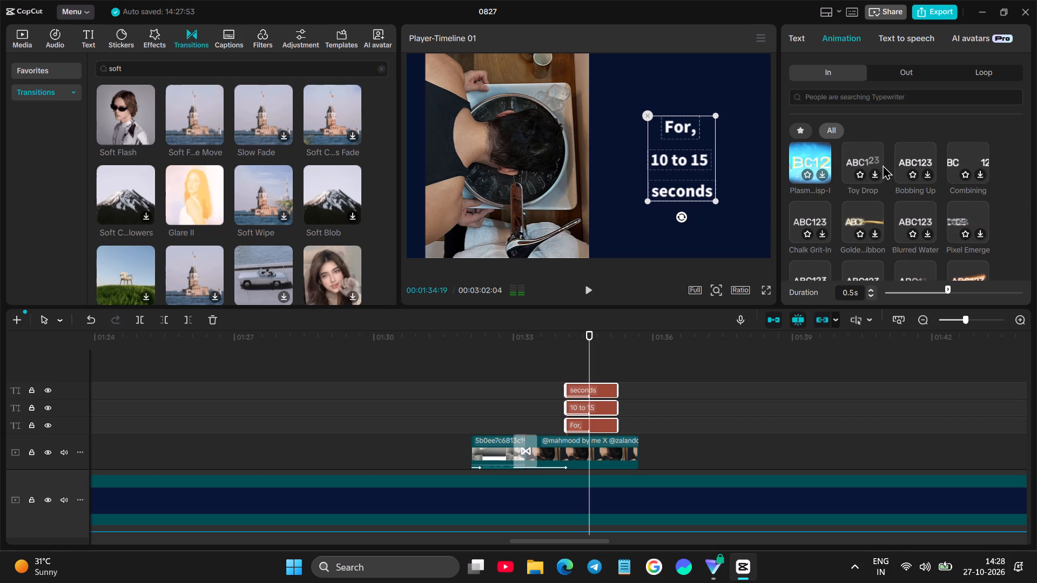
click(925, 176)
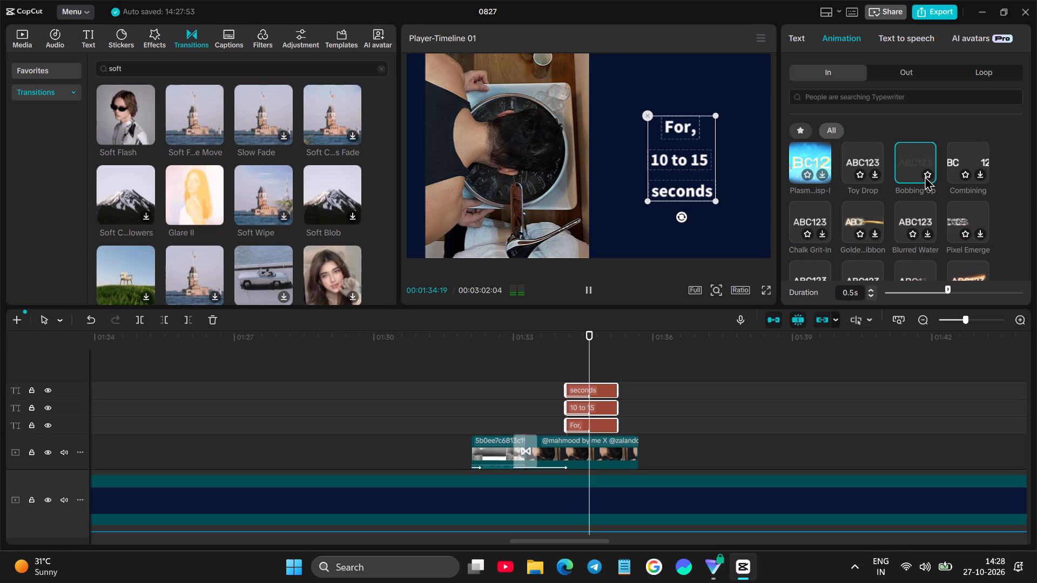
Review the entrance animation and extend the three selected text clips together to end at about 01:35:19, near the ice-basin clip's end.
click(559, 384)
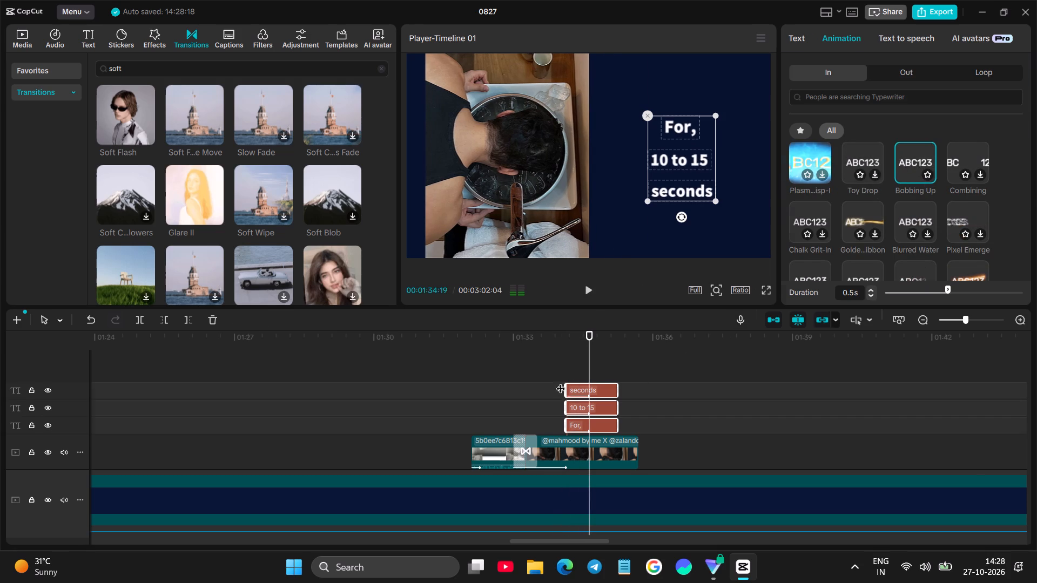
click(596, 284)
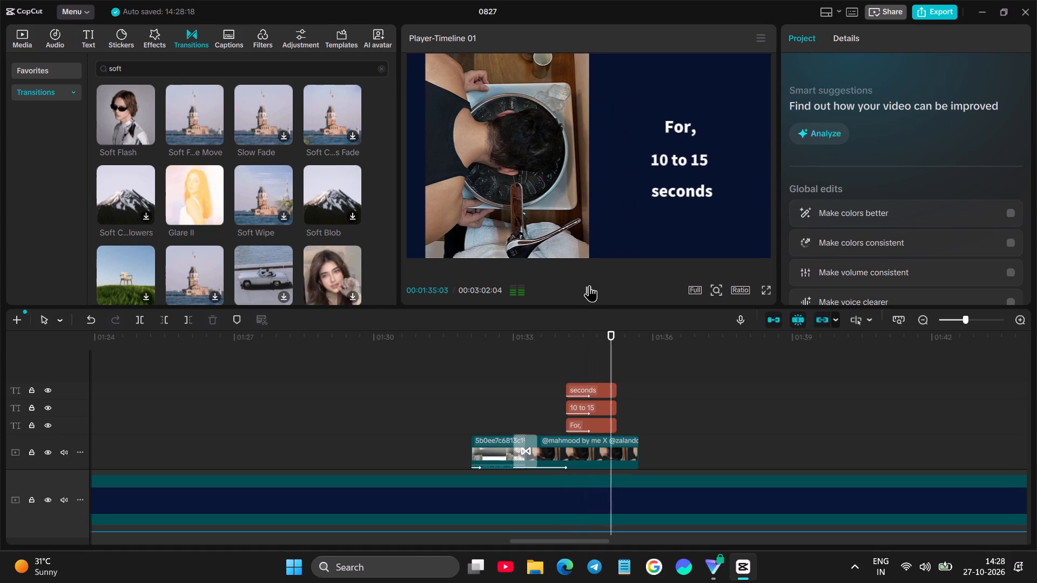
click(561, 342)
click(591, 293)
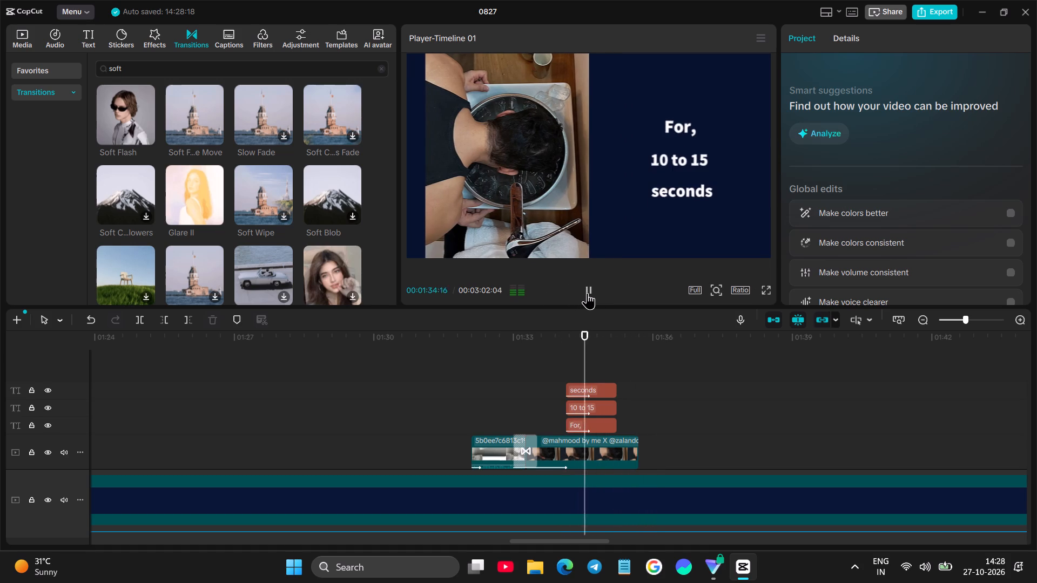
click(587, 293)
drag(625, 373, 611, 423)
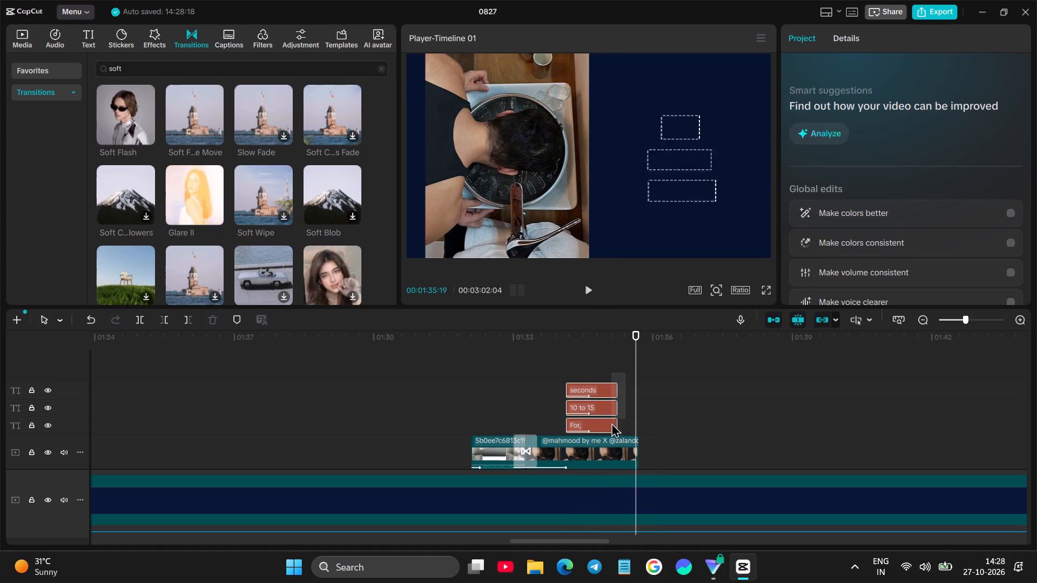
drag(611, 423, 612, 425)
drag(617, 403, 630, 401)
Play back the ice-basin section from about 01:33:16 to check the text timing against the narration.
click(542, 361)
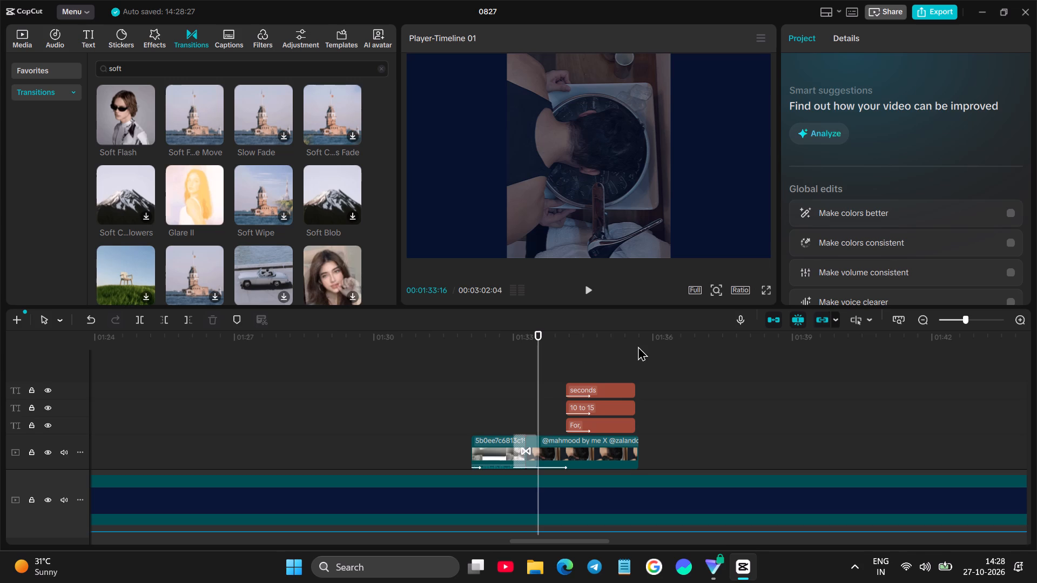
click(602, 297)
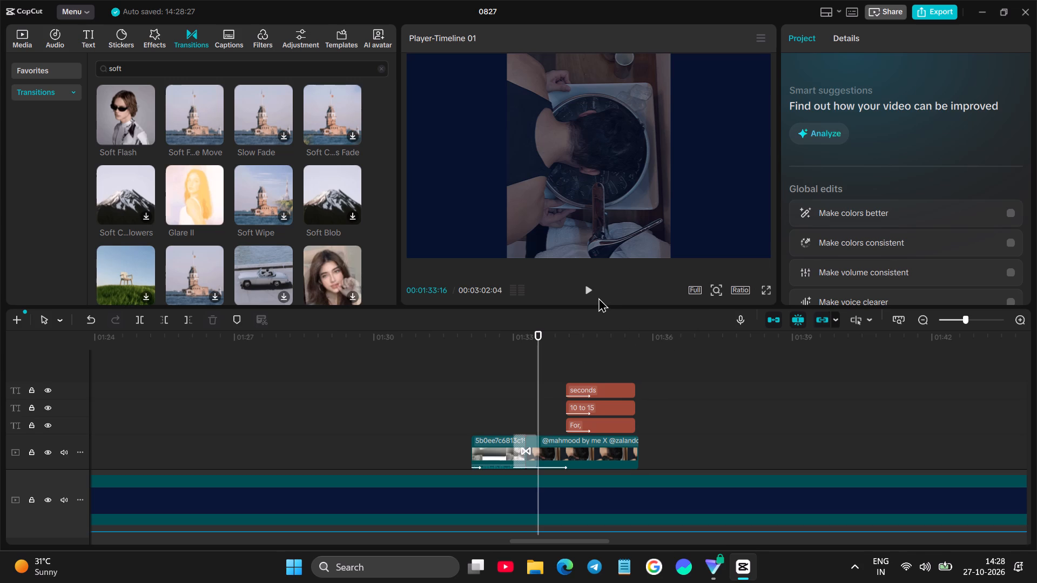
double_click(598, 297)
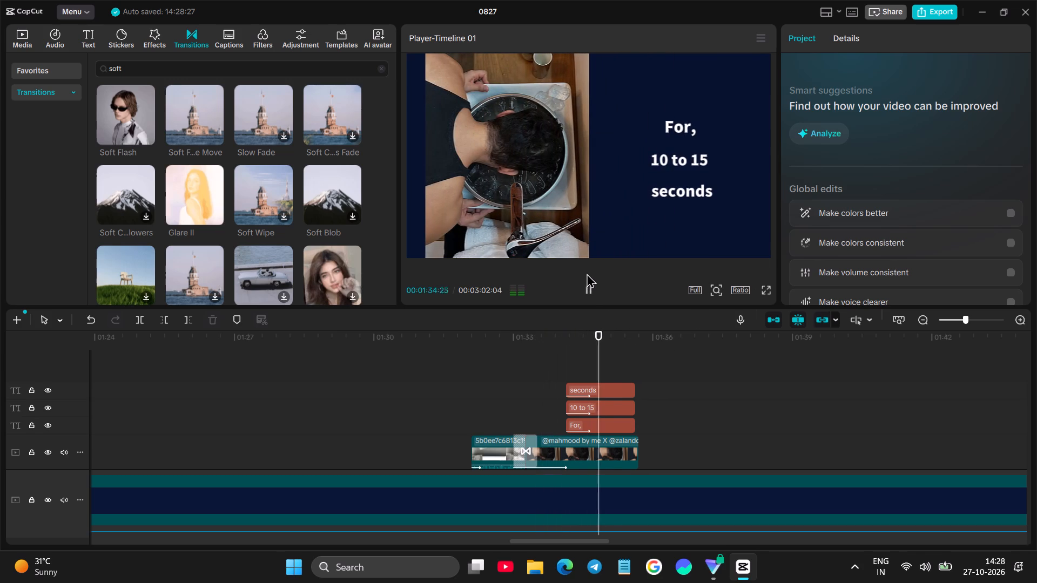
click(590, 289)
click(589, 347)
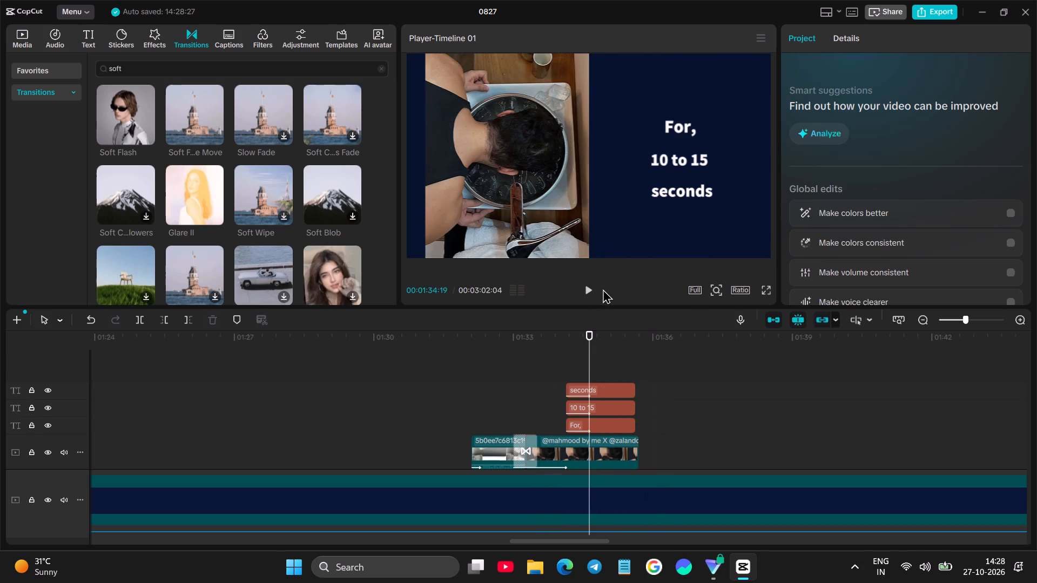
click(603, 289)
click(589, 293)
click(588, 293)
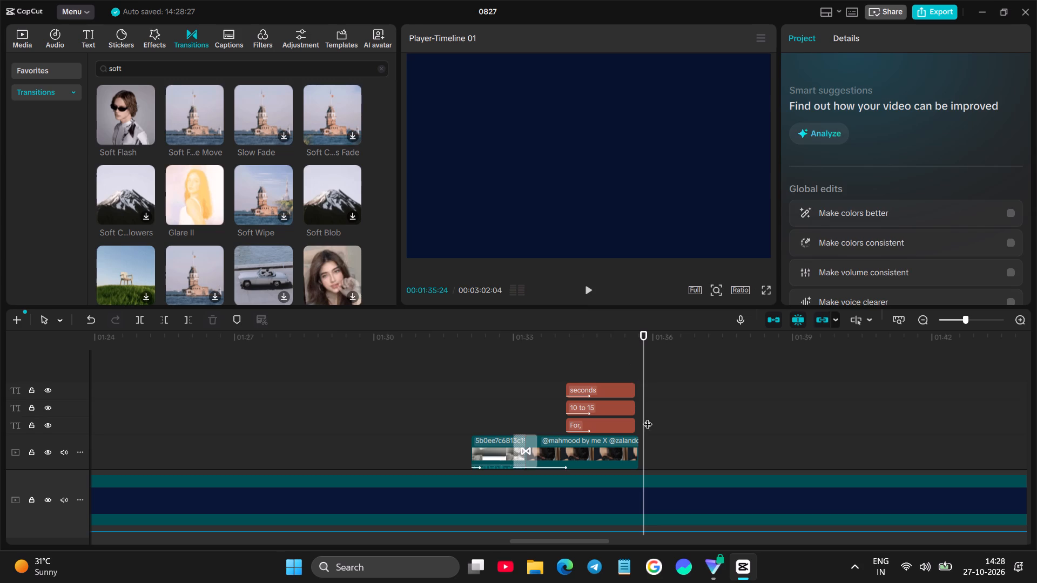
Trim the end of the ice-basin image clip to about 01:35:19 so it ends with the three text clips.
click(637, 445)
drag(643, 441, 637, 443)
drag(640, 440, 635, 443)
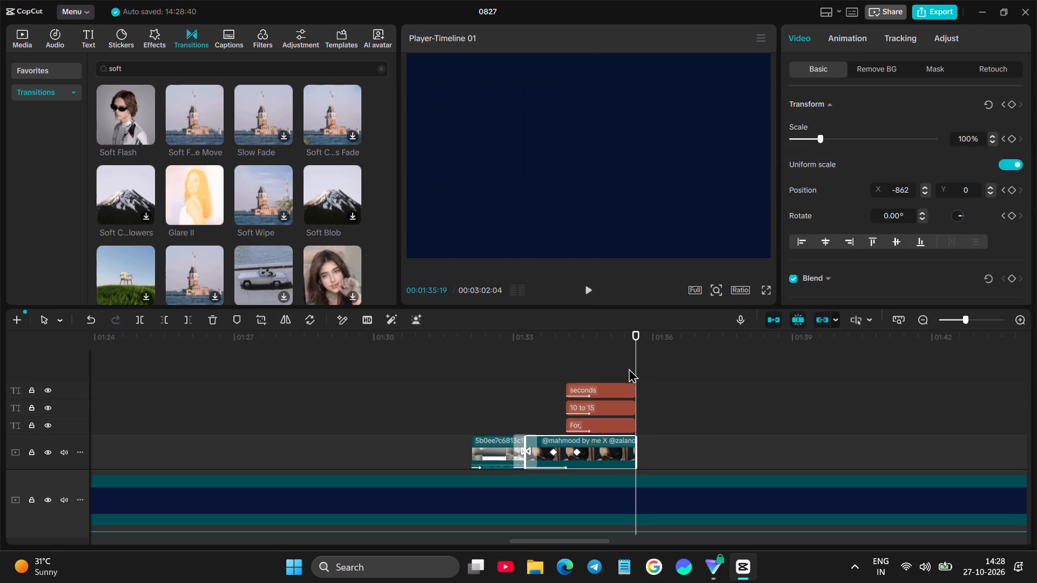
click(629, 368)
Play back the narration that follows the ice-basin clip to find where the next line starts.
click(587, 296)
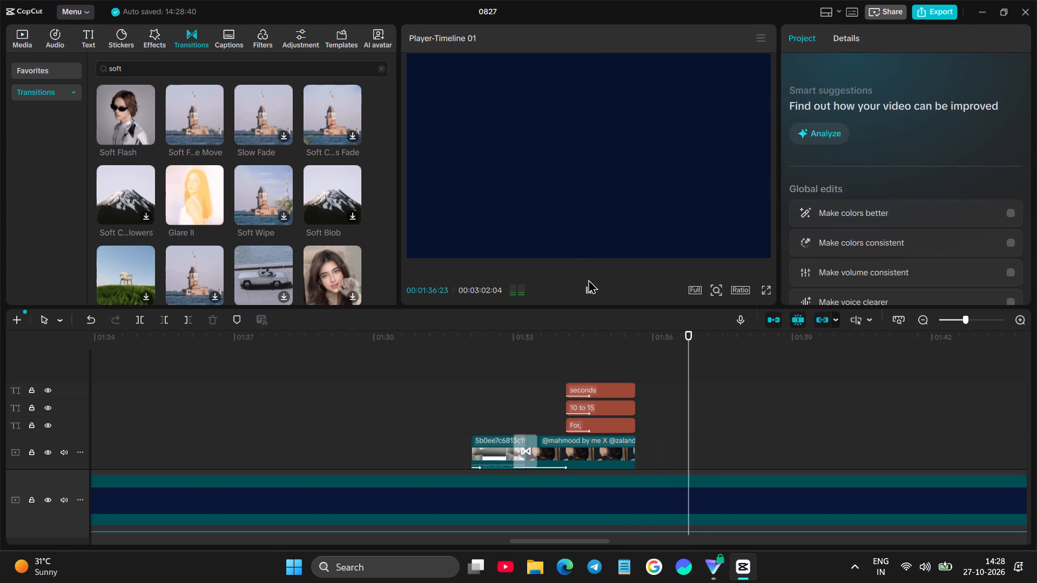
click(591, 292)
click(619, 335)
click(582, 283)
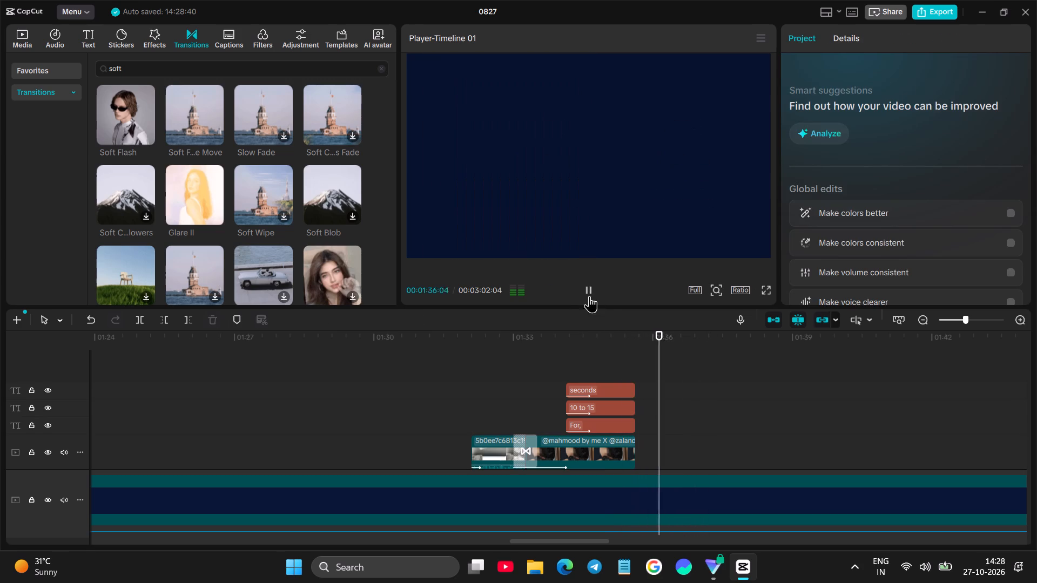
click(638, 356)
click(590, 290)
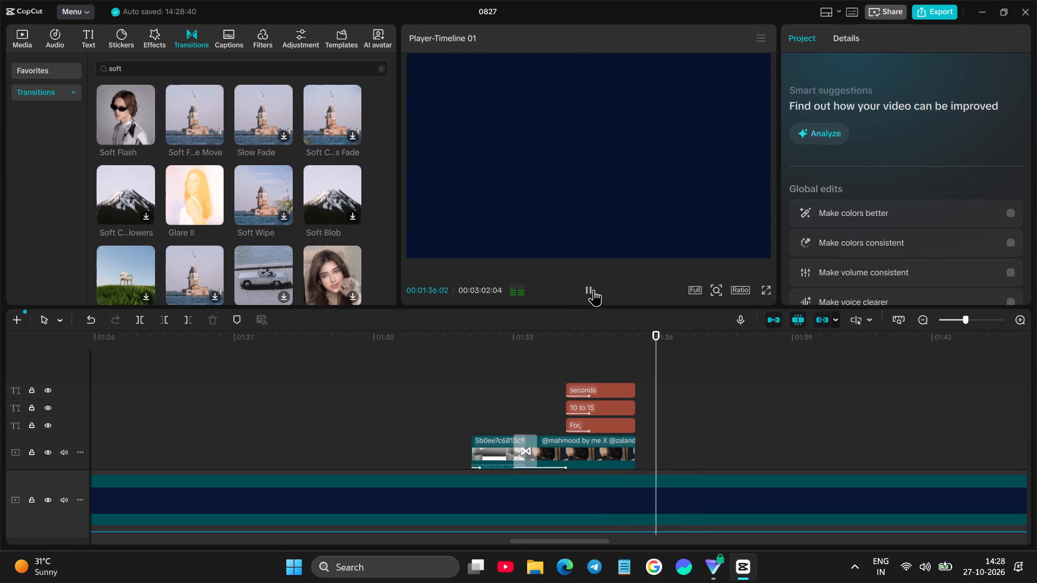
click(592, 288)
Paste the copied text clip at 01:35:19 and change its wording to "Repeat it 3 times".
click(631, 360)
double_click(631, 361)
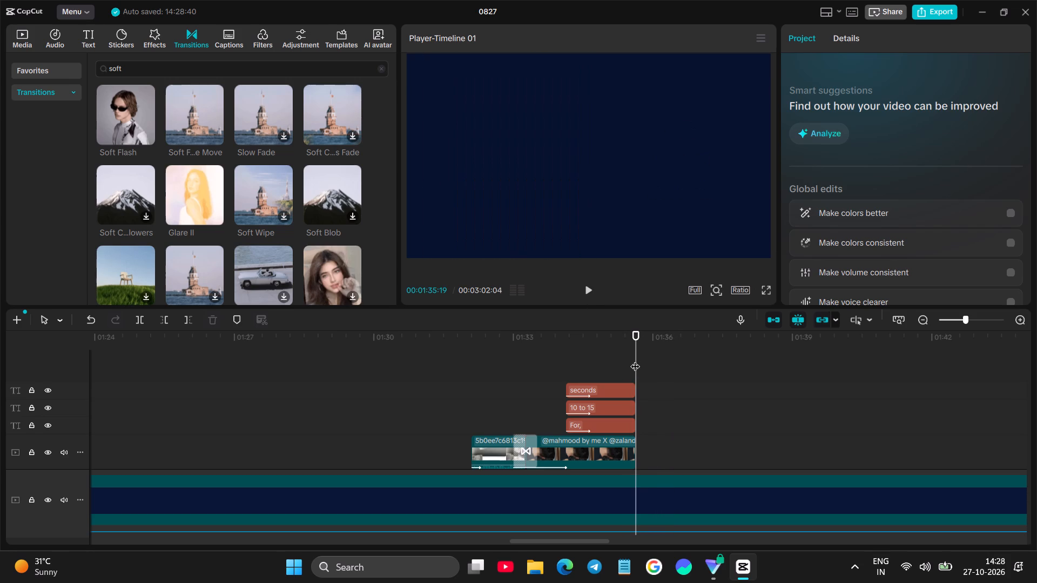
key(ctrl+v)
click(864, 112)
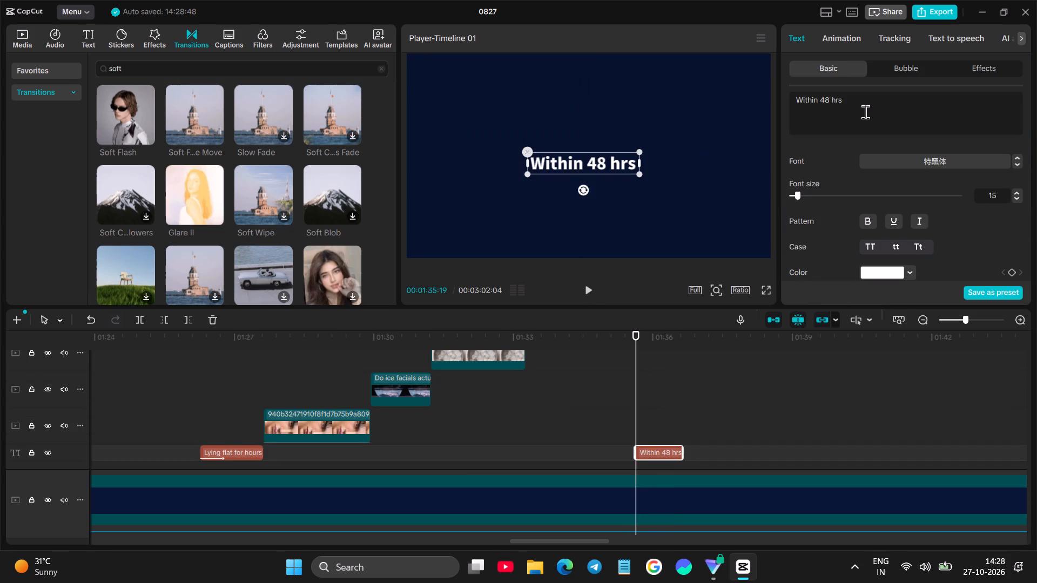
key(BackSpace)
key(BackSpace)
key(BackSpace)
key(BackSpace)
key(BackSpace)
key(BackSpace)
key(BackSpace)
key(BackSpace)
key(BackSpace)
key(BackSpace)
key(BackSpace)
key(BackSpace)
key(BackSpace)
key(BackSpace)
key(BackSpace)
key(BackSpace)
key(BackSpace)
key(BackSpace)
key(BackSpace)
key(BackSpace)
key(e)
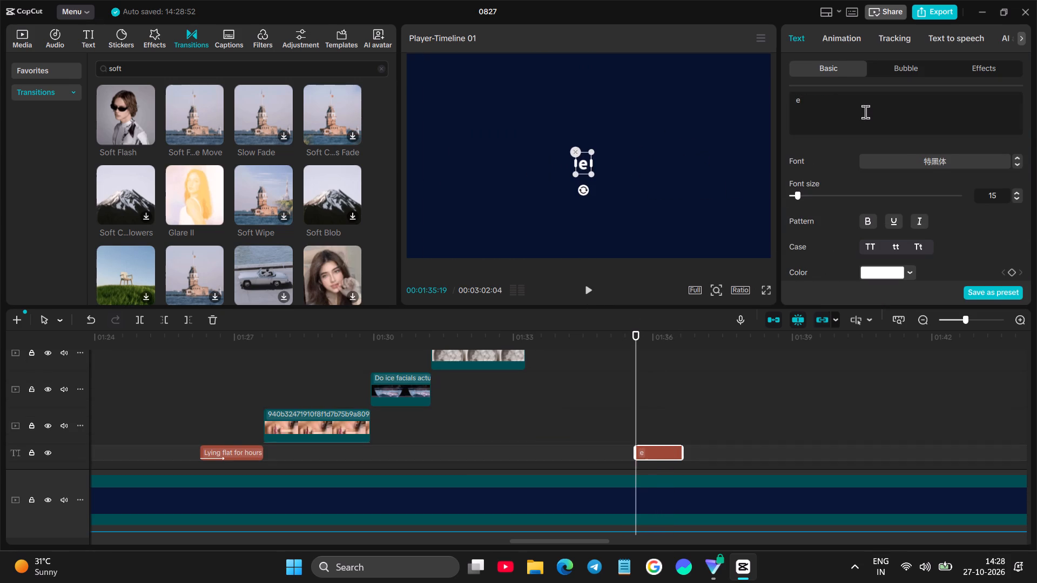
key(BackSpace)
key(BackSpace)
text(Reapet)
key(BackSpace)
key(BackSpace)
key(BackSpace)
key(BackSpace)
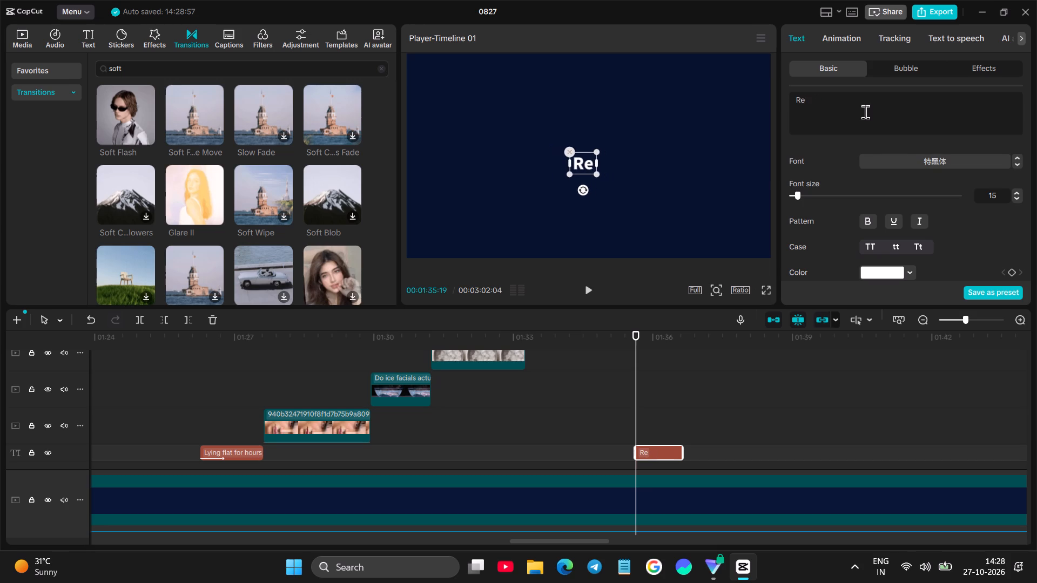
text(peat it 3 times)
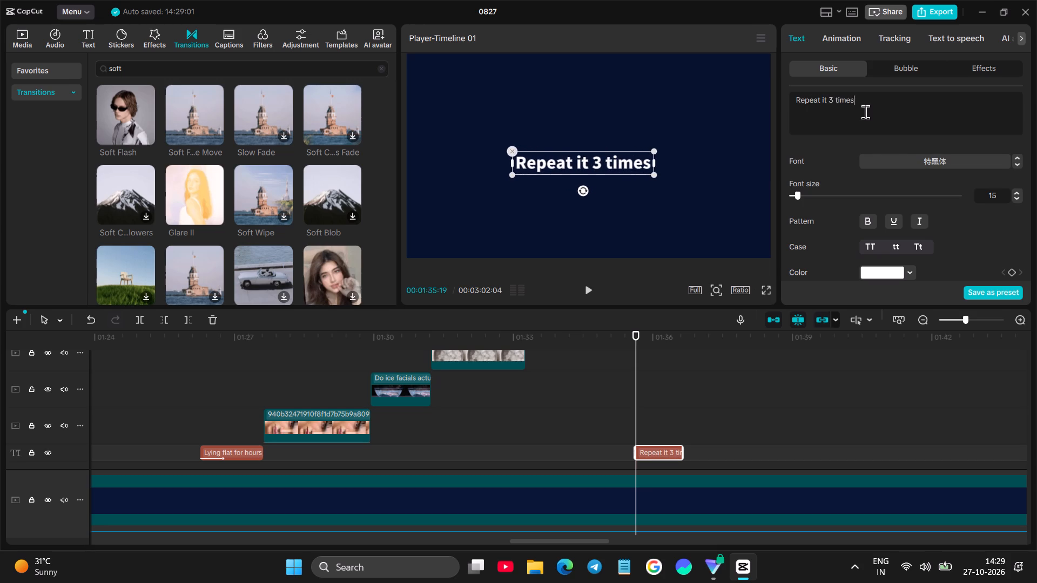
Check the new text against the narration and lengthen the "Repeat it 3 times" clip slightly at its end.
click(598, 383)
key(space)
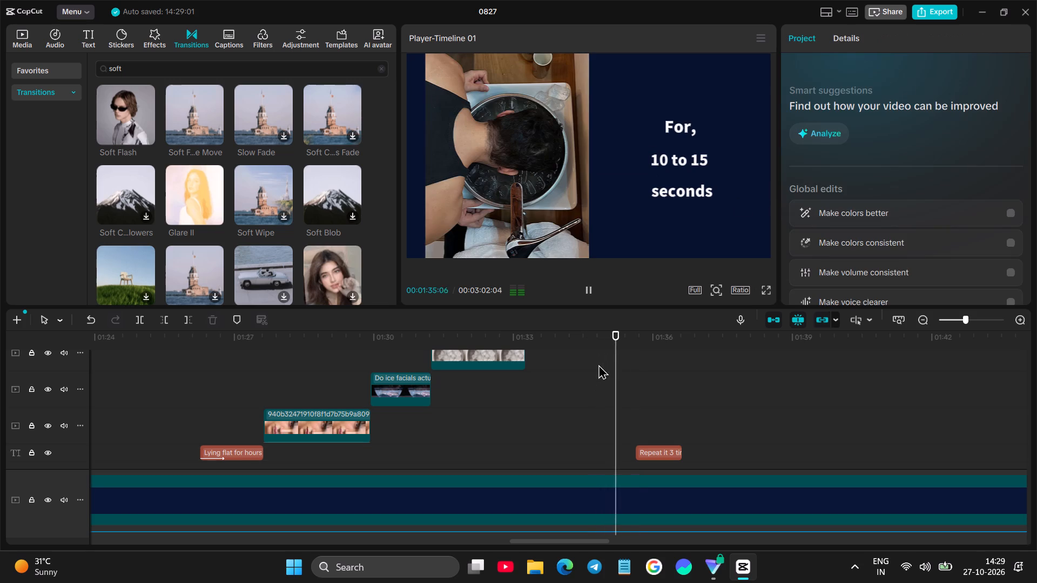
key(space)
click(606, 380)
key(space)
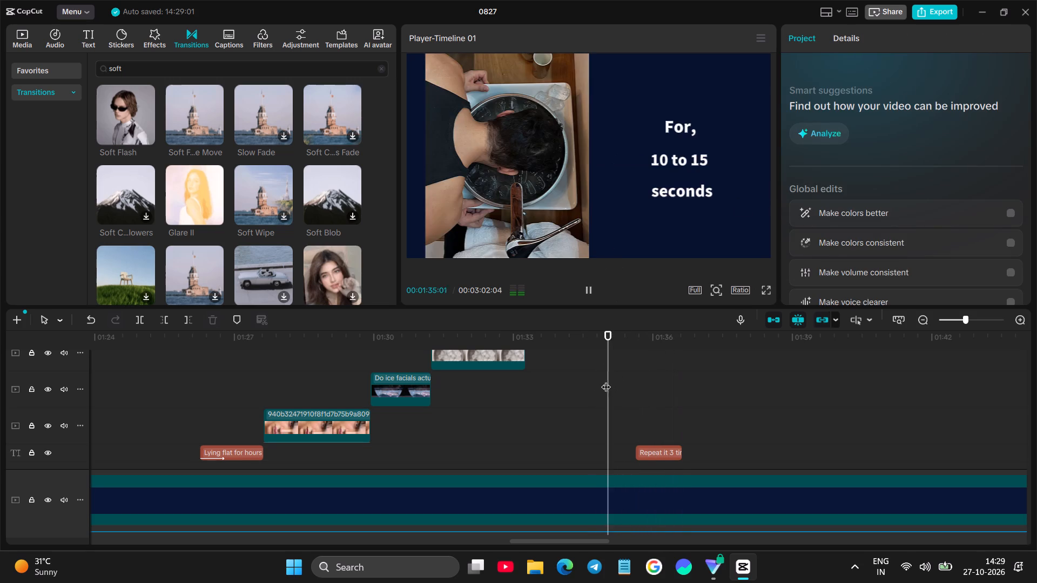
click(666, 449)
drag(683, 448, 695, 445)
Trim the end of the "Repeat it 3 times" clip to about 01:36:22, where the narration moves on.
click(634, 432)
key(space)
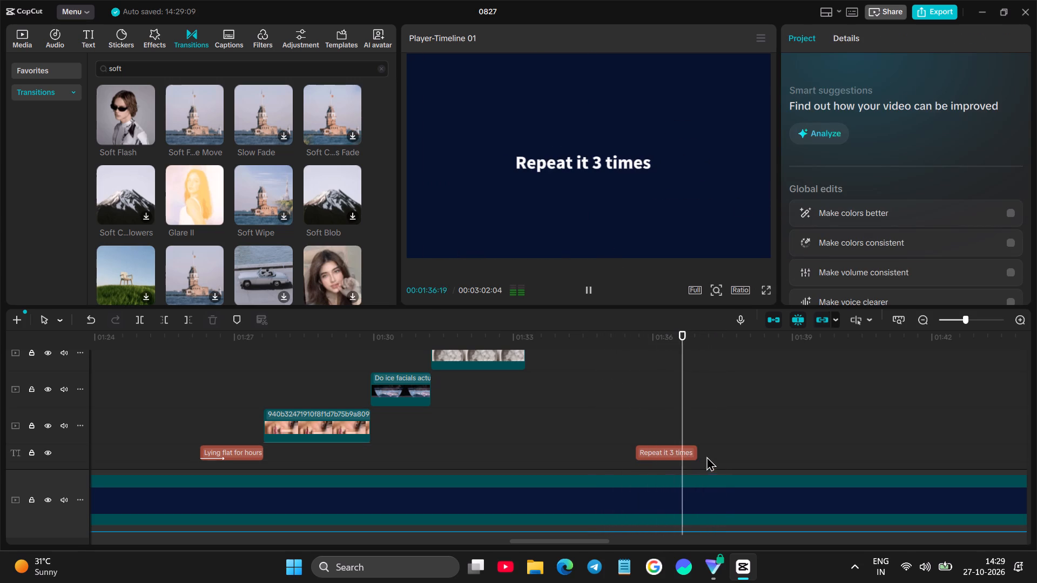
key(space)
click(684, 451)
click(186, 325)
key(space)
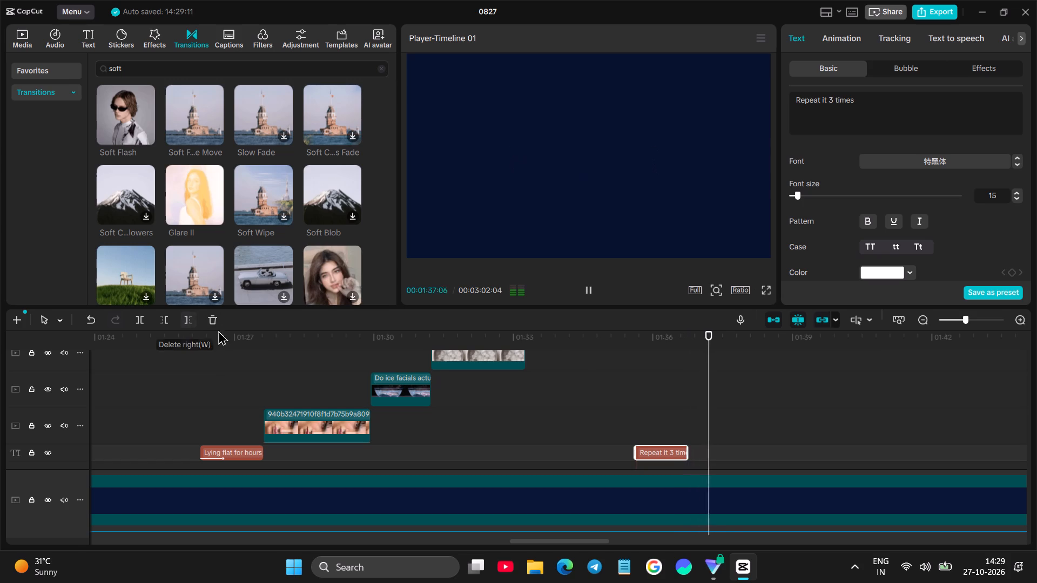
Preview candidate imported media and add the image of the man holding an ice cube to the timeline at about 01:36:22.
click(685, 406)
click(11, 42)
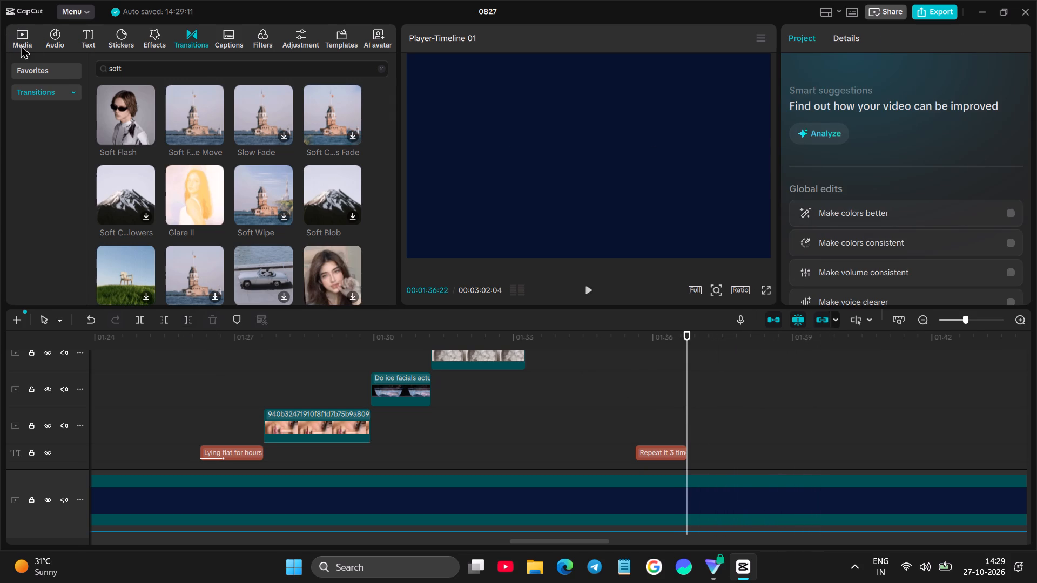
scroll(261, 207, down, 12)
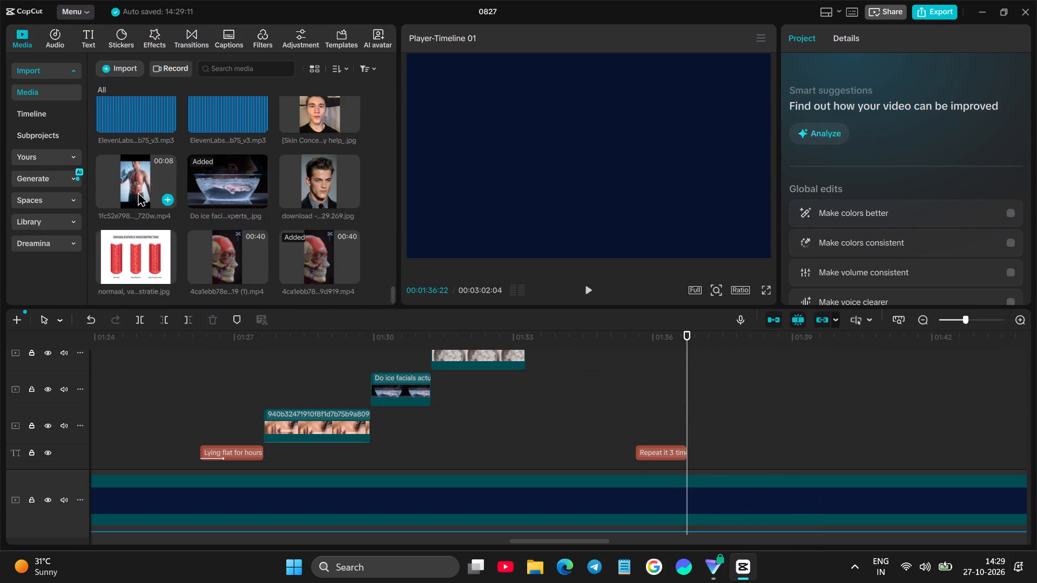
scroll(217, 209, up, 3)
scroll(204, 160, up, 3)
click(130, 173)
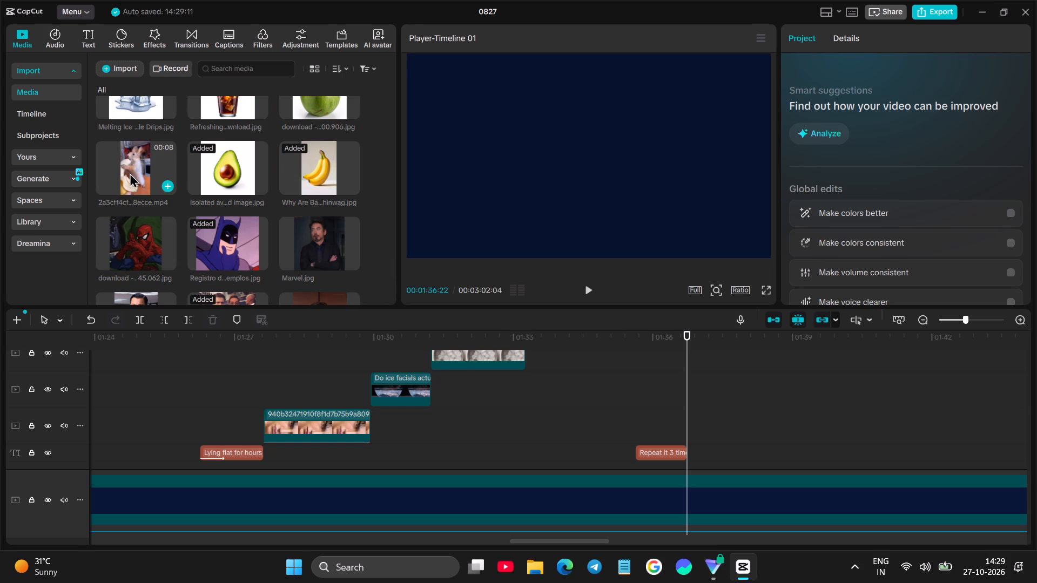
scroll(191, 164, up, 1)
scroll(136, 152, up, 1)
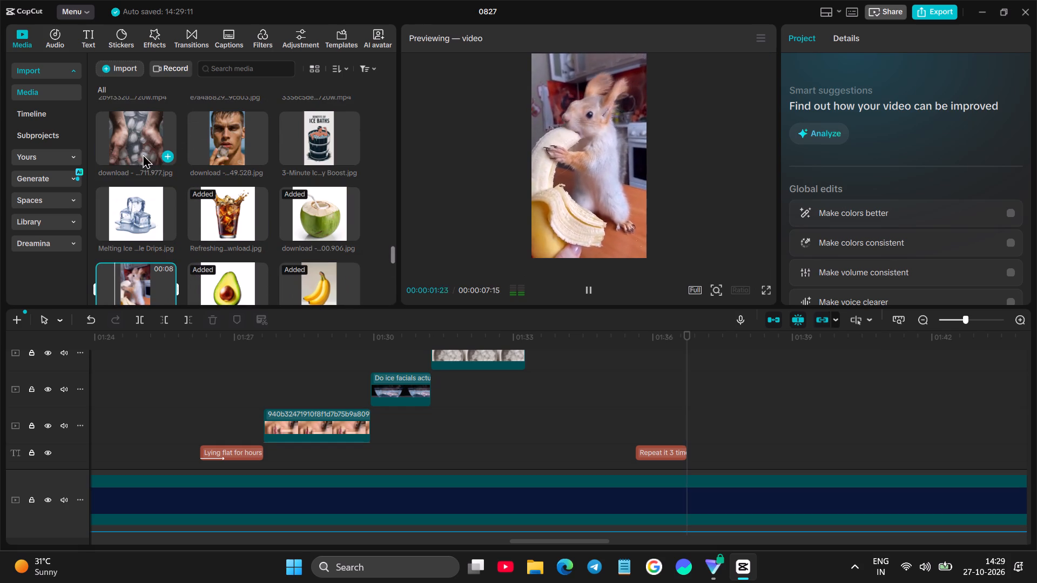
click(127, 146)
click(222, 143)
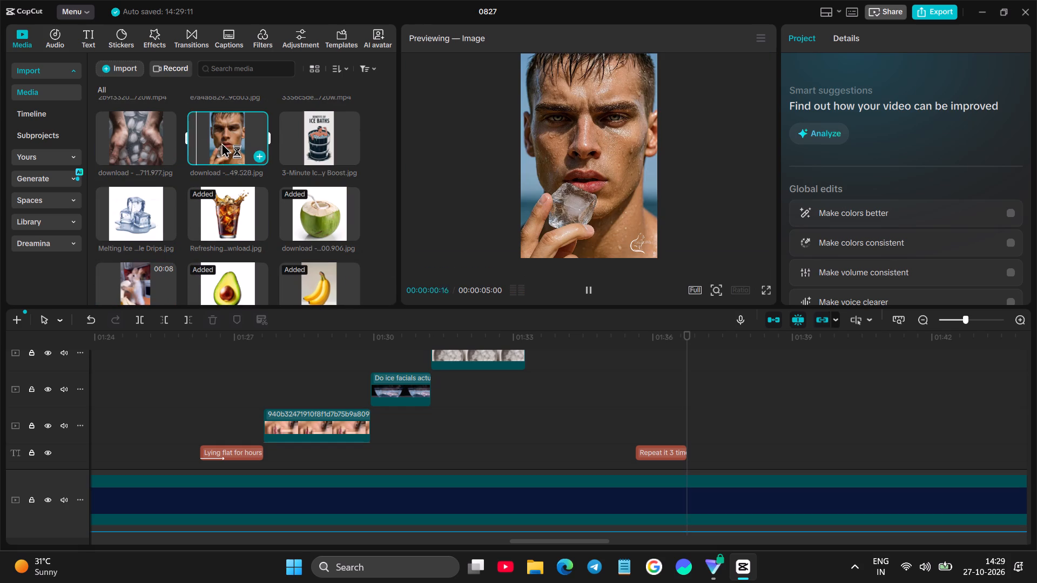
scroll(237, 151, up, 2)
click(226, 189)
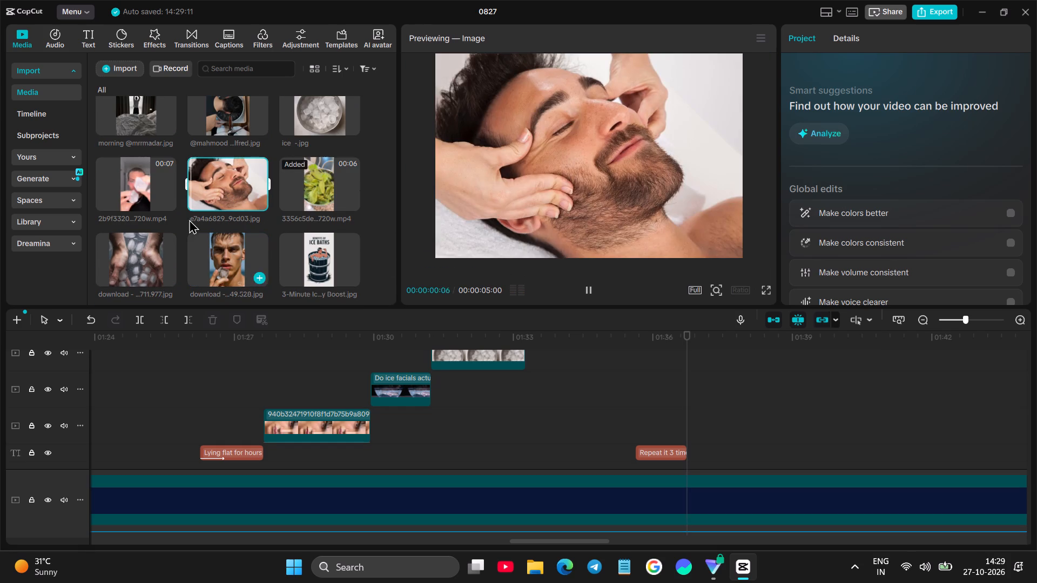
click(145, 192)
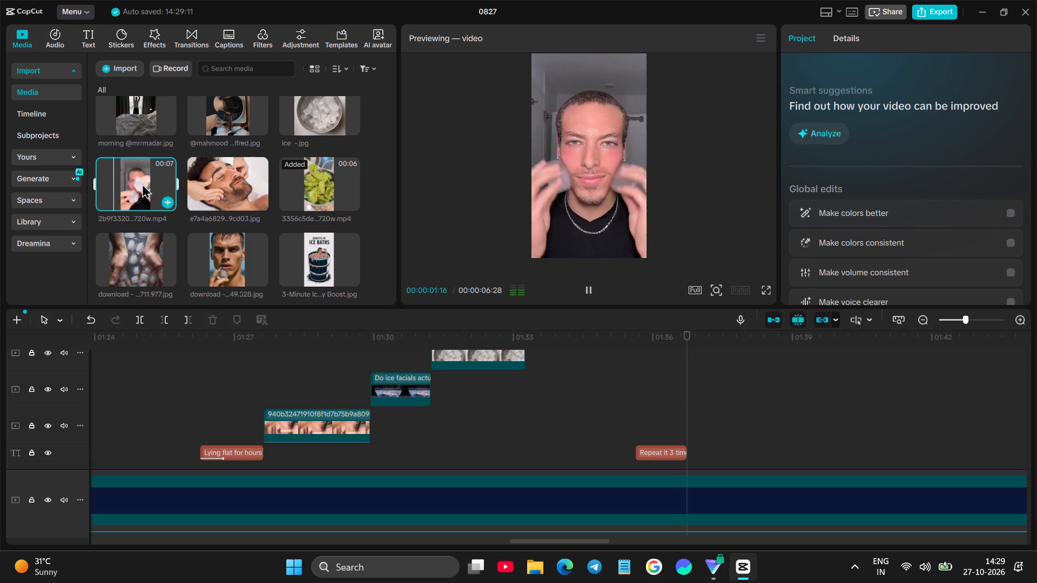
drag(212, 252, 684, 405)
Move the ice-cube man image to the track just above the "Repeat it 3 times" text, starting where that text ends.
click(666, 383)
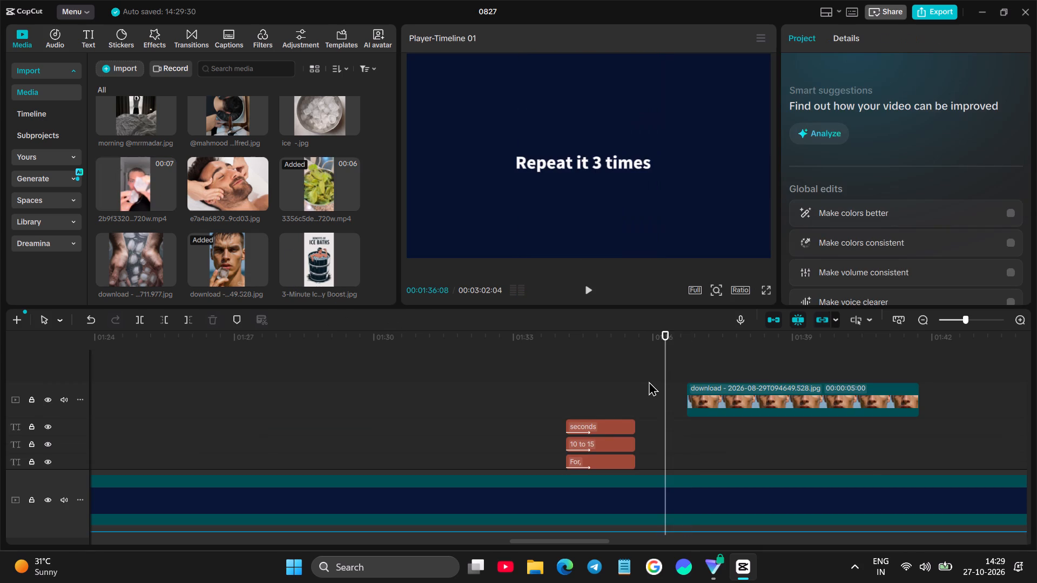
scroll(649, 381, down, 4)
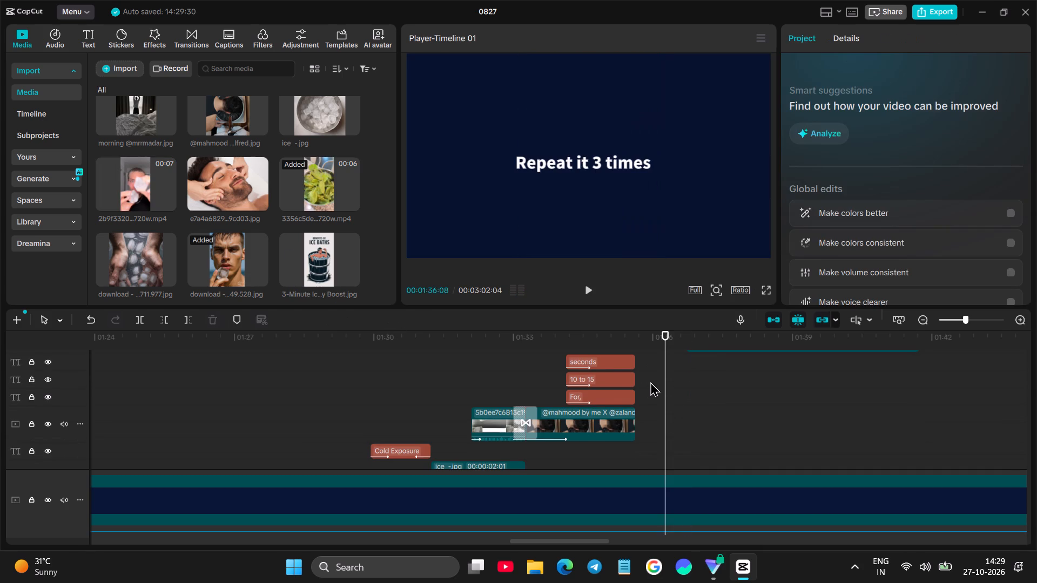
scroll(650, 382, down, 2)
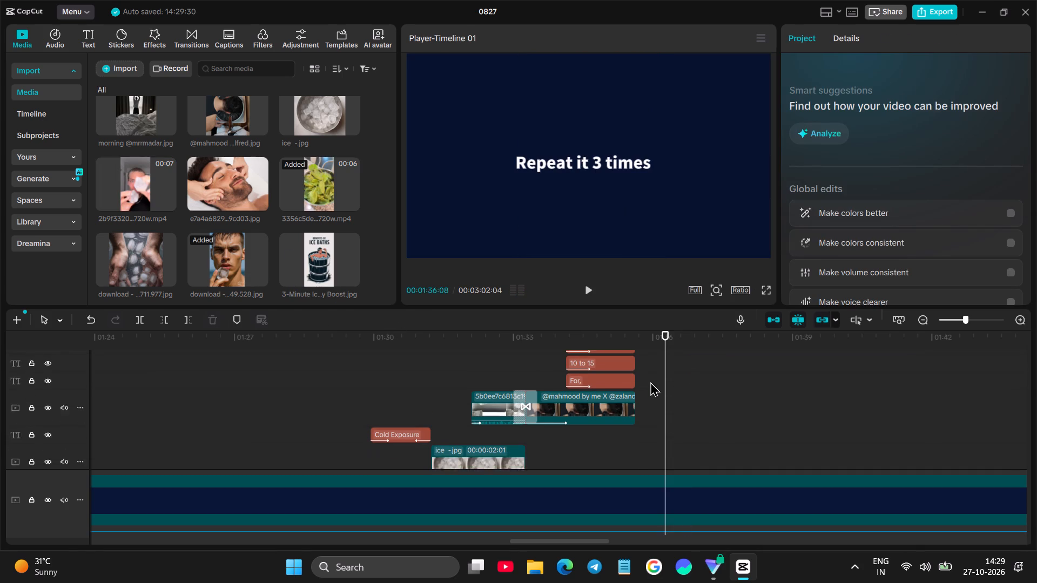
scroll(650, 382, down, 6)
scroll(706, 391, up, 11)
drag(710, 379, 729, 421)
scroll(729, 419, down, 4)
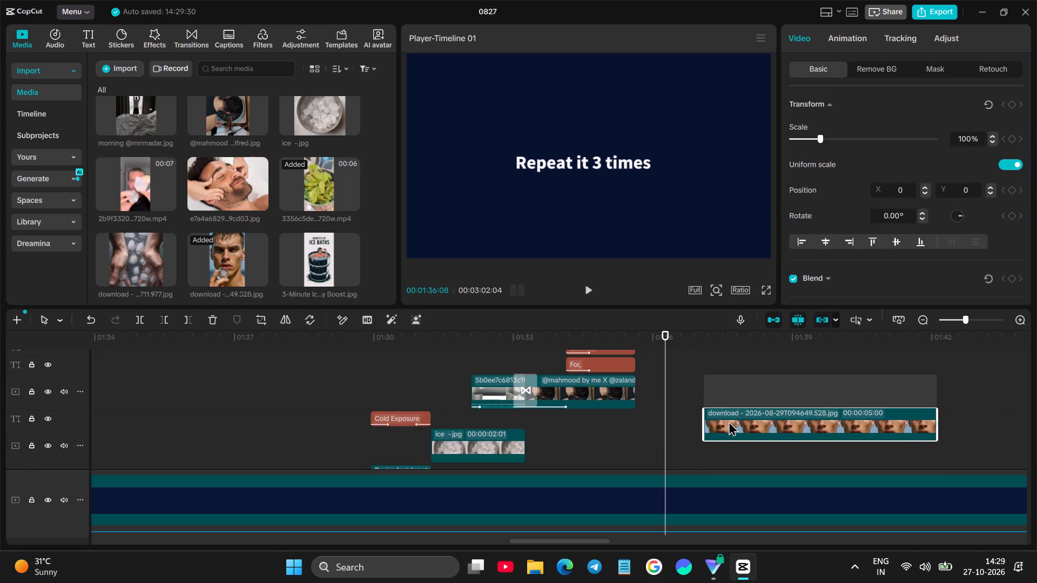
scroll(729, 421, down, 6)
drag(729, 421, 711, 400)
scroll(725, 416, up, 1)
scroll(717, 411, down, 3)
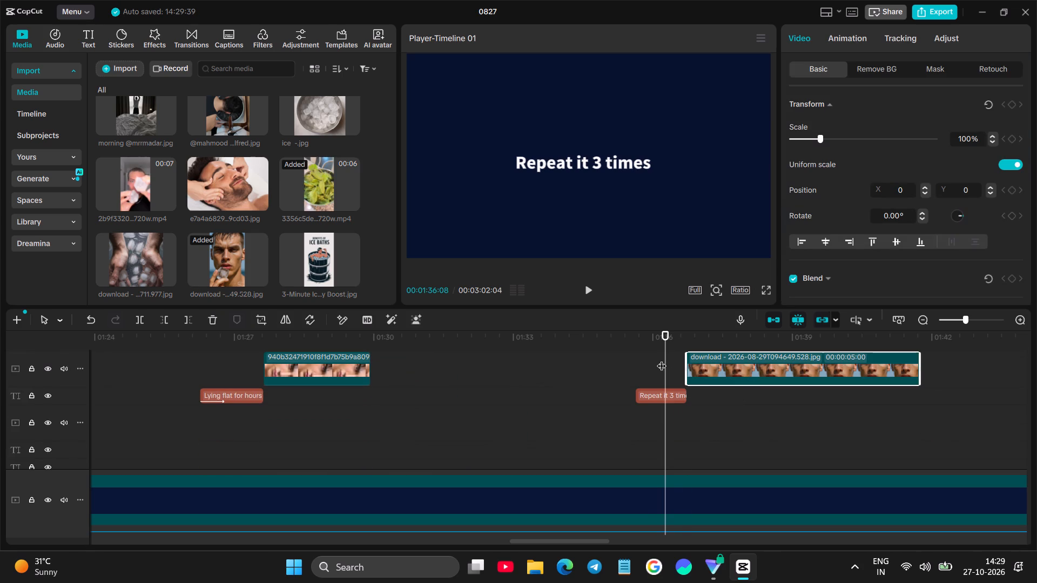
Play the narration over the ice-cube man image and trim the image's end at about 01:38:12.
click(662, 358)
key(space)
key(space)
click(726, 370)
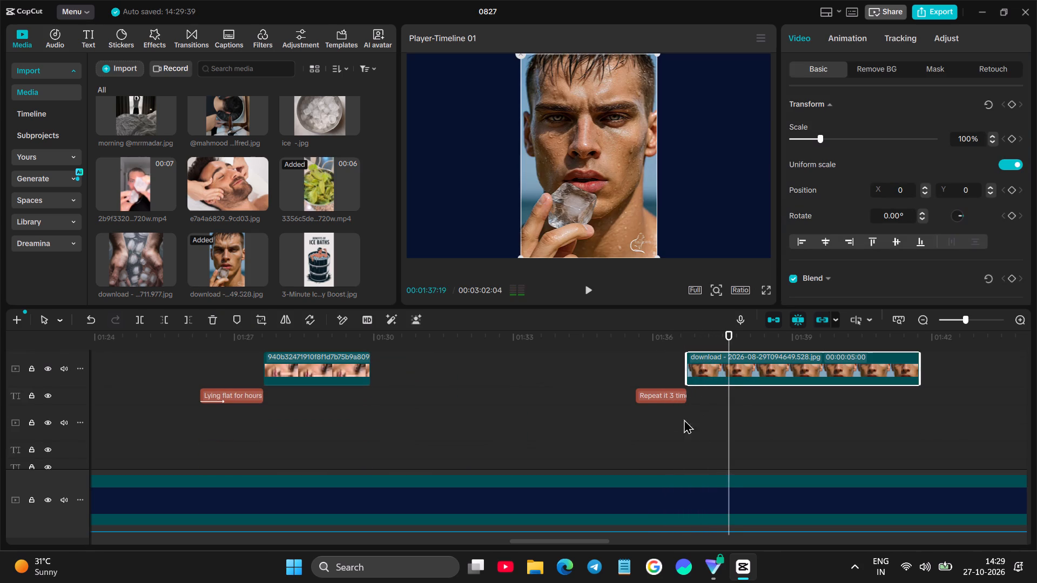
click(667, 438)
key(space)
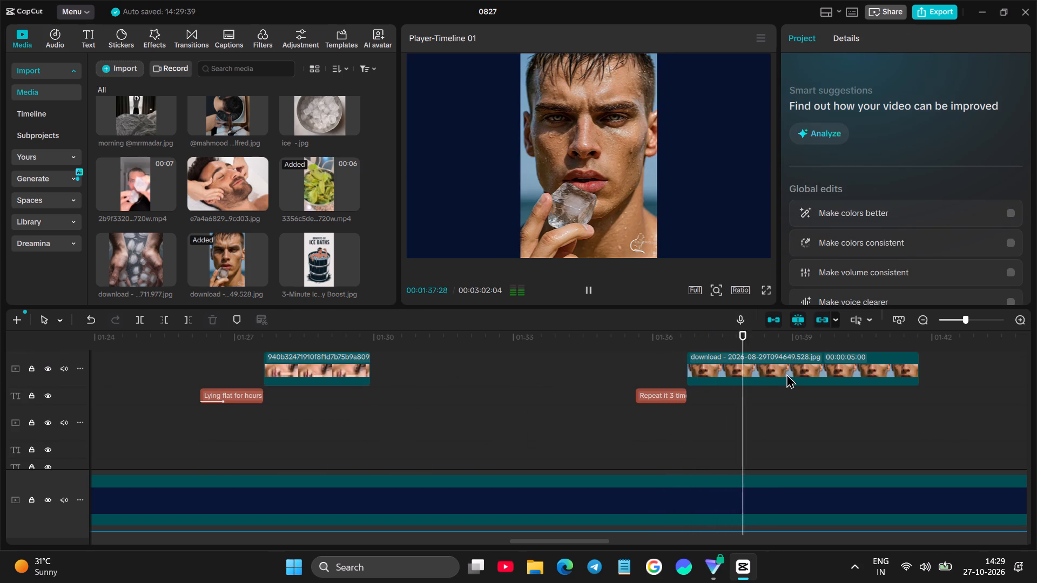
key(space)
click(685, 439)
key(space)
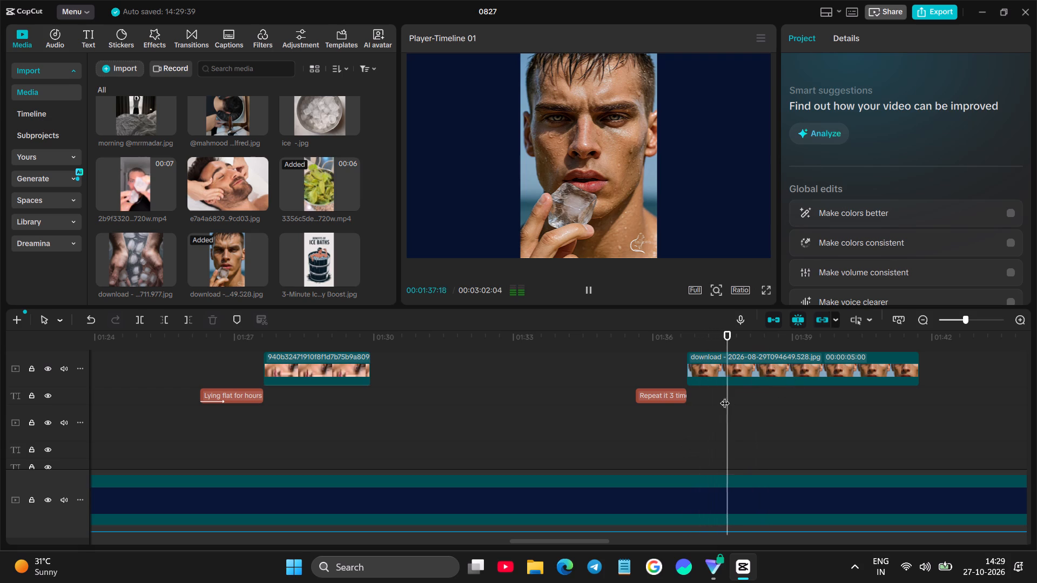
key(space)
click(762, 375)
click(191, 318)
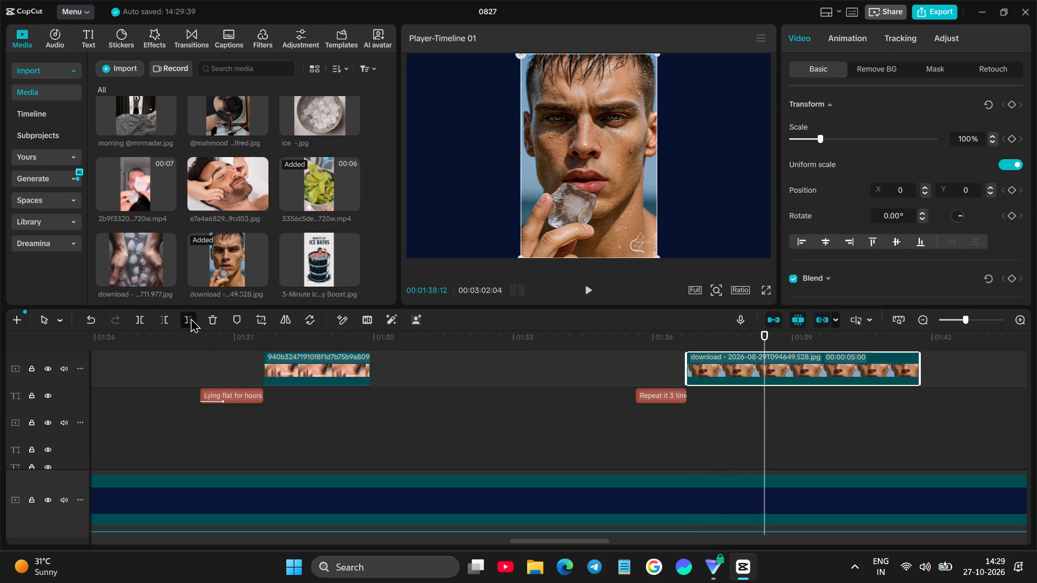
Find the illustrated facial-artery image in the imported media and place it on the track above, starting at about 01:38:02.
click(234, 184)
scroll(225, 187, down, 6)
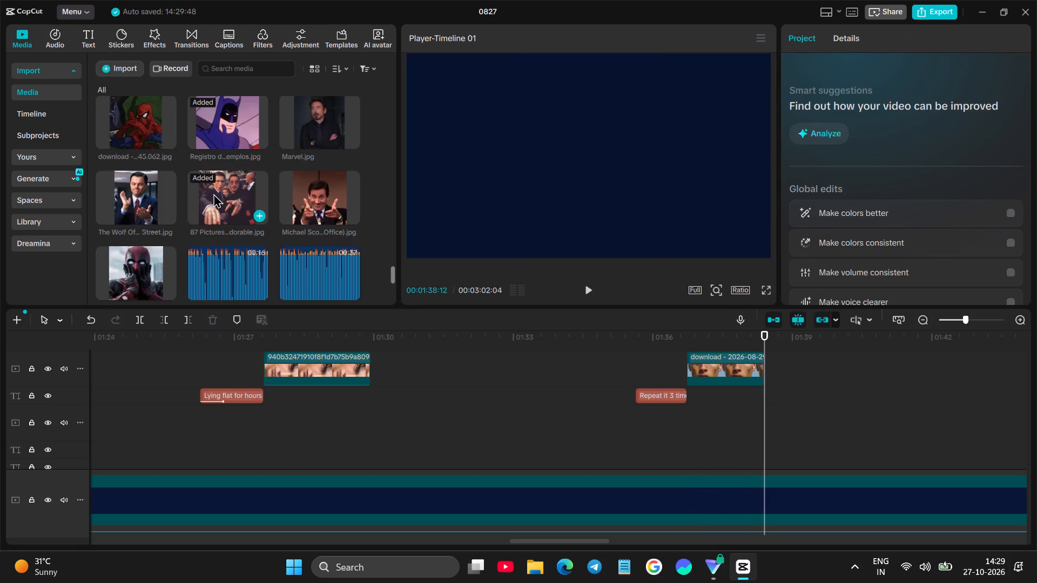
scroll(161, 233, down, 6)
scroll(169, 227, up, 8)
scroll(193, 210, down, 10)
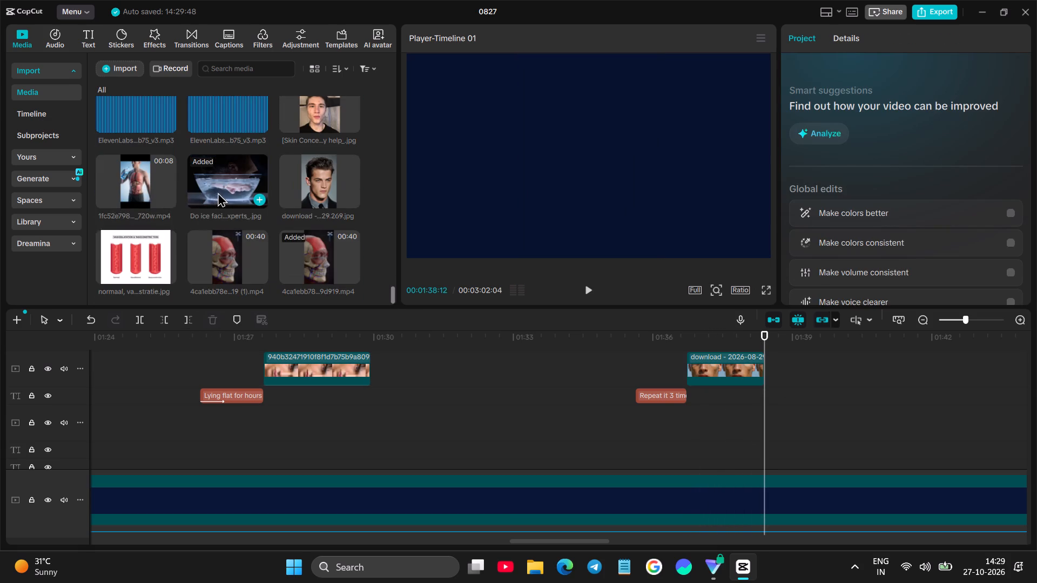
scroll(225, 188, up, 11)
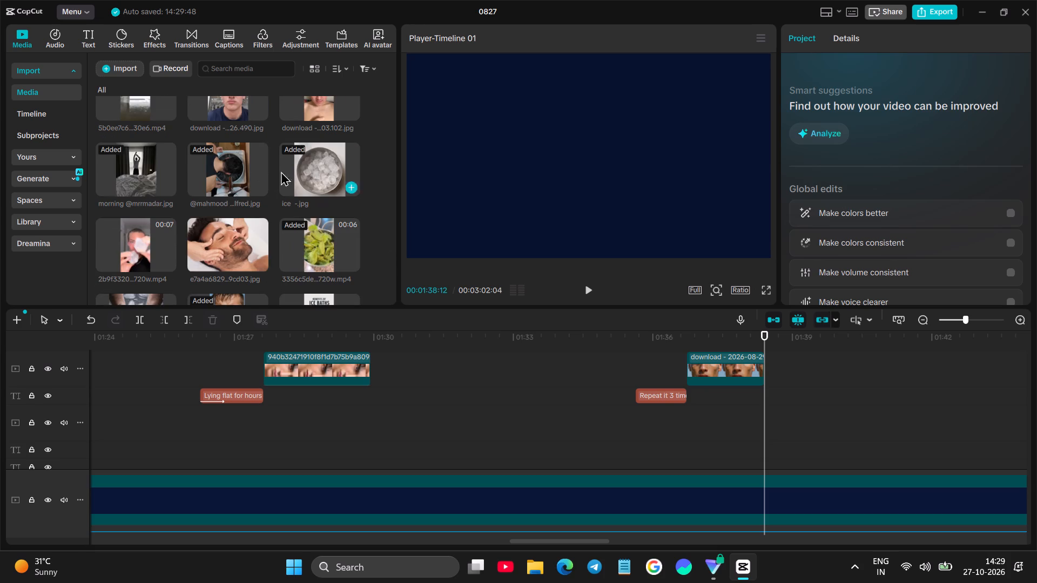
scroll(281, 171, up, 2)
click(327, 149)
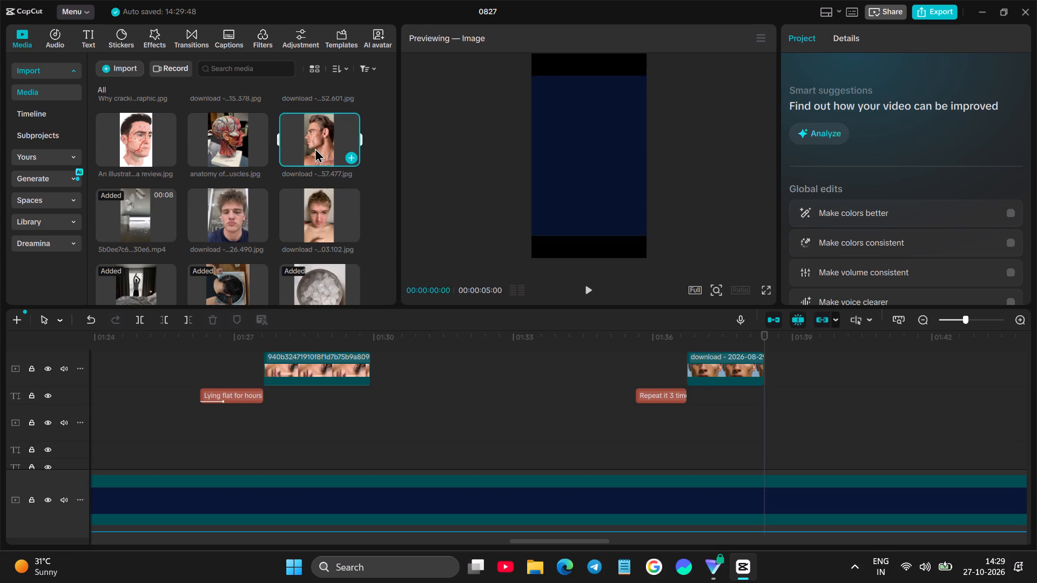
click(156, 129)
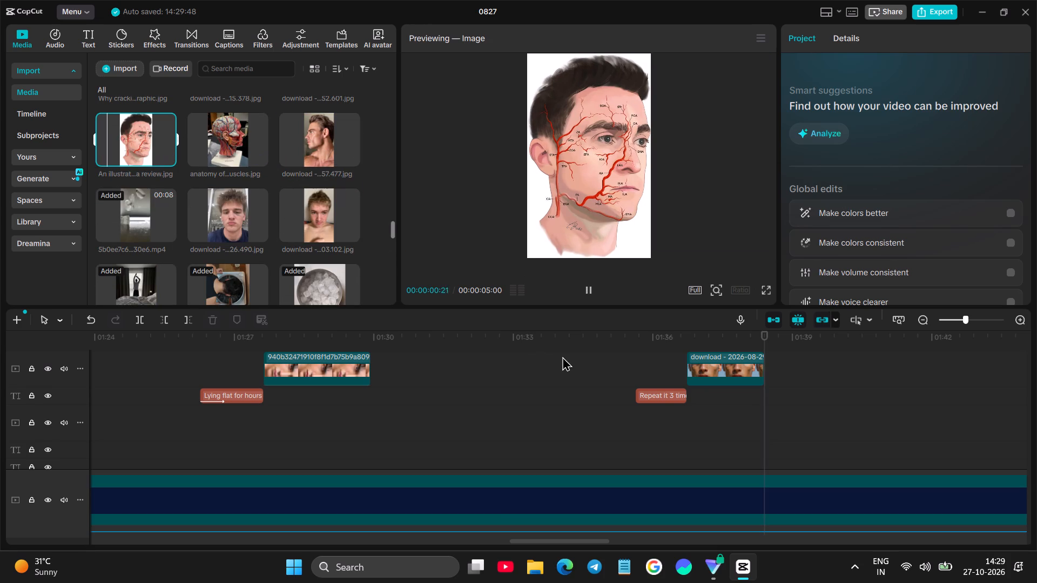
scroll(550, 357, up, 2)
drag(137, 138, 749, 363)
Play on to about 01:39:20 and add the vasodilatation and vasoconstriction image there, on the track above the facial-artery image.
click(712, 365)
key(space)
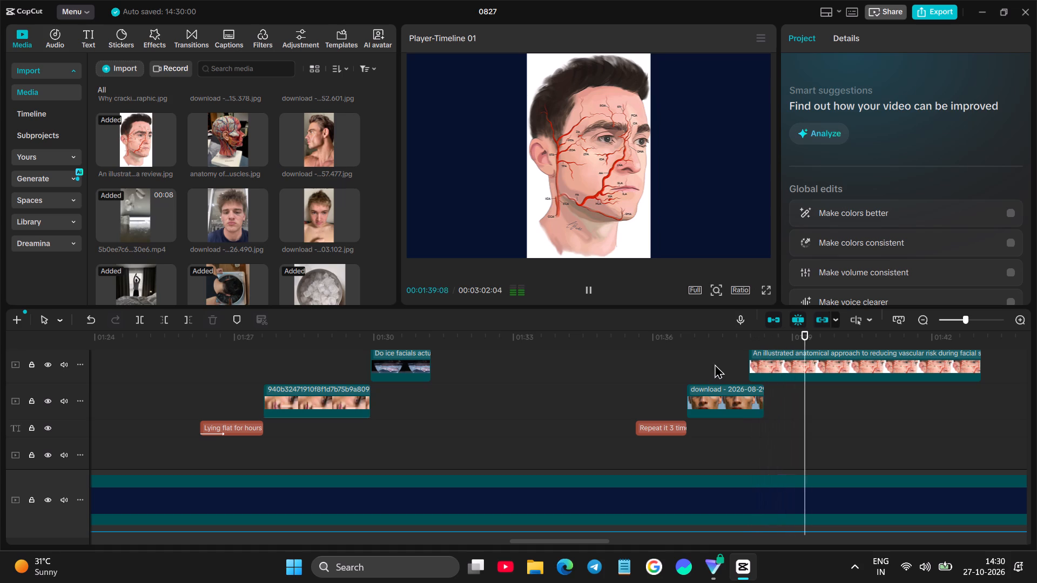
key(space)
scroll(293, 287, down, 14)
drag(142, 254, 663, 371)
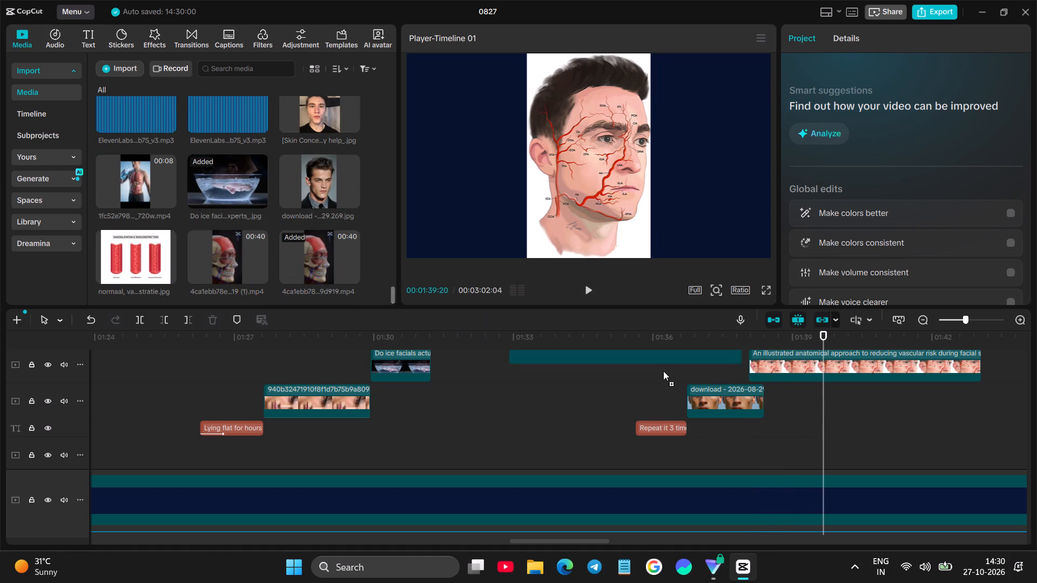
drag(663, 371, 826, 383)
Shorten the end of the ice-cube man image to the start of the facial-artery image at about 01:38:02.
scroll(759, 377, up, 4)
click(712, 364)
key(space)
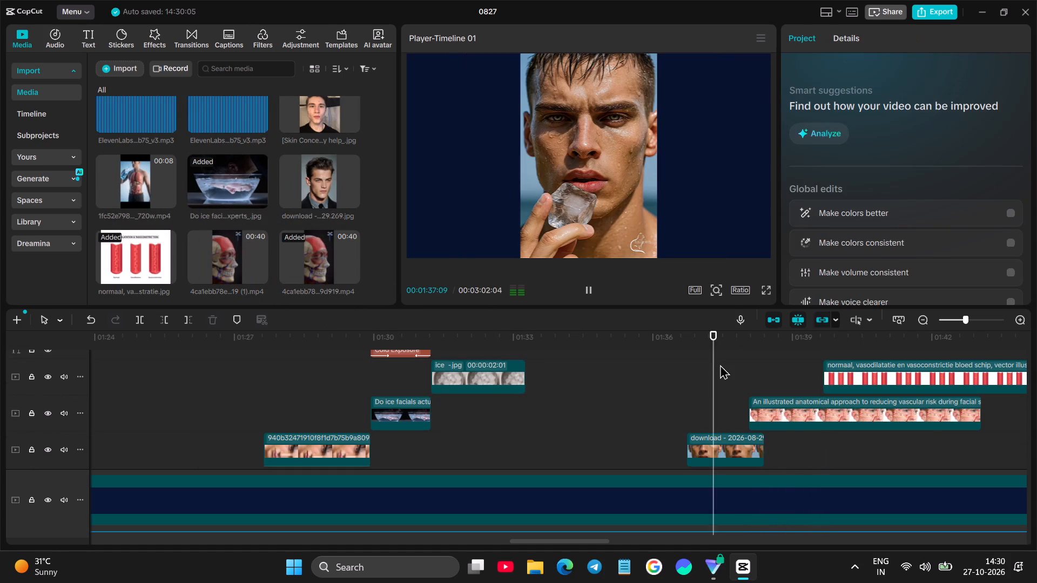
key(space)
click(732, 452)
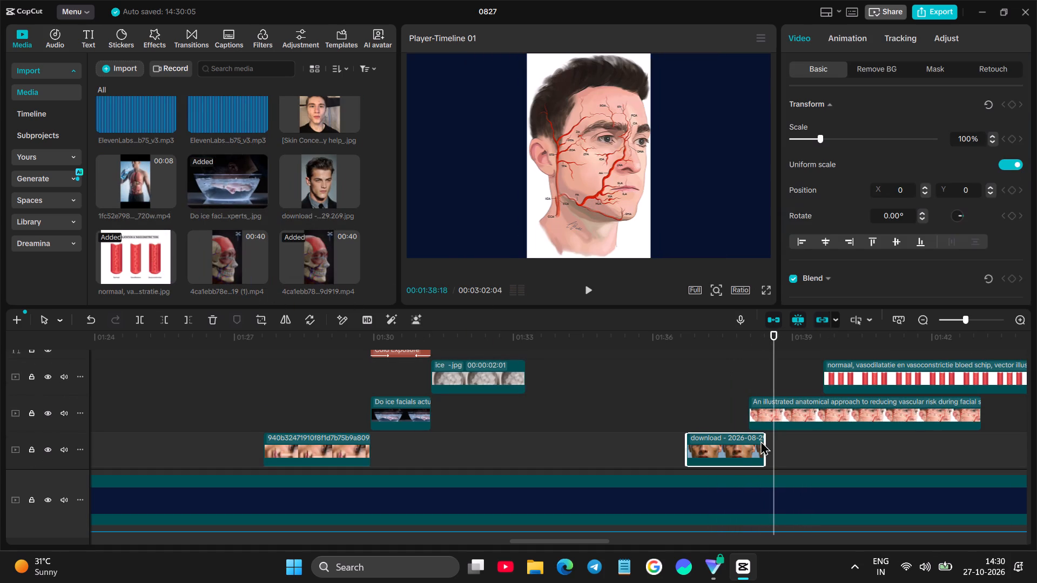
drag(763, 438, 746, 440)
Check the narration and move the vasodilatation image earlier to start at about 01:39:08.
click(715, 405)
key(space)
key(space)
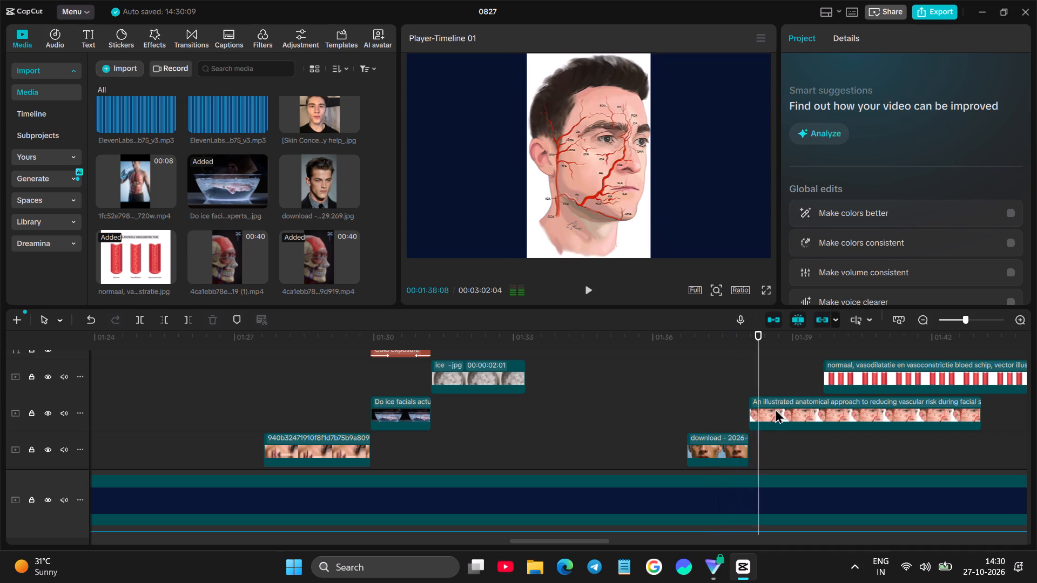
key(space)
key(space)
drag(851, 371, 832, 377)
Replay the narration and trim the start of the vasodilatation image to about 01:39:23.
key(space)
click(750, 374)
key(space)
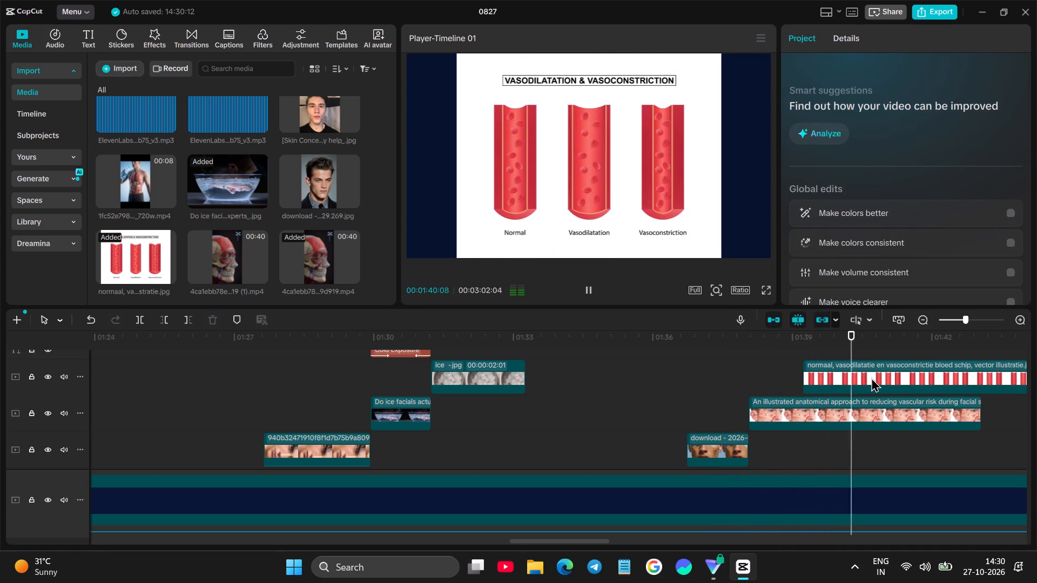
key(space)
key(space)
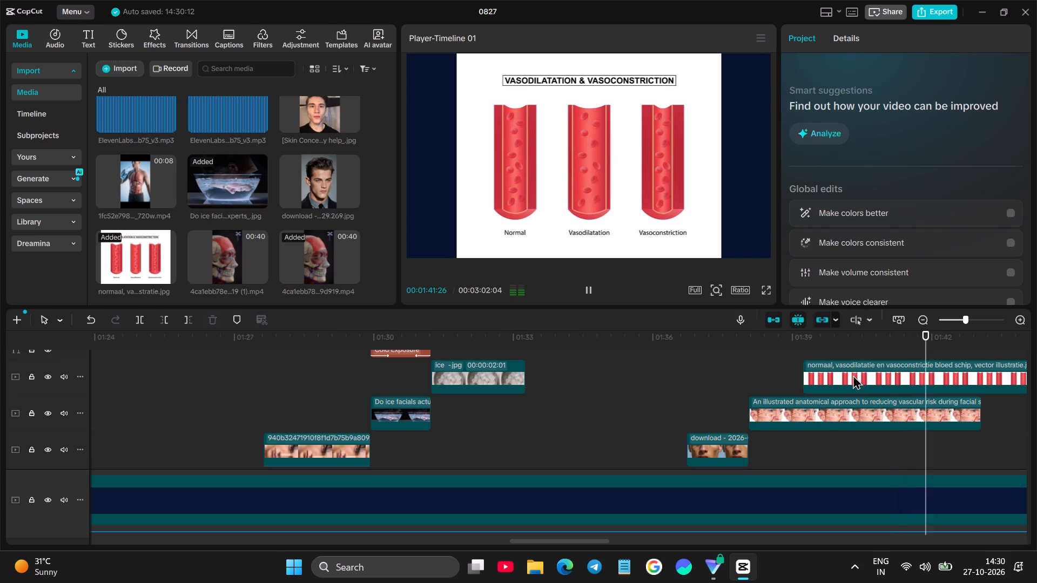
key(space)
click(852, 374)
drag(806, 370, 831, 369)
Shift the cut between the ice-cube man image and the facial-artery image to about 01:38:09, leaving no gap.
click(777, 378)
key(space)
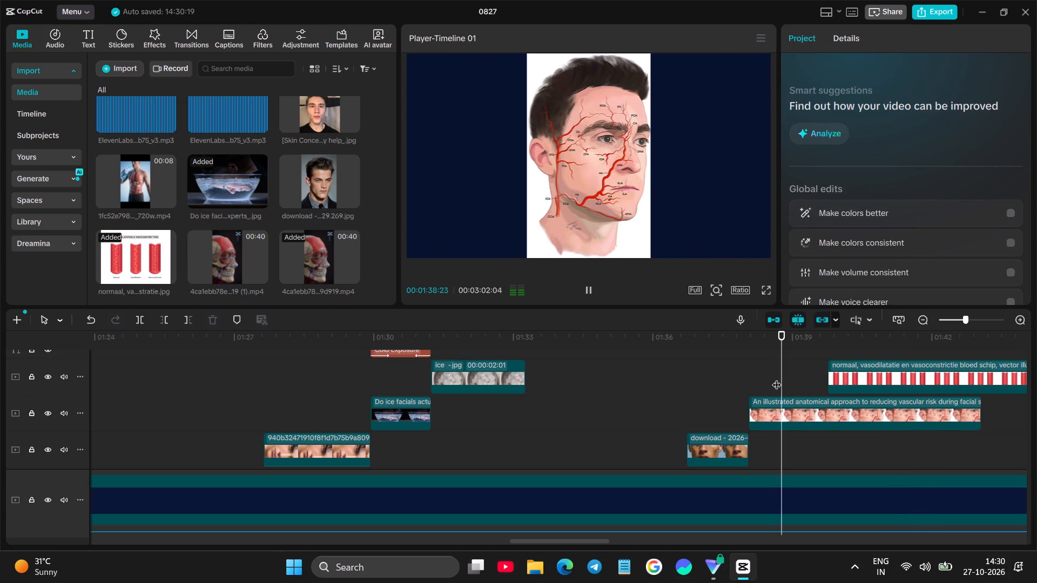
click(771, 415)
drag(752, 407, 762, 405)
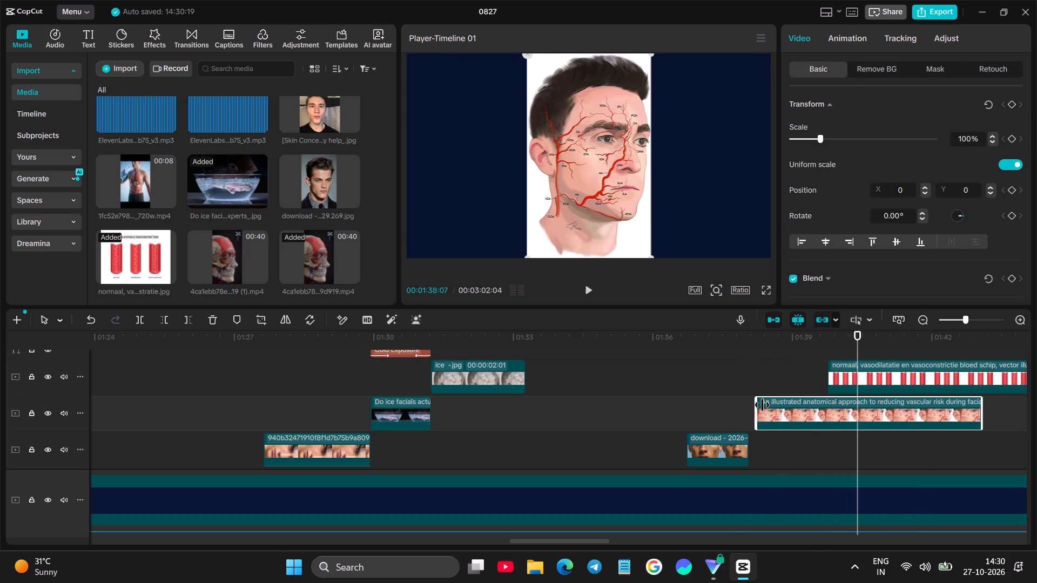
drag(762, 405, 763, 405)
click(748, 437)
drag(747, 437, 758, 435)
Play the vasodilatation image against the narration and trim its end at 01:41:24.
click(746, 413)
key(space)
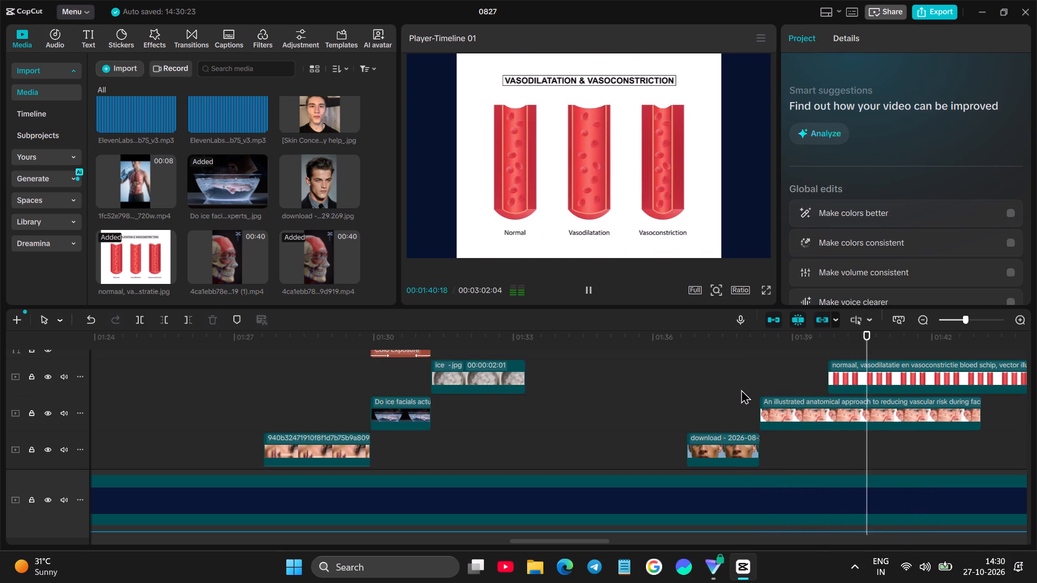
key(space)
click(886, 369)
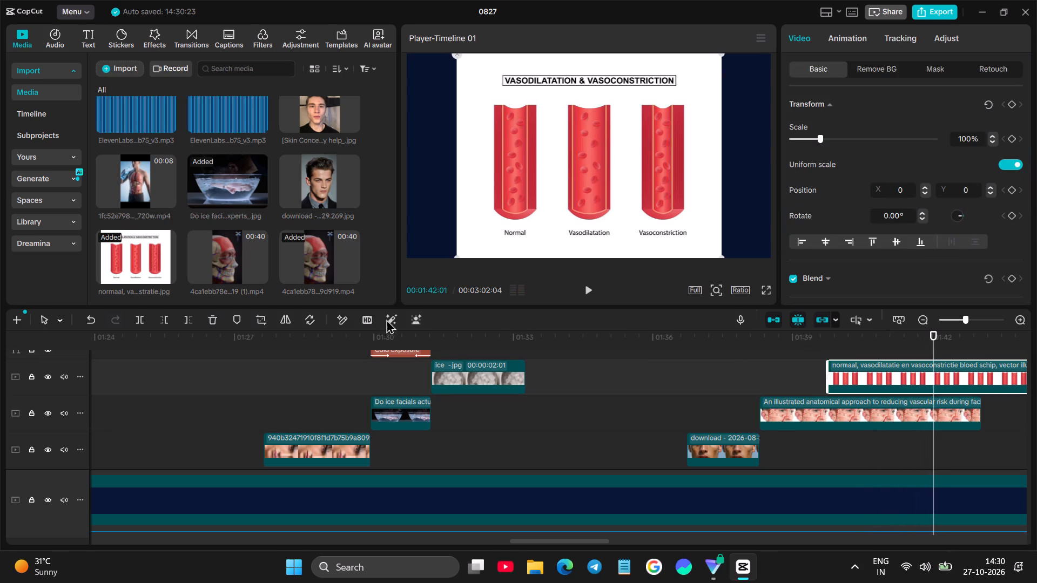
key(space)
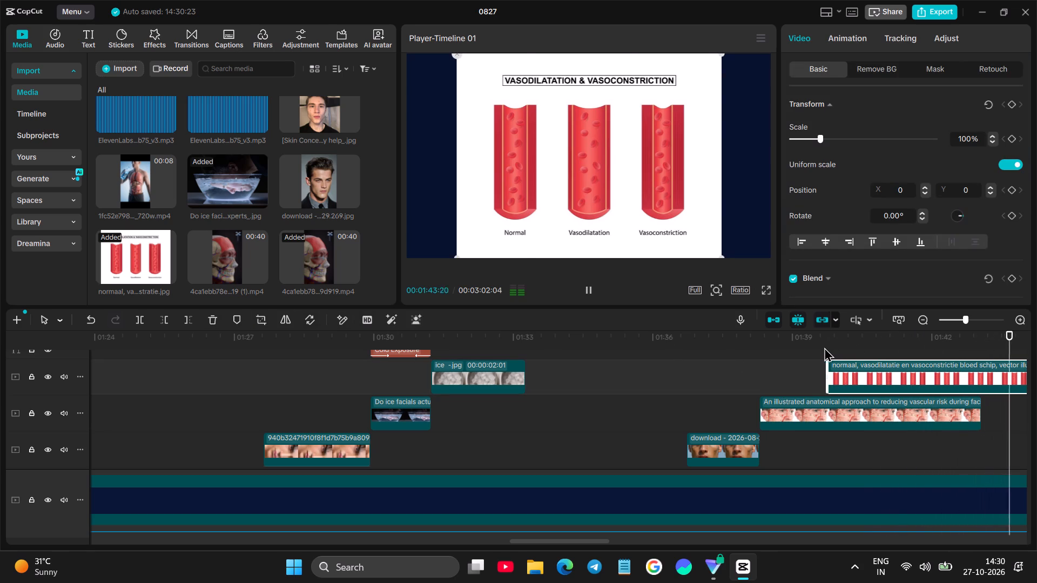
click(823, 347)
key(space)
key(space)
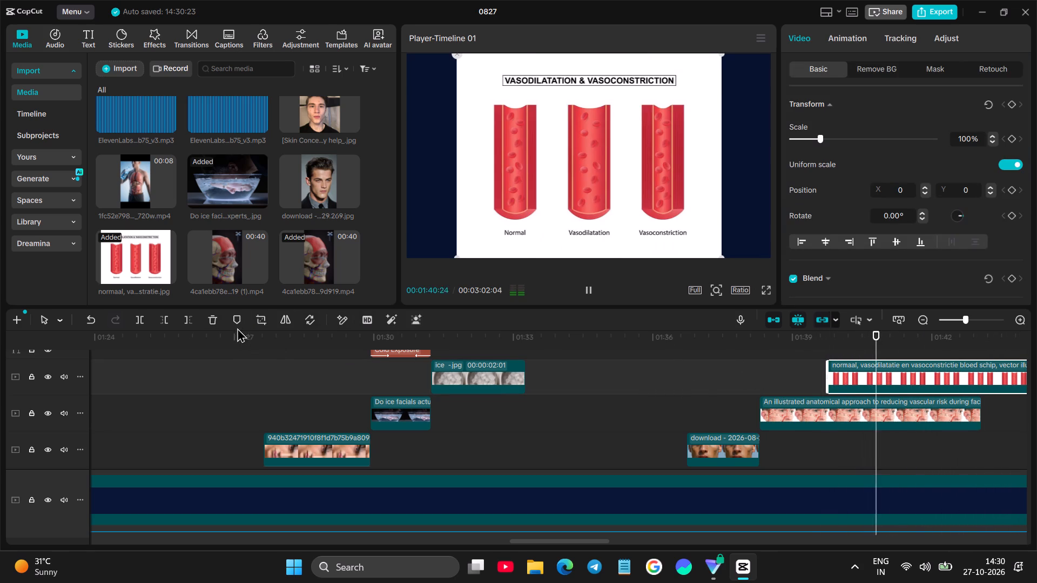
key(space)
click(181, 317)
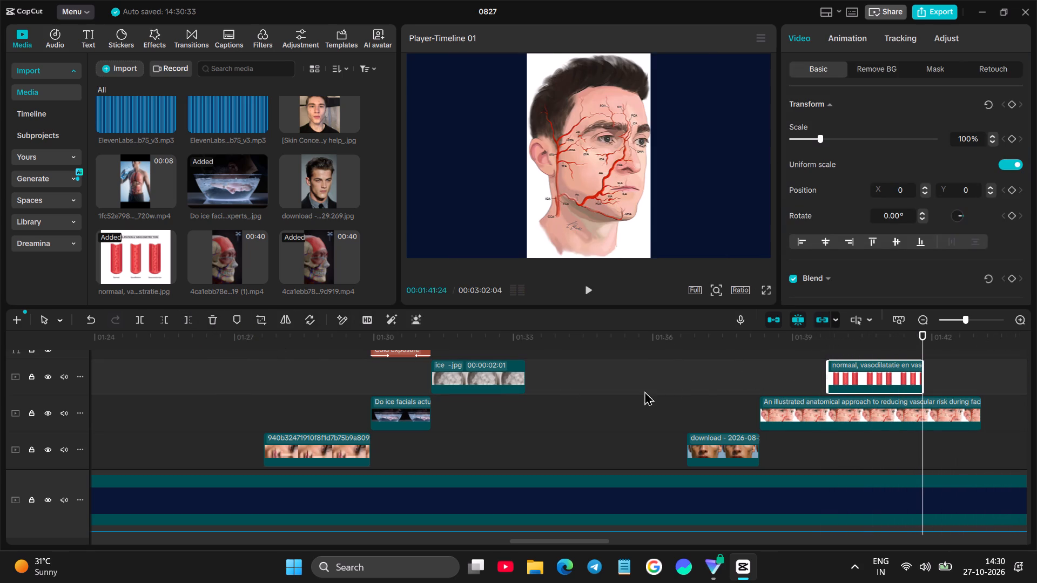
Trim the end of the facial-artery image at 01:41:24 as well, and play back the section up to that point.
click(810, 408)
click(196, 319)
click(686, 375)
key(space)
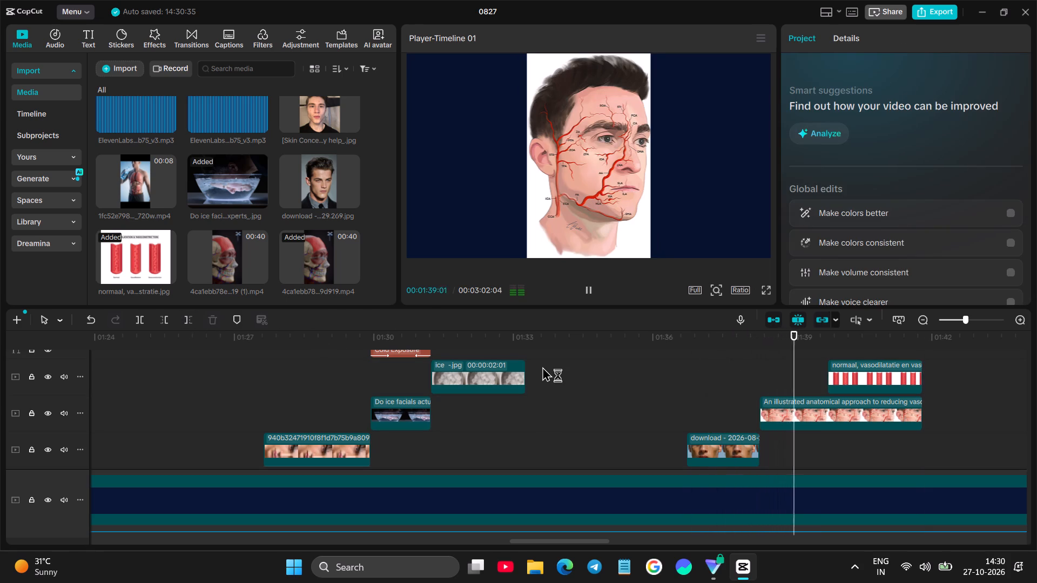
scroll(570, 358, up, 3)
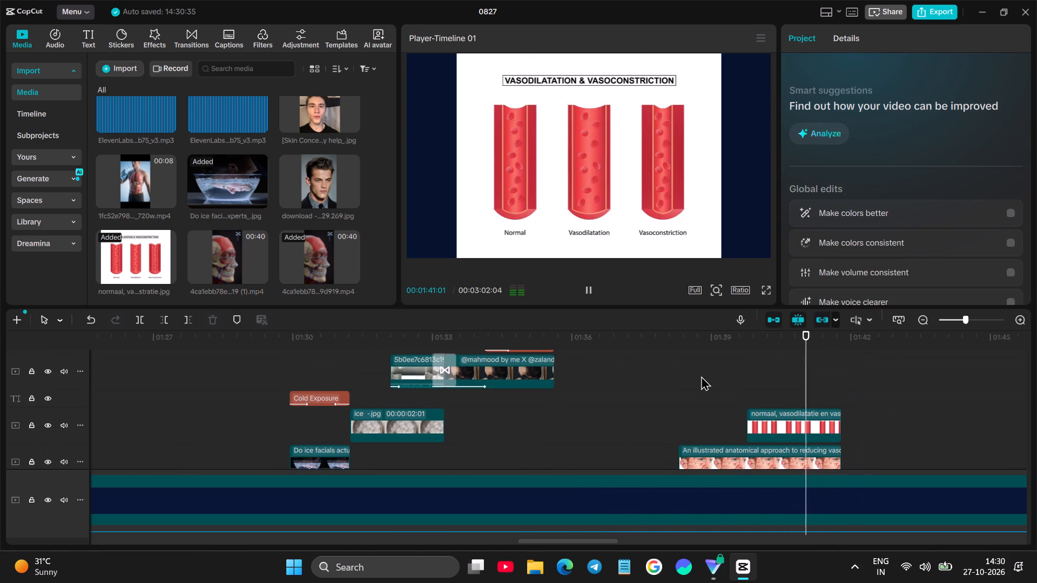
click(839, 383)
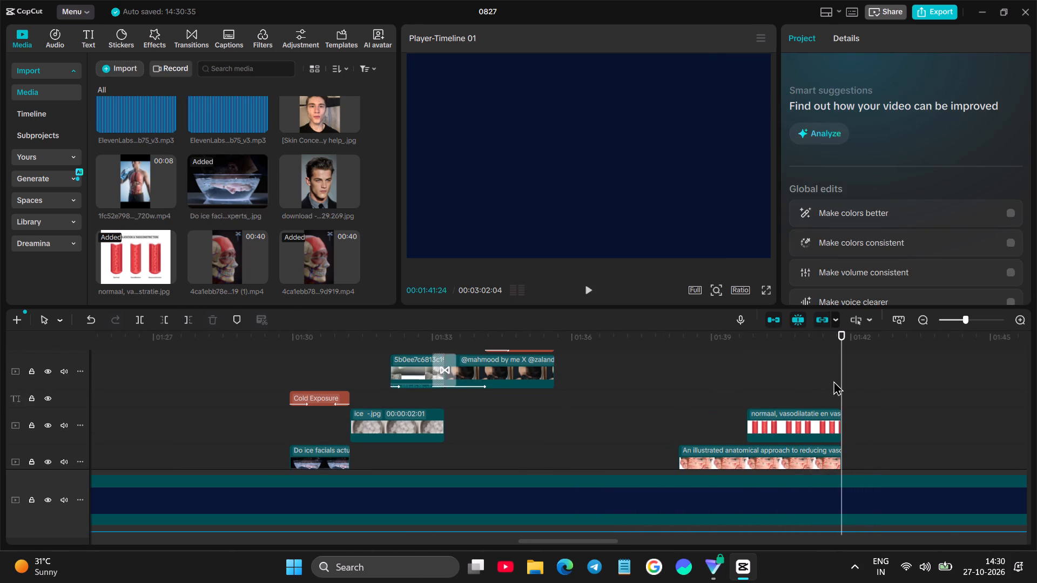
Browse the imported media and preview candidate images and clips to follow the vasodilatation image.
scroll(320, 174, up, 3)
scroll(326, 202, down, 1)
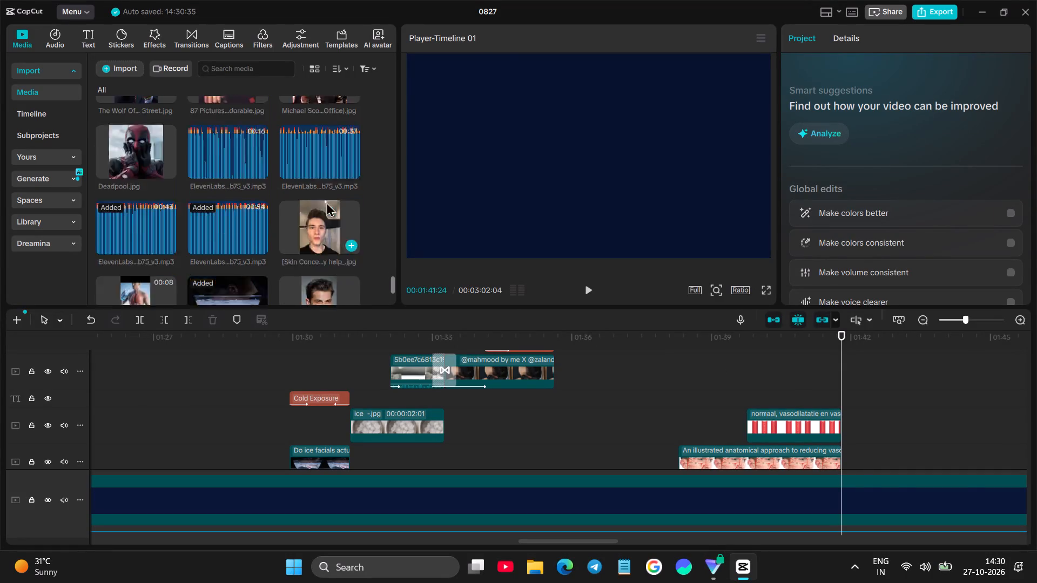
scroll(326, 202, down, 1)
click(326, 201)
click(325, 168)
scroll(325, 168, down, 4)
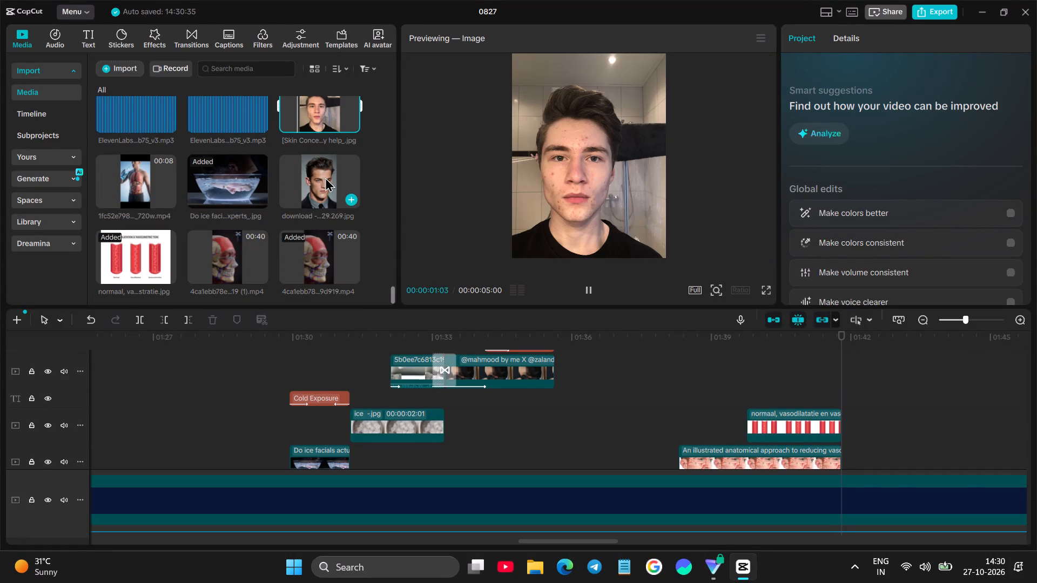
click(321, 180)
scroll(316, 232, up, 3)
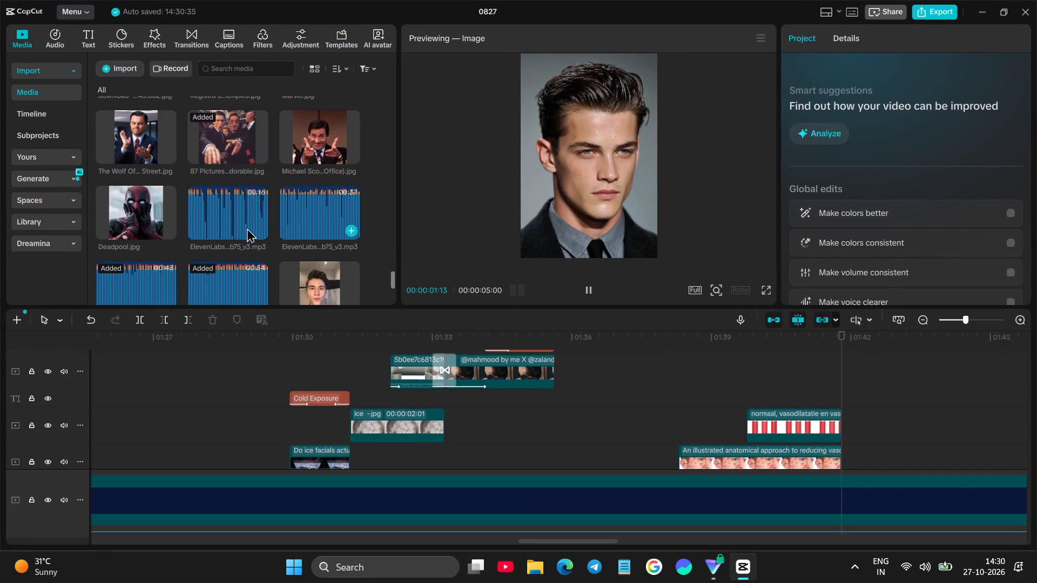
click(109, 209)
scroll(230, 196, up, 1)
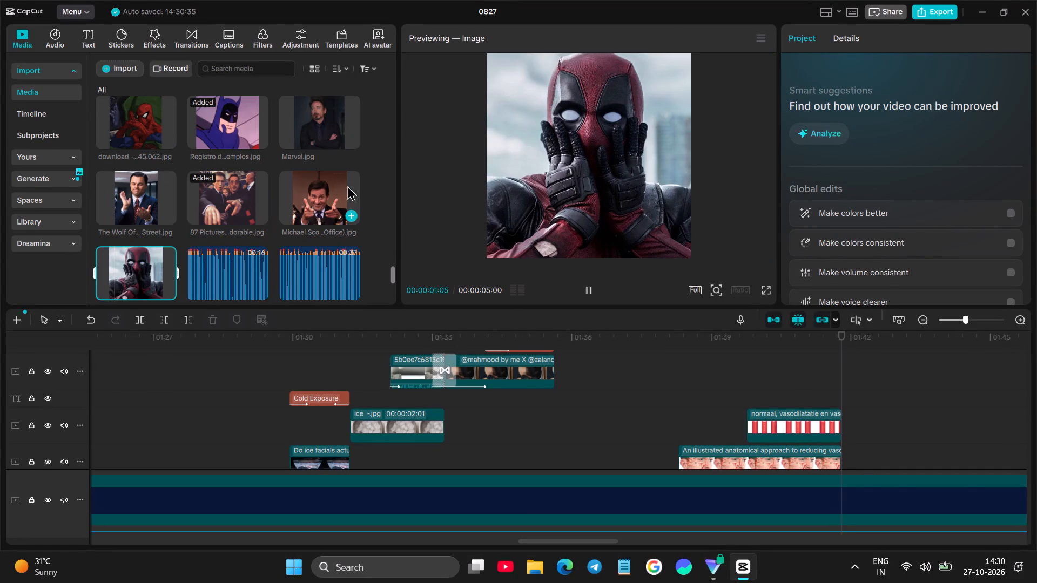
click(316, 191)
click(325, 120)
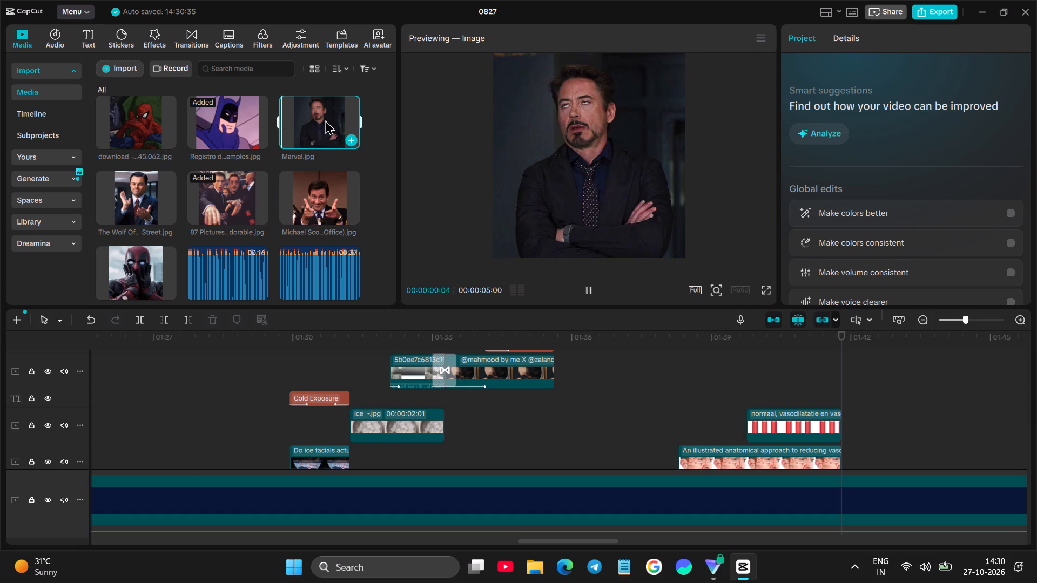
click(254, 179)
click(226, 121)
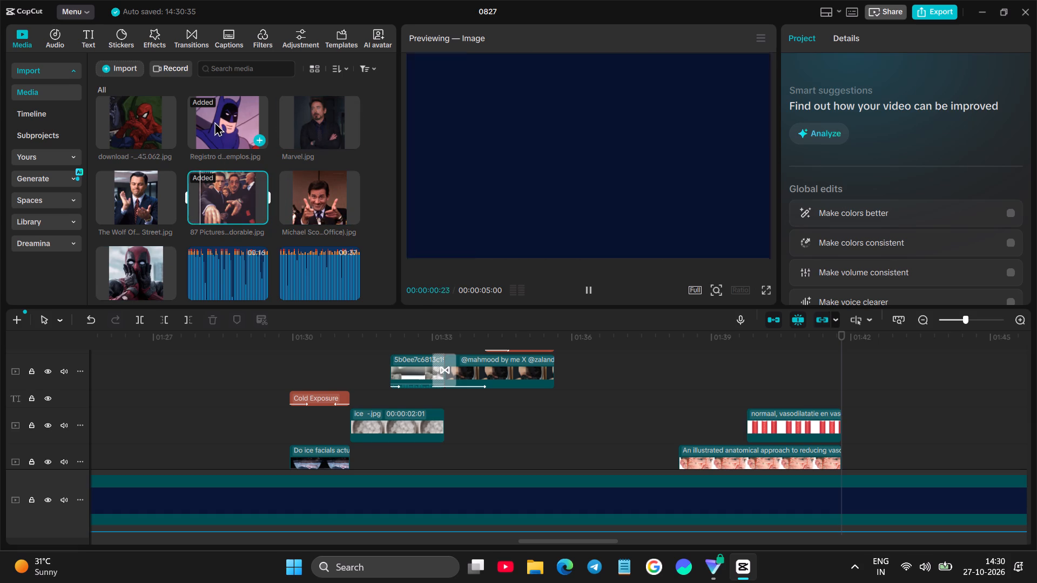
click(158, 123)
scroll(310, 141, up, 1)
click(319, 178)
scroll(311, 175, up, 1)
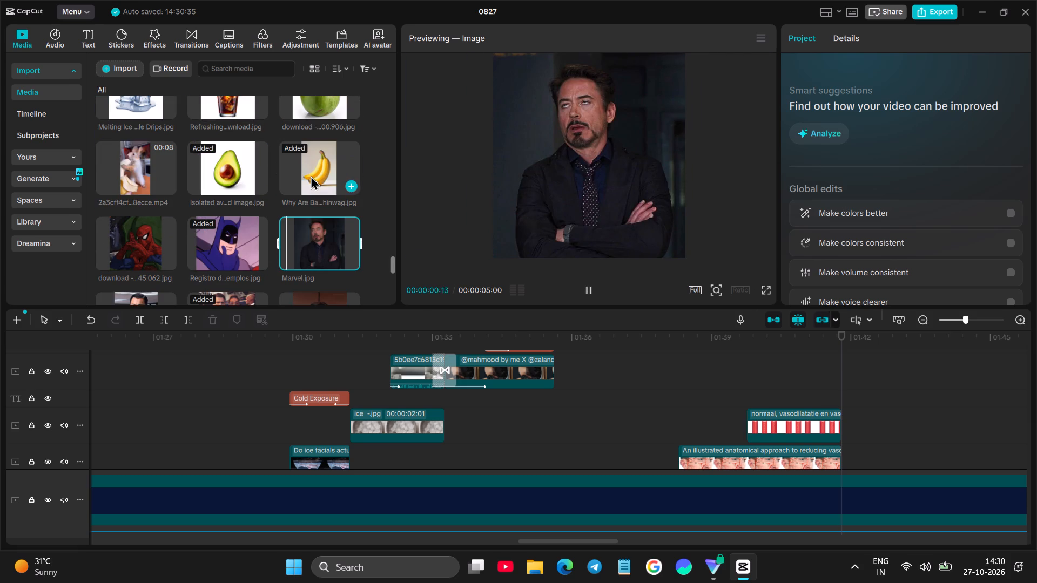
click(111, 167)
scroll(318, 165, up, 1)
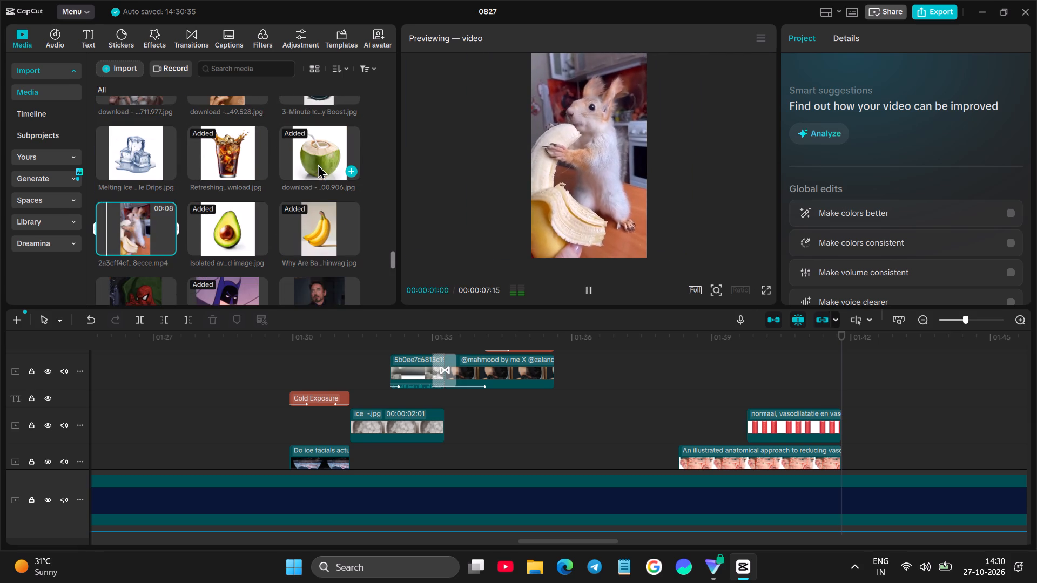
scroll(284, 172, up, 2)
click(328, 214)
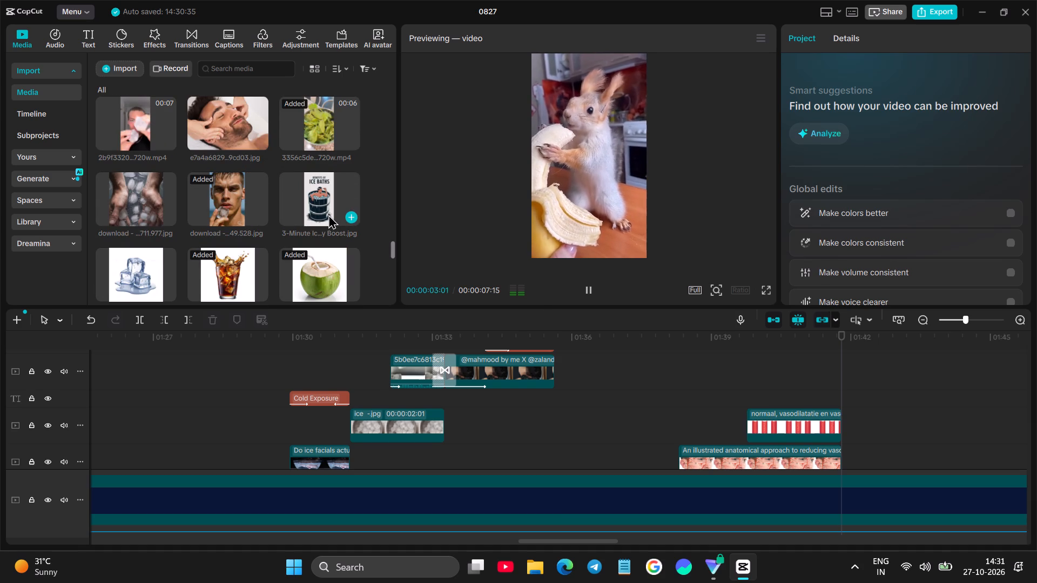
click(120, 205)
scroll(204, 195, up, 1)
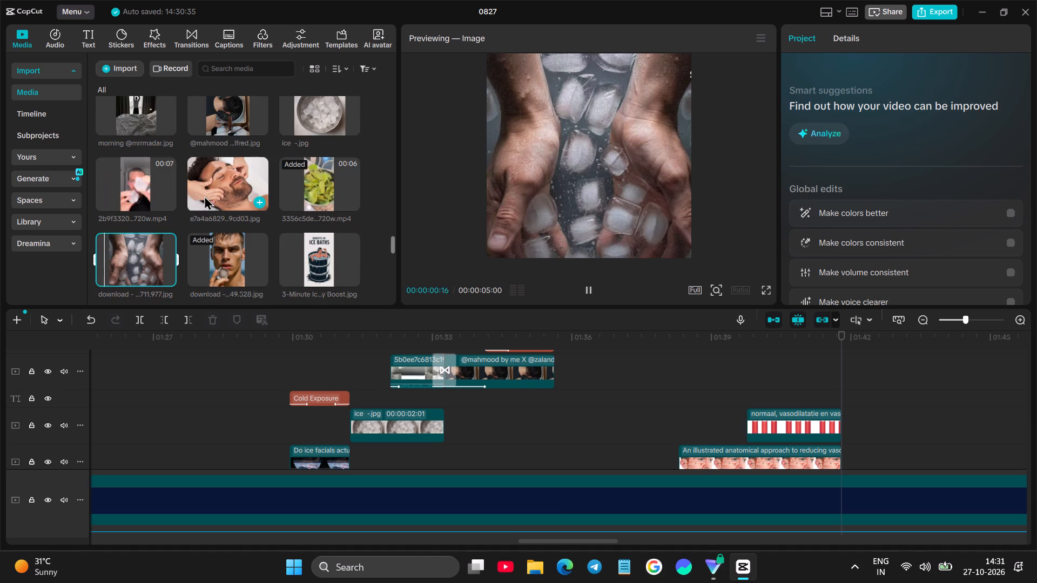
Listen to the narration after 01:41:24 and preview more imported media for a matching visual.
click(829, 365)
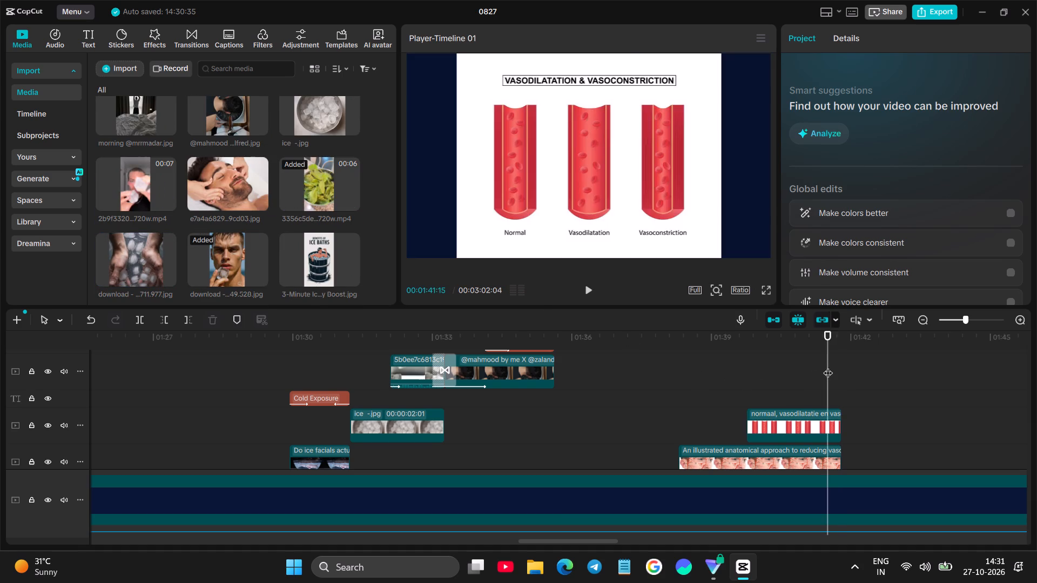
click(834, 369)
key(space)
key(space)
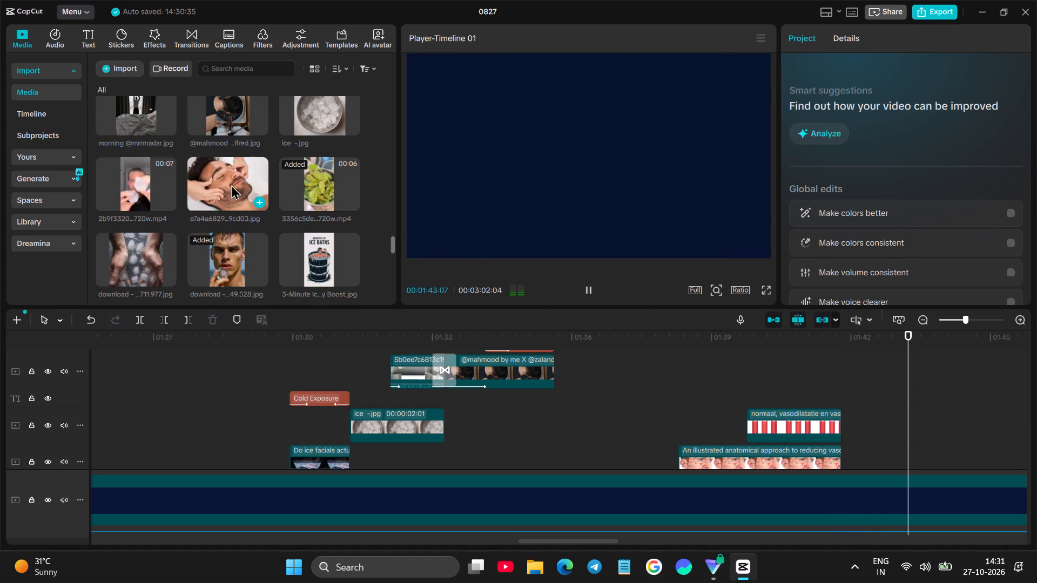
click(226, 182)
click(133, 184)
scroll(250, 186, up, 1)
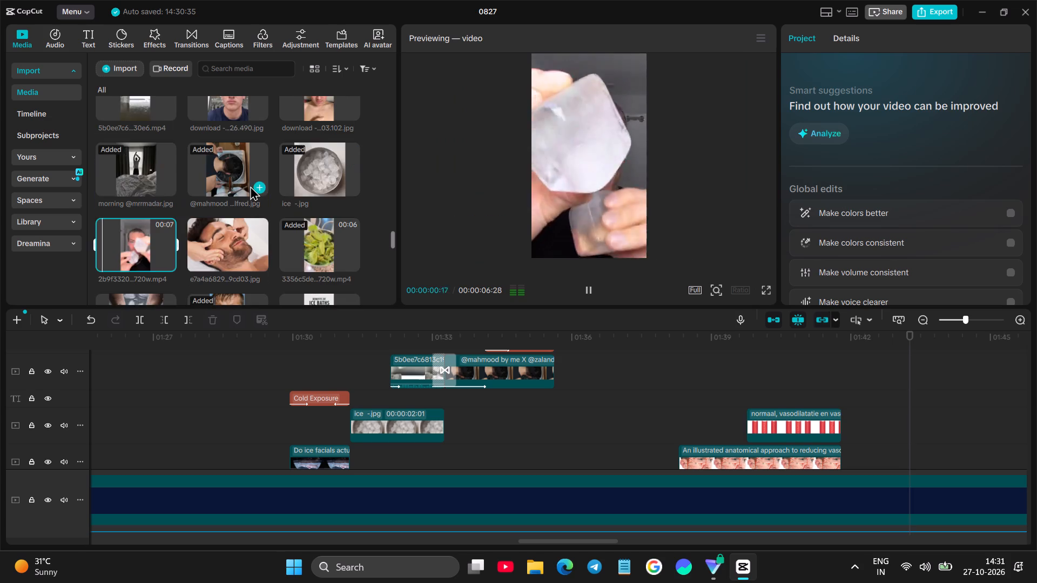
scroll(250, 186, up, 1)
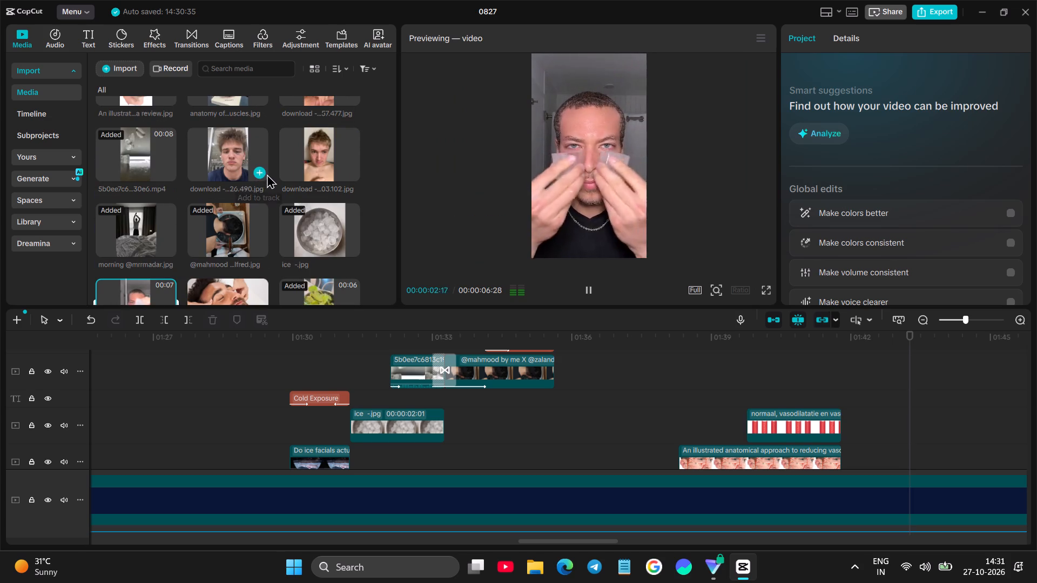
scroll(271, 172, up, 1)
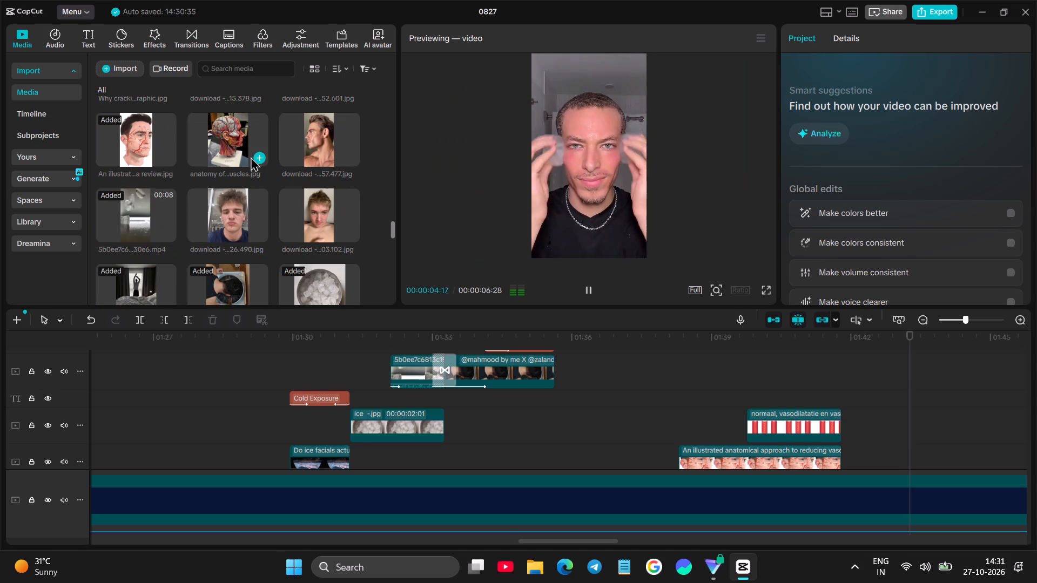
Place the shirtless man's side-profile image on the timeline at 01:41:24, directly after the vasodilatation image, and play it back.
click(238, 143)
click(308, 138)
drag(317, 136, 813, 363)
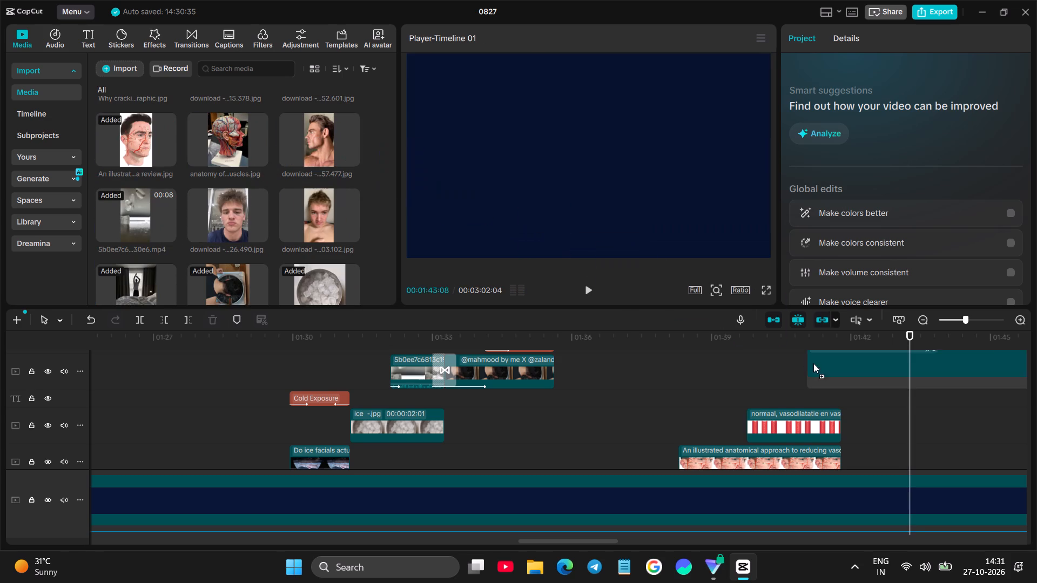
drag(813, 363, 838, 383)
click(806, 376)
key(space)
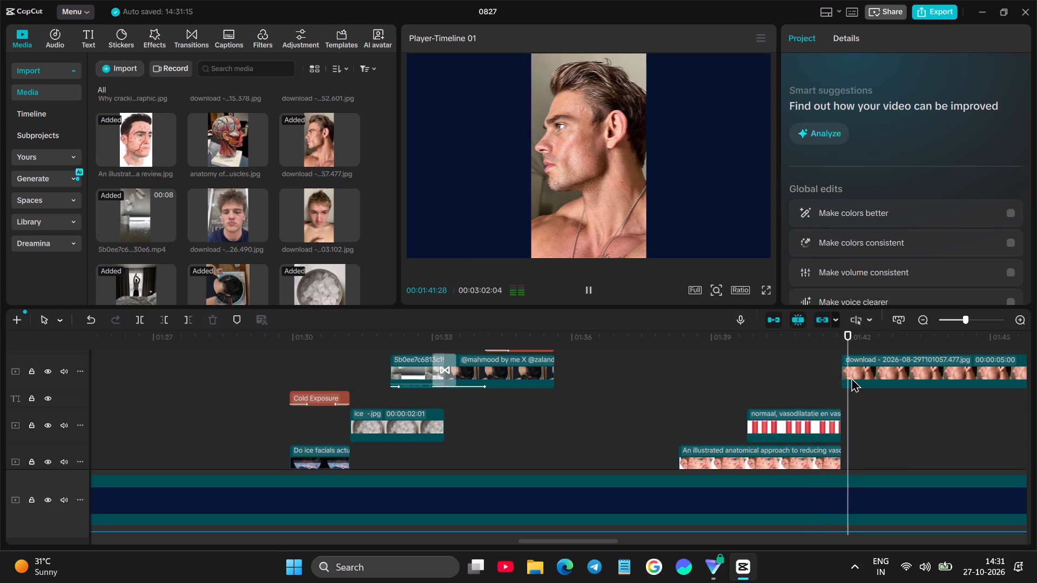
key(space)
Paste the copied text clip at 01:41:24 and change its wording to "Reducing inflamation".
scroll(849, 405, up, 3)
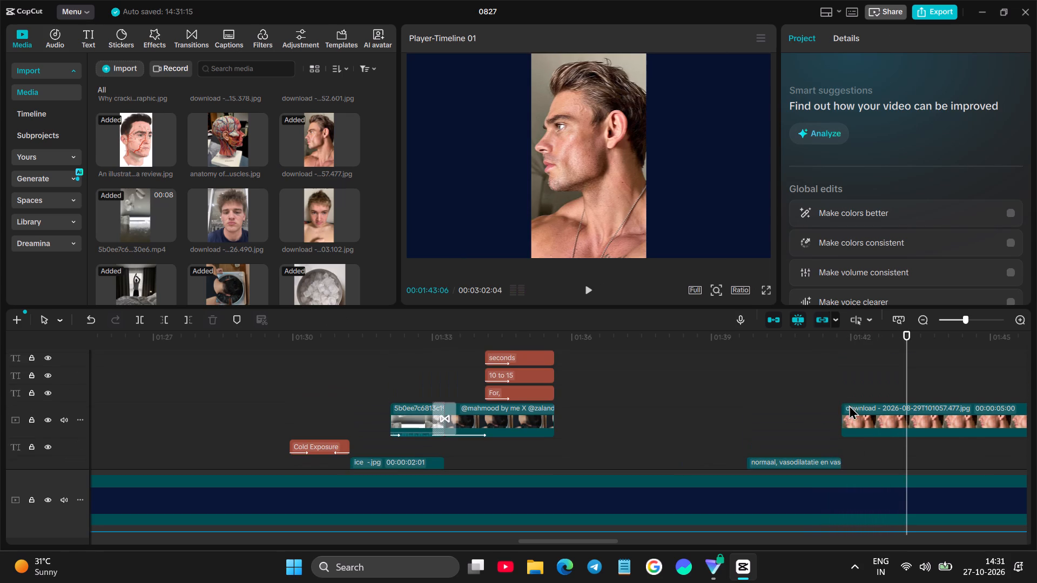
click(847, 368)
click(845, 364)
key(ctrl+v)
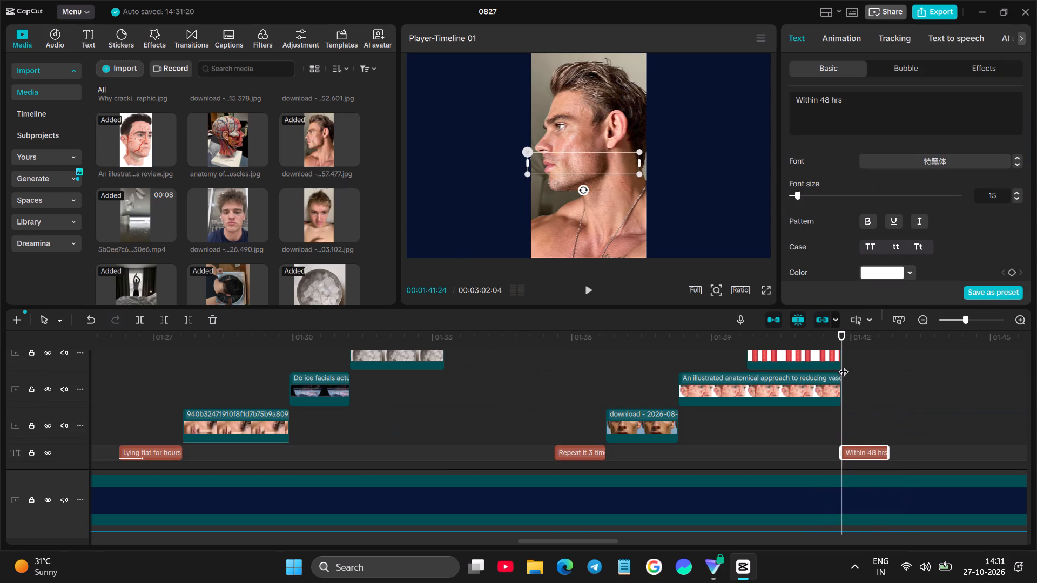
click(844, 105)
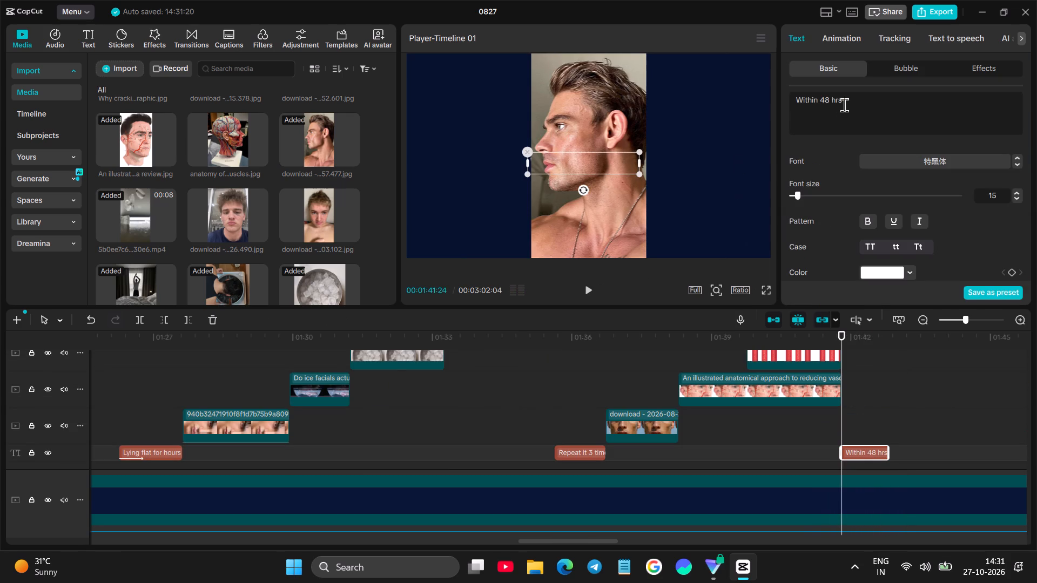
key(BackSpace)
key(BackSpace)
key(BackSpace)
key(BackSpace)
key(BackSpace)
key(BackSpace)
key(BackSpace)
key(BackSpace)
key(BackSpace)
key(BackSpace)
key(BackSpace)
key(BackSpace)
key(BackSpace)
key(BackSpace)
key(BackSpace)
key(BackSpace)
key(BackSpace)
click(844, 105)
key(BackSpace)
key(BackSpace)
text(Re)
text(ducing)
key(space)
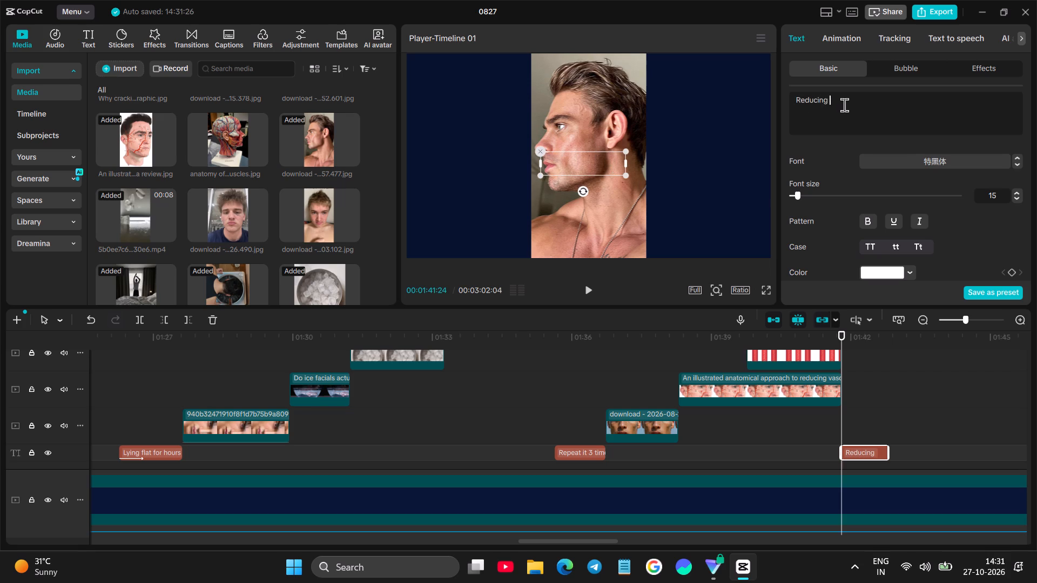
text(in)
text(flamation)
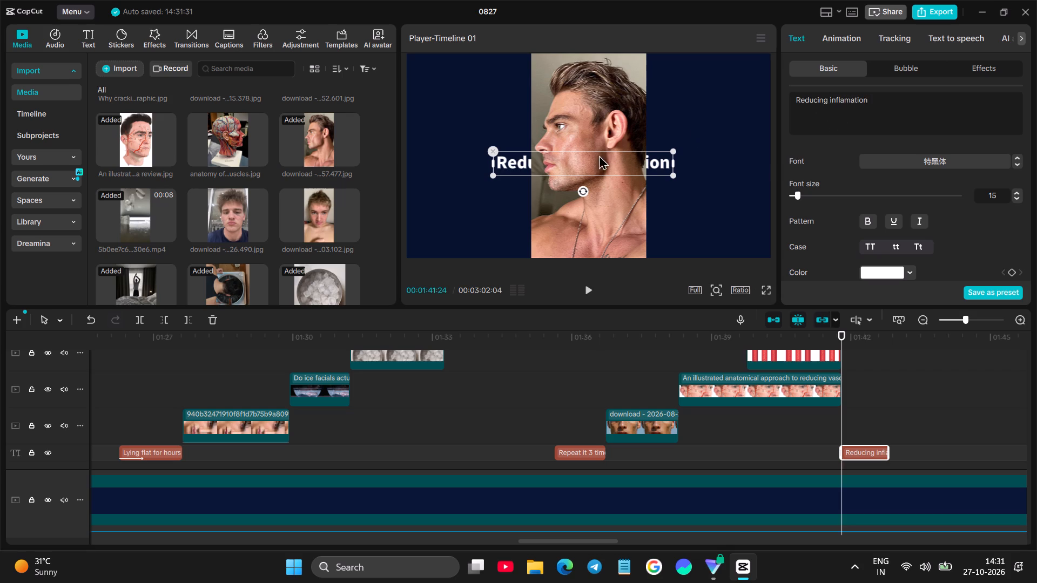
Move the caption to the upper left of the video frame and shift the side-profile image right of centre.
drag(585, 160, 526, 121)
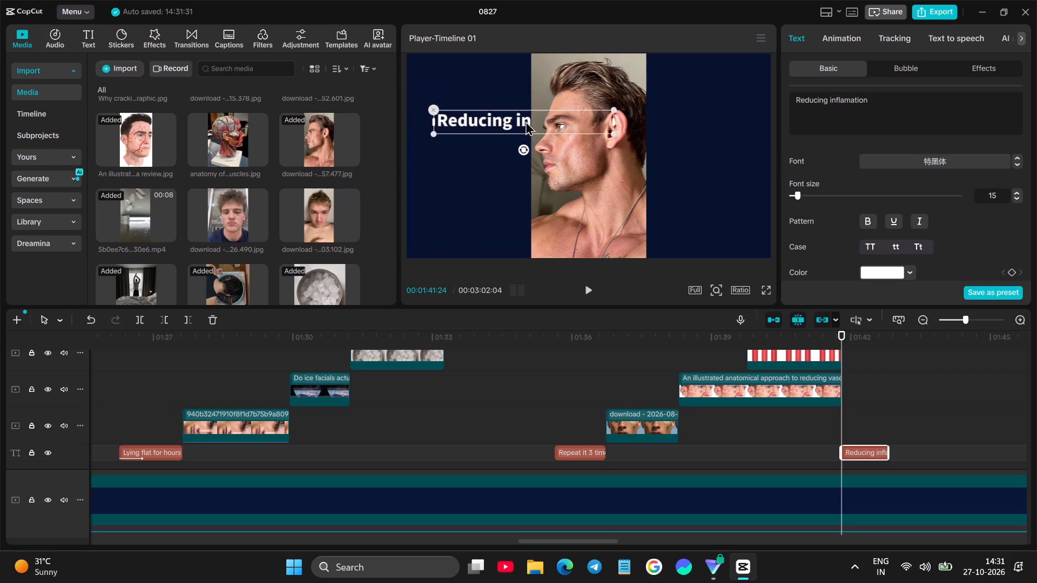
drag(526, 121, 514, 89)
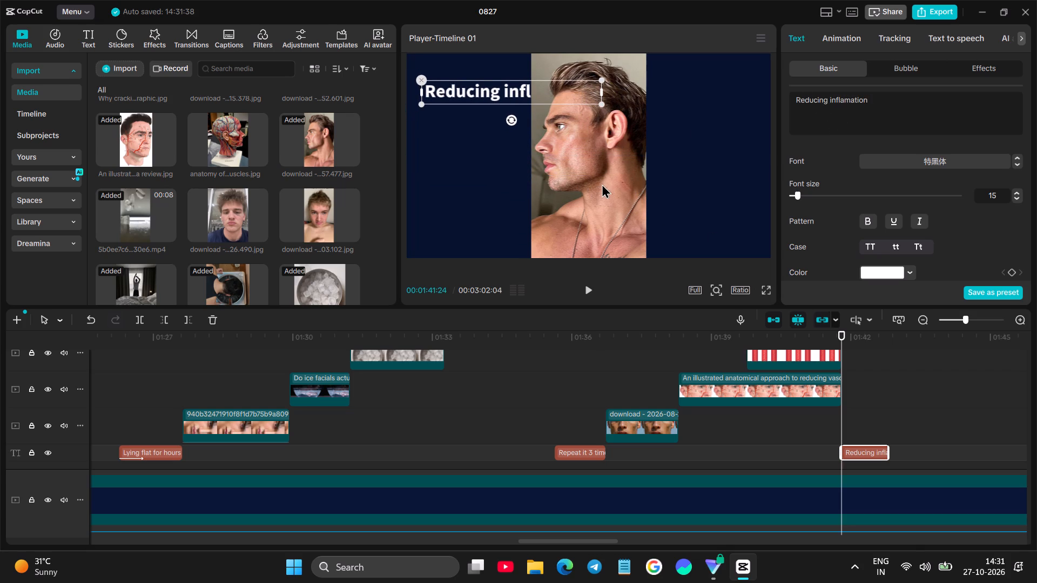
drag(587, 187, 621, 186)
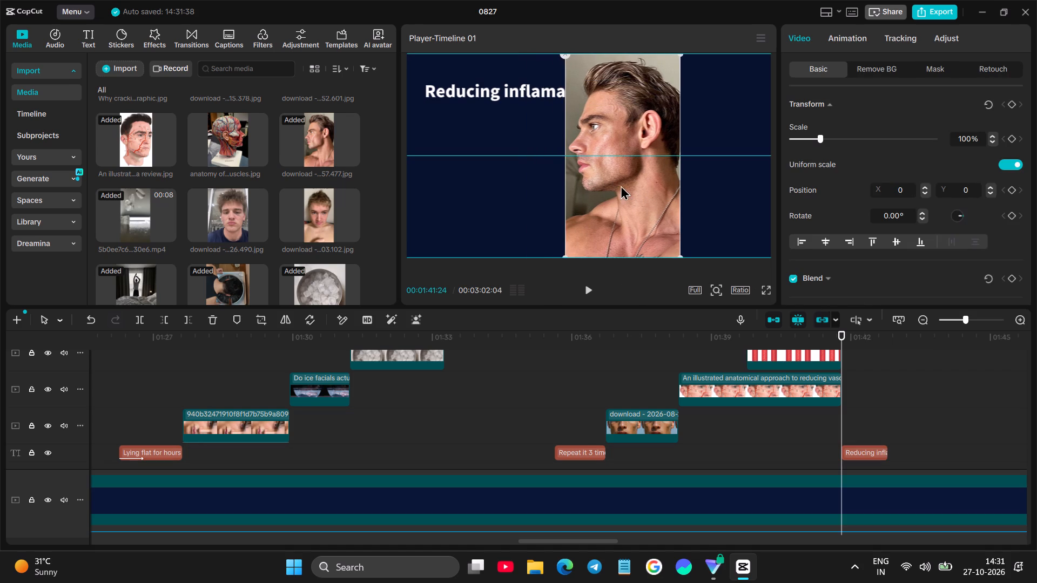
Split the "Reducing inflamation" caption into two lines separated by a blank line.
click(477, 94)
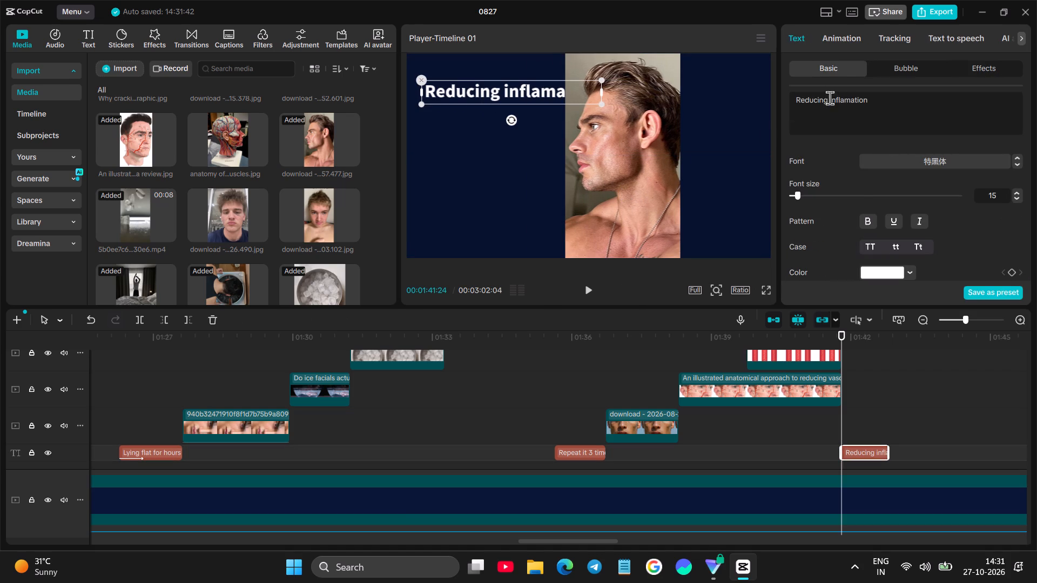
click(830, 98)
key(Return)
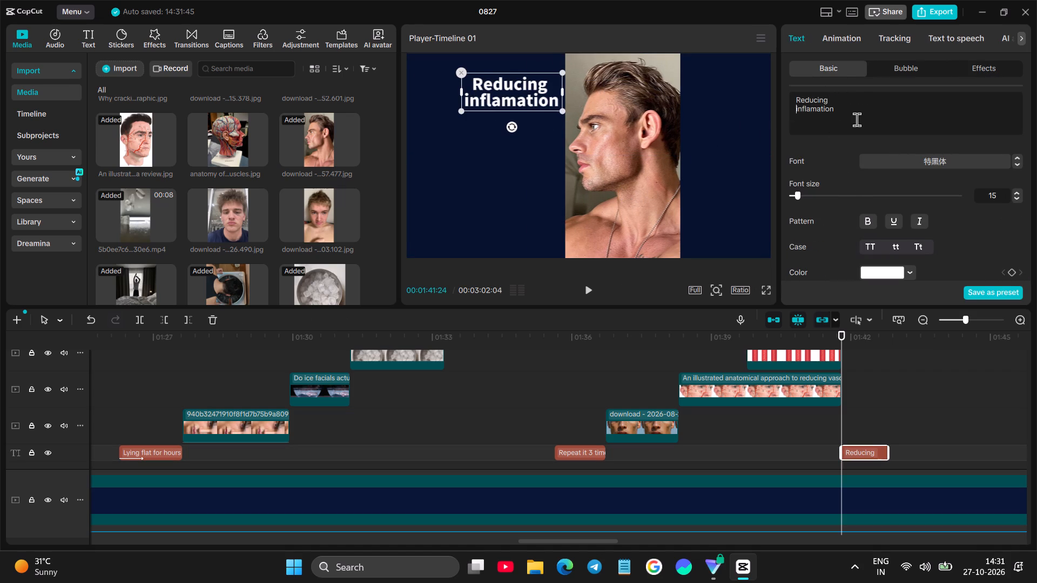
click(854, 98)
key(Return)
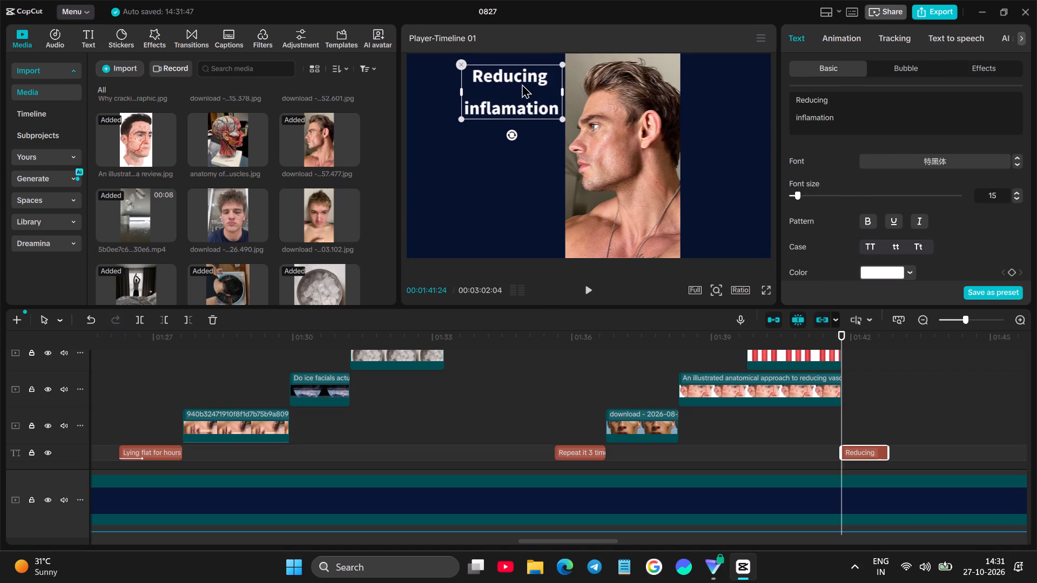
Shrink the caption slightly, centre it vertically in the empty space left of the side-profile image, and check the layout full screen.
drag(520, 86, 500, 144)
drag(540, 120, 533, 124)
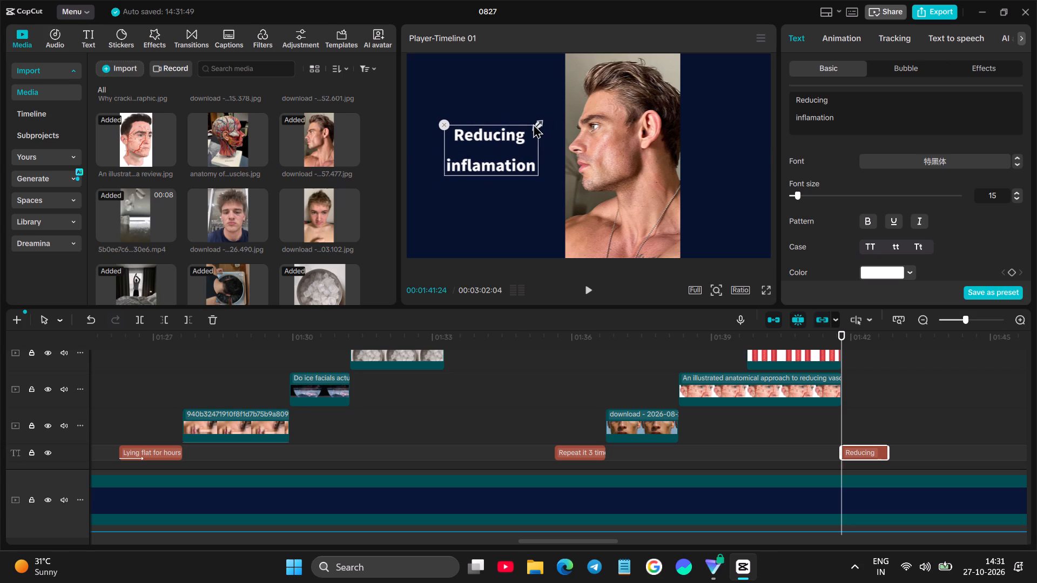
drag(533, 124, 535, 124)
drag(487, 147, 481, 154)
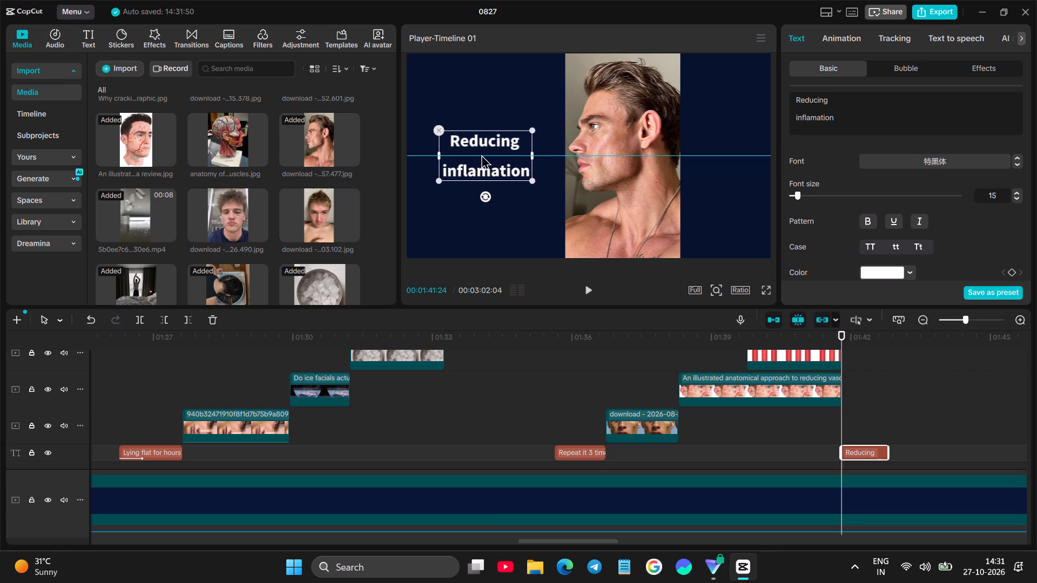
drag(481, 154, 480, 154)
click(763, 291)
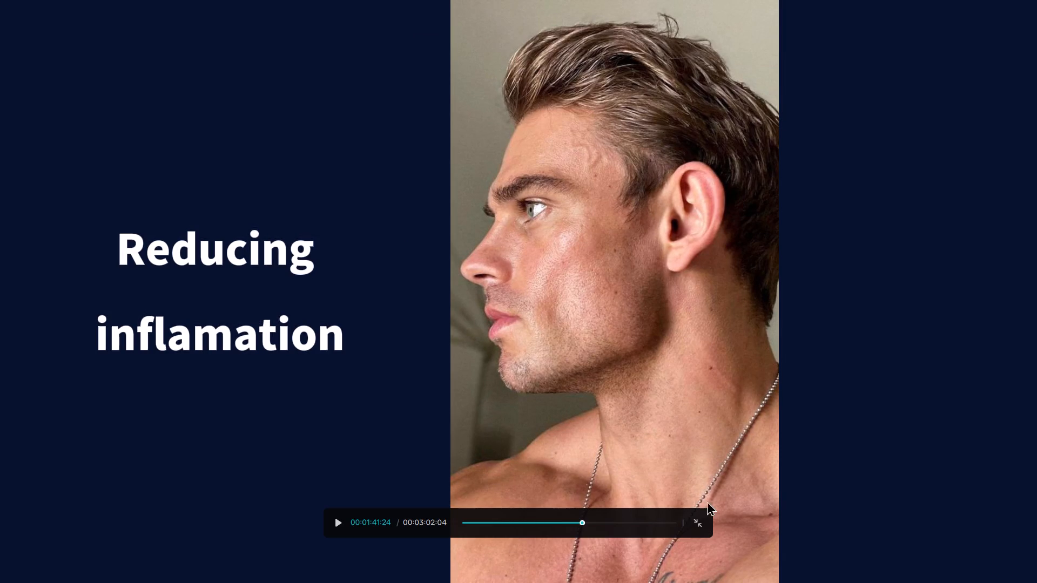
click(705, 524)
Play the caption against the narration and extend its end to about 01:42:27.
drag(665, 374, 673, 371)
key(space)
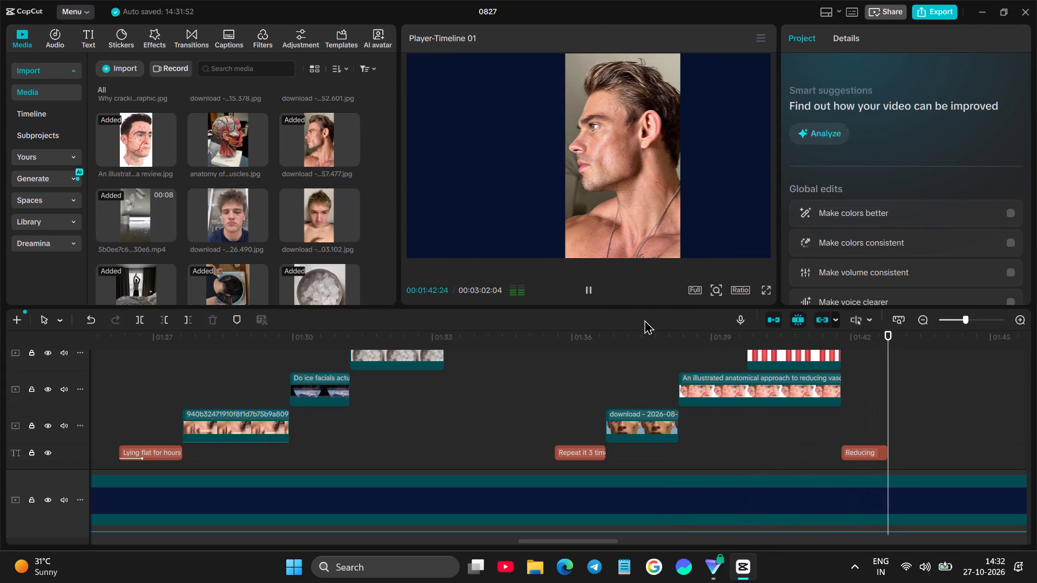
key(space)
click(885, 455)
click(890, 452)
Play the caption section against the narration and trim the end of the side-profile image to 01:43:16.
click(872, 429)
key(space)
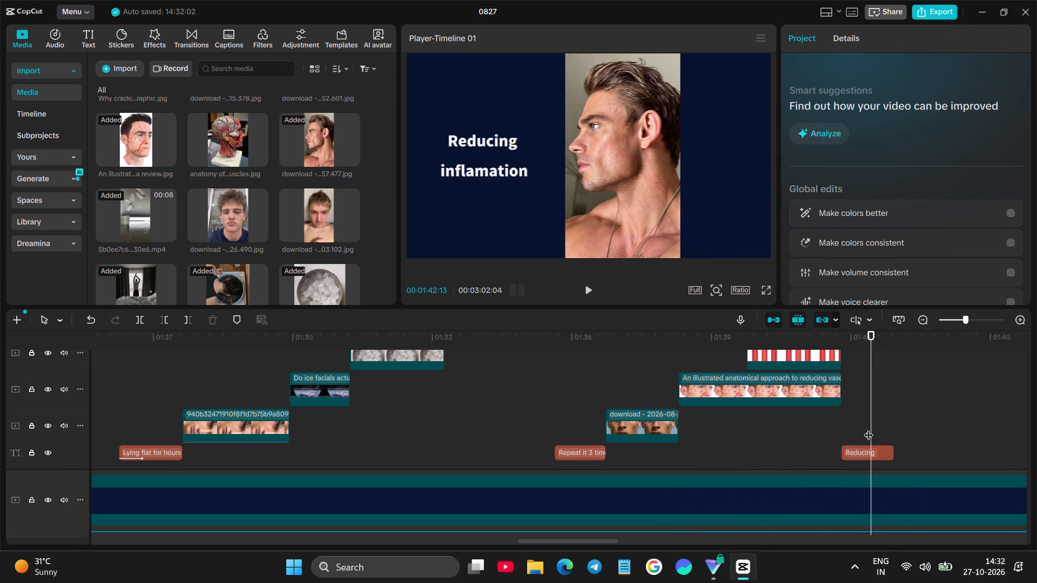
click(830, 421)
key(space)
scroll(830, 421, up, 4)
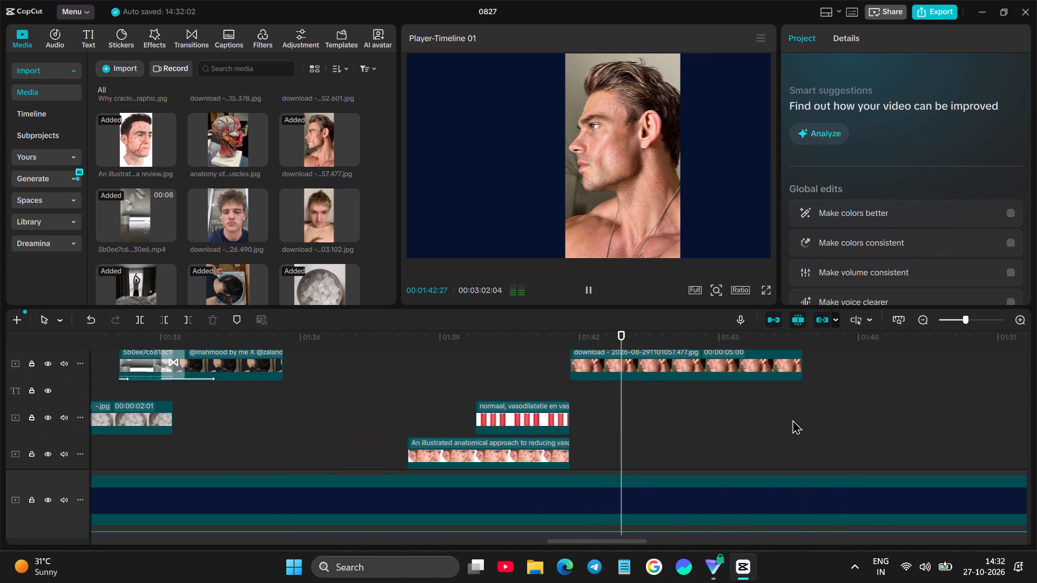
click(567, 389)
key(space)
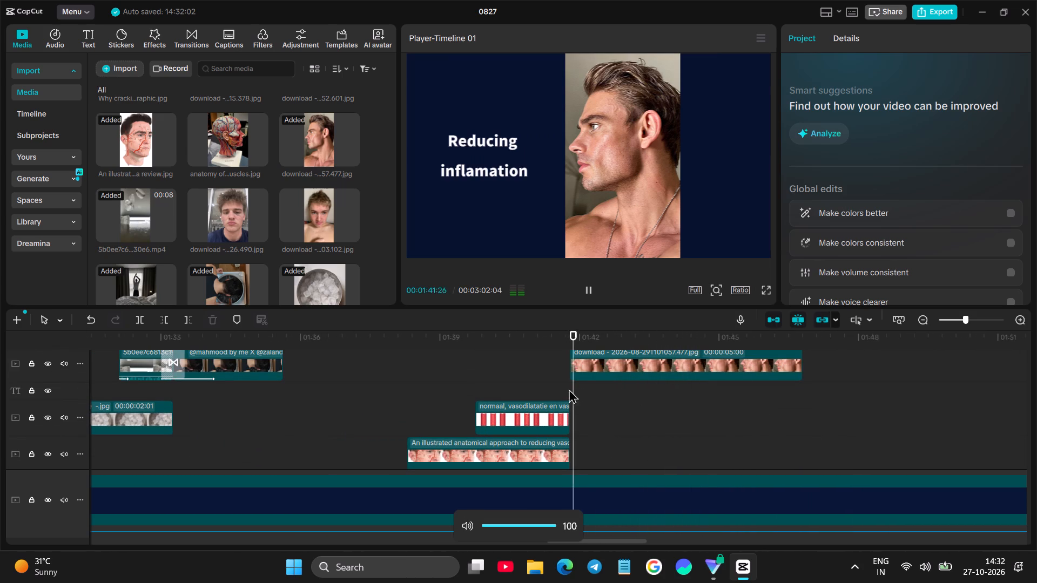
key(space)
click(644, 369)
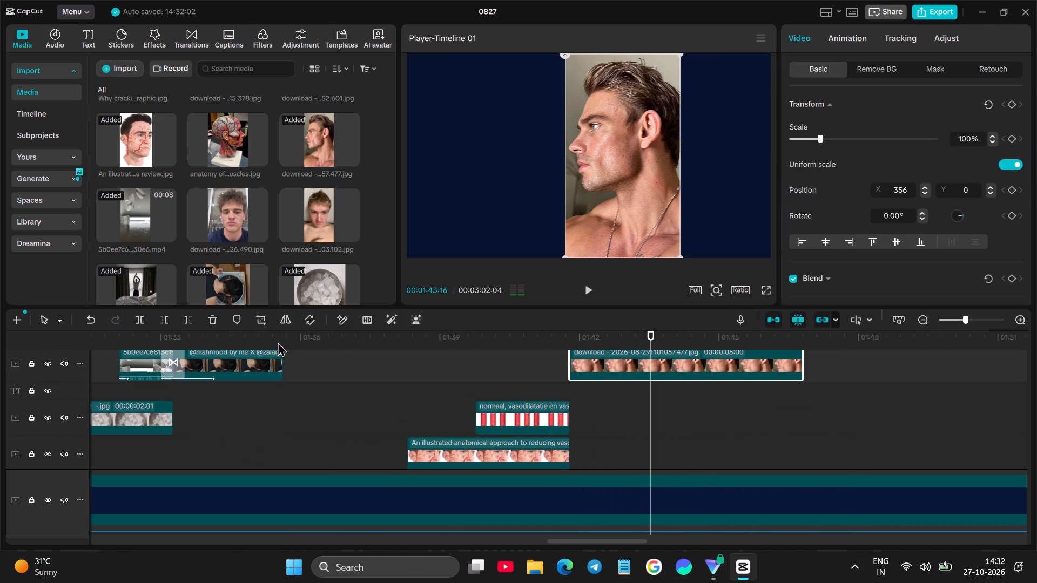
click(182, 318)
key(space)
key(space)
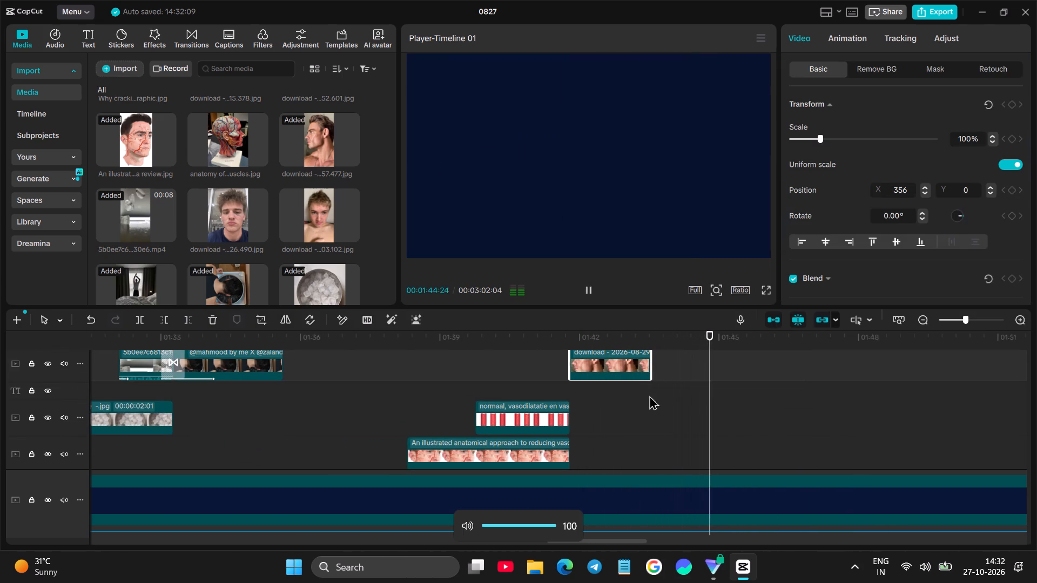
Preview candidate images in the project media and place The Wolf Of Wall Street.jpg directly after the side-profile image.
click(649, 395)
scroll(307, 191, down, 6)
scroll(253, 194, down, 6)
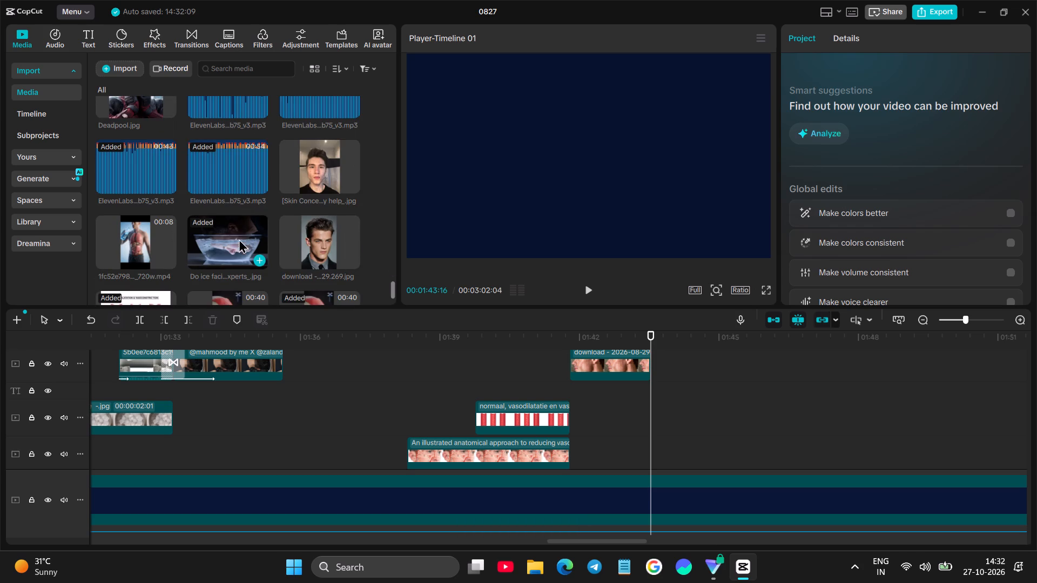
scroll(271, 223, down, 4)
click(328, 189)
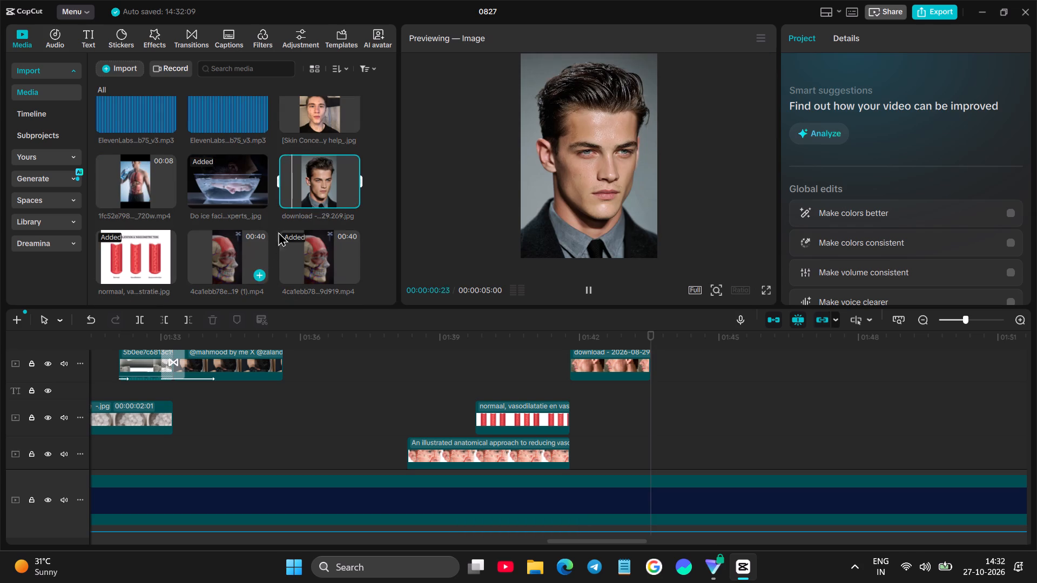
scroll(305, 185, up, 1)
click(315, 187)
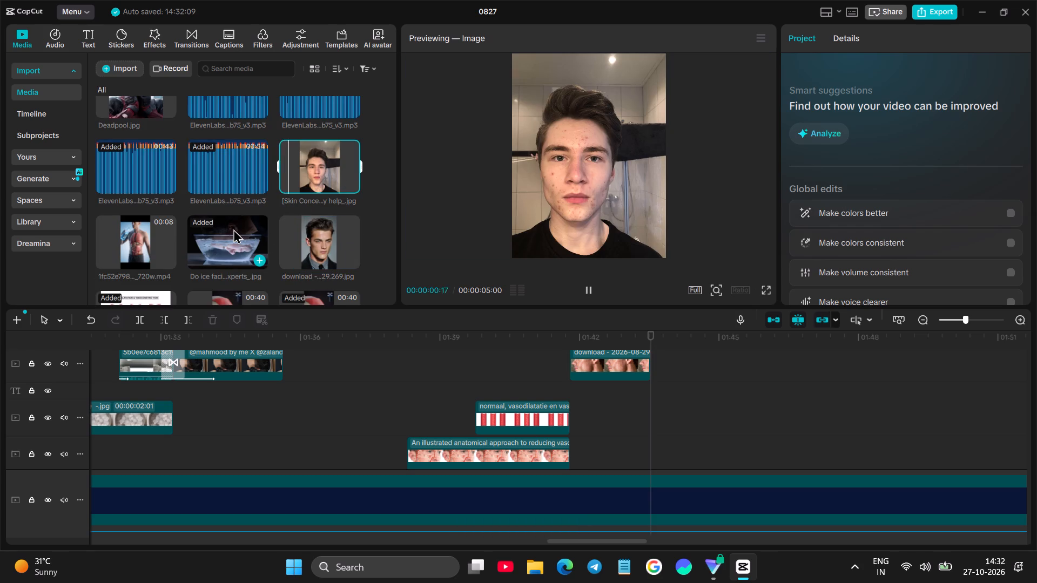
scroll(233, 229, up, 2)
click(213, 151)
scroll(291, 150, up, 2)
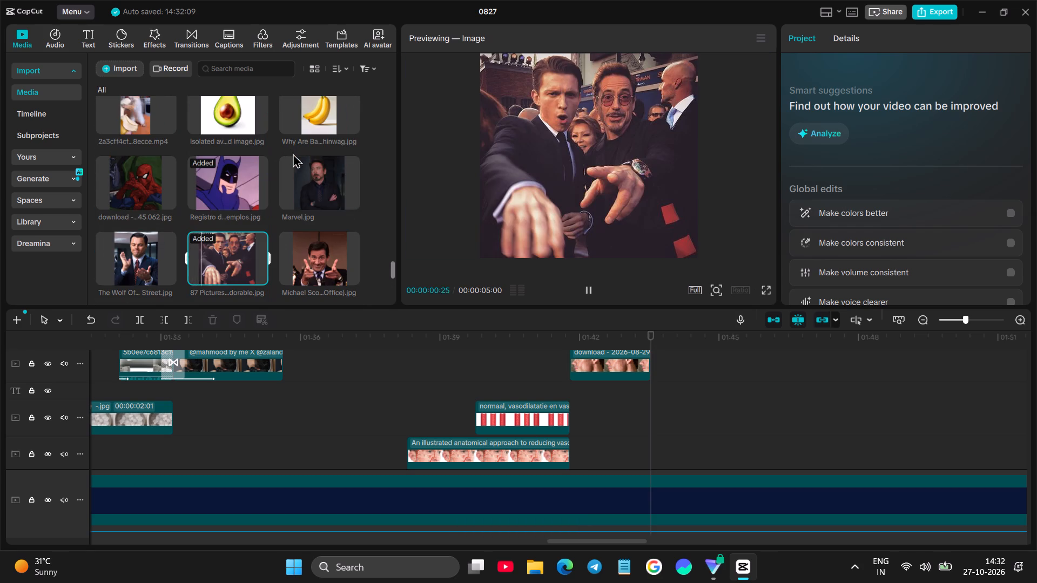
click(318, 167)
click(149, 246)
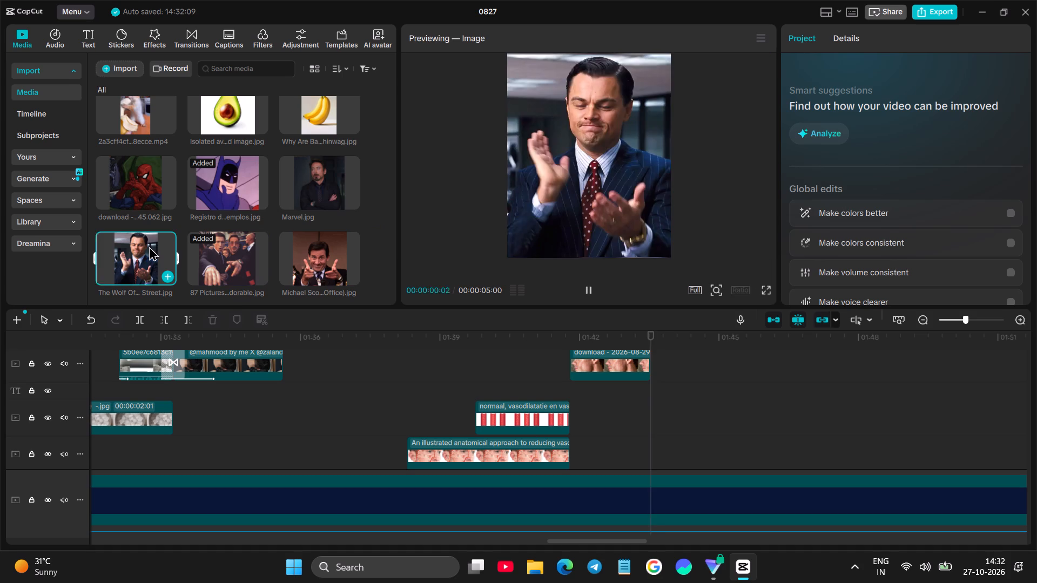
drag(134, 249, 648, 352)
Play the Wolf Of Wall Street image against the narration and trim its end to about 01:45.
click(621, 391)
key(space)
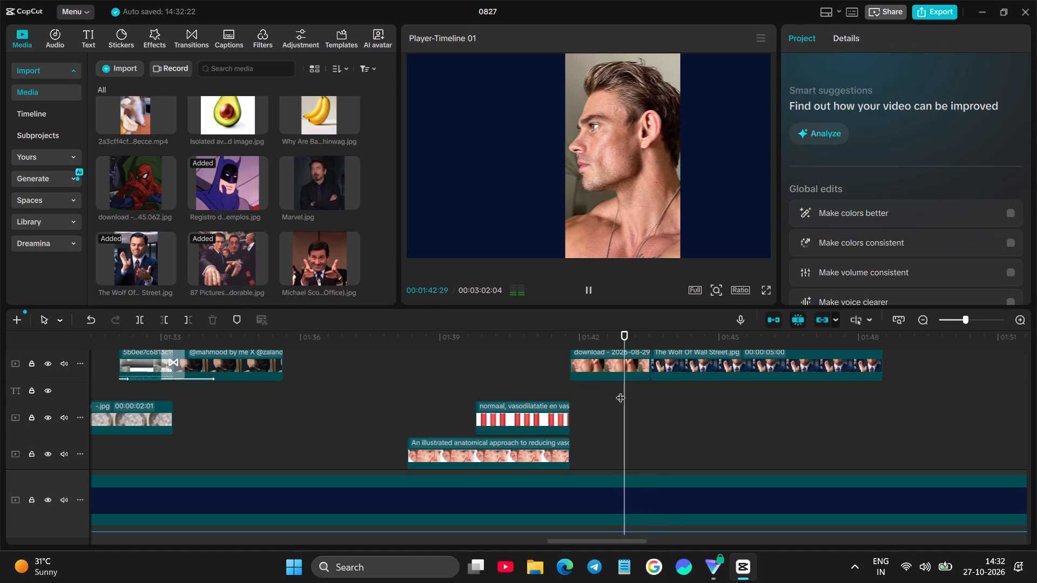
key(space)
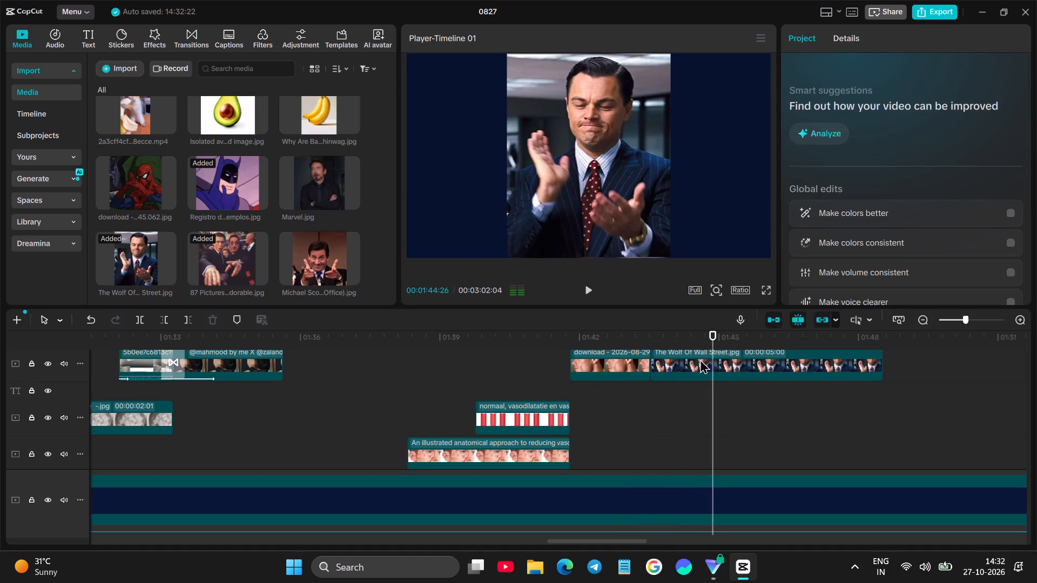
click(700, 359)
key(space)
key(space)
click(187, 319)
Apply the Fade In animation to the Wolf Of Wall Street image and play it back from the preceding clip.
click(625, 404)
key(space)
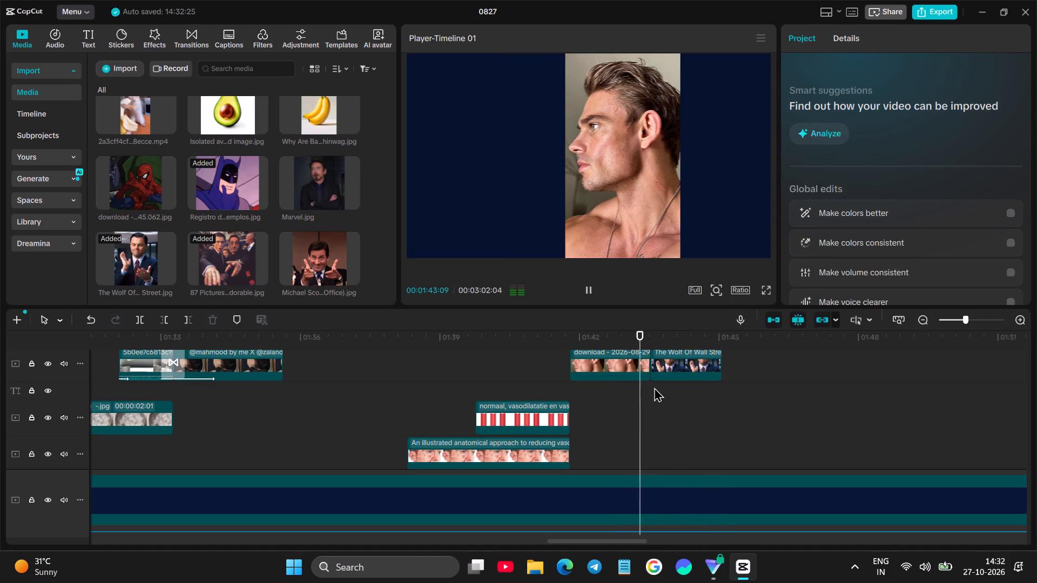
click(658, 370)
key(space)
click(857, 29)
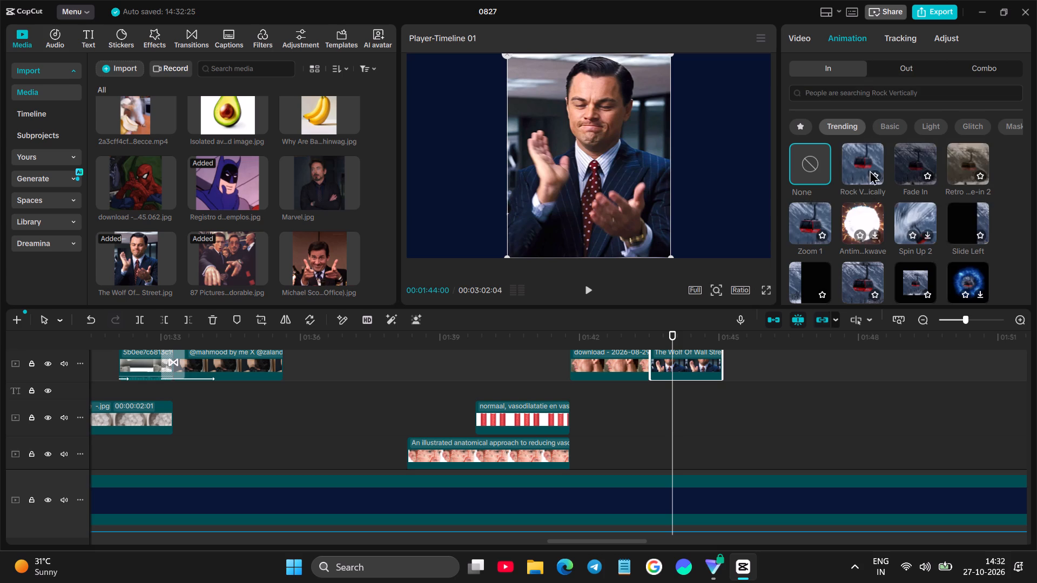
click(906, 159)
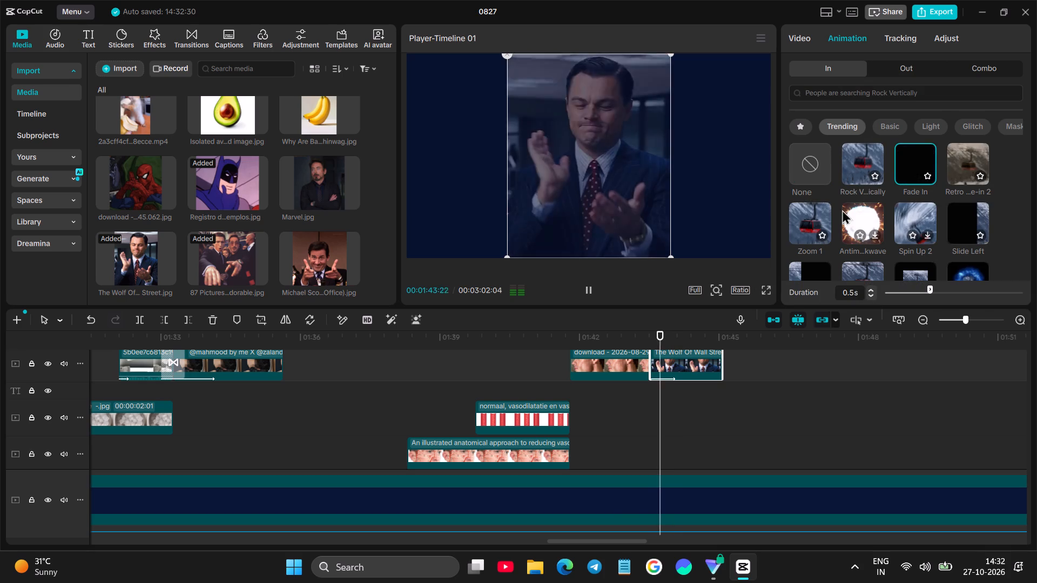
click(627, 394)
key(space)
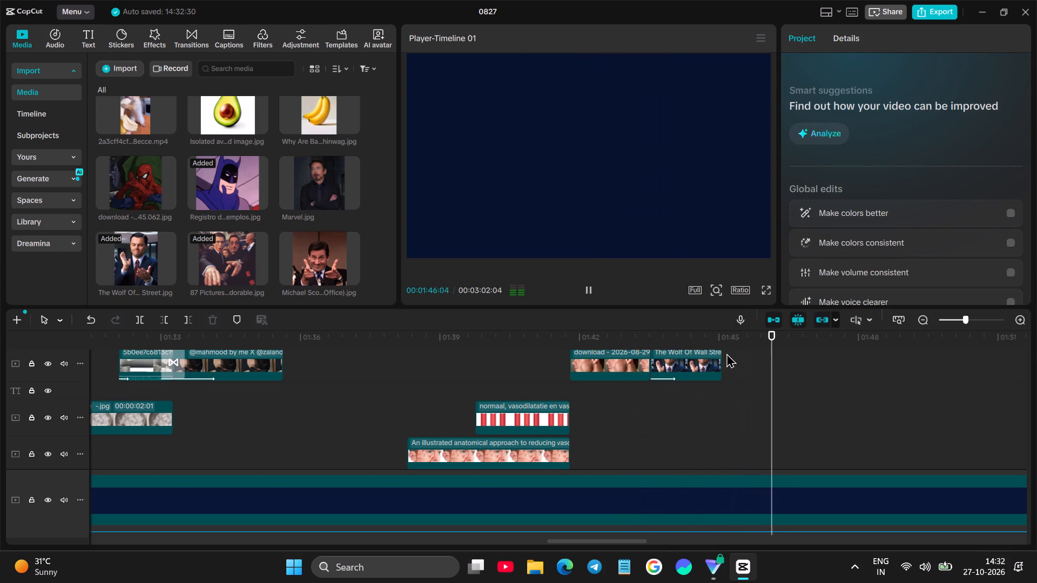
Listen to the narration during and after the Wolf Of Wall Street image to work out the next visual.
click(722, 384)
key(space)
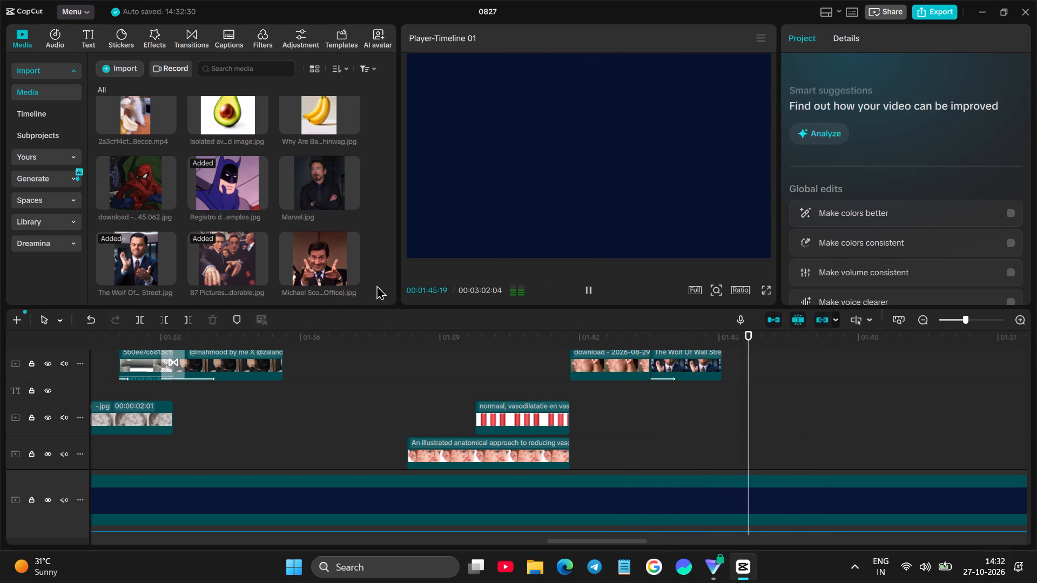
click(646, 389)
key(space)
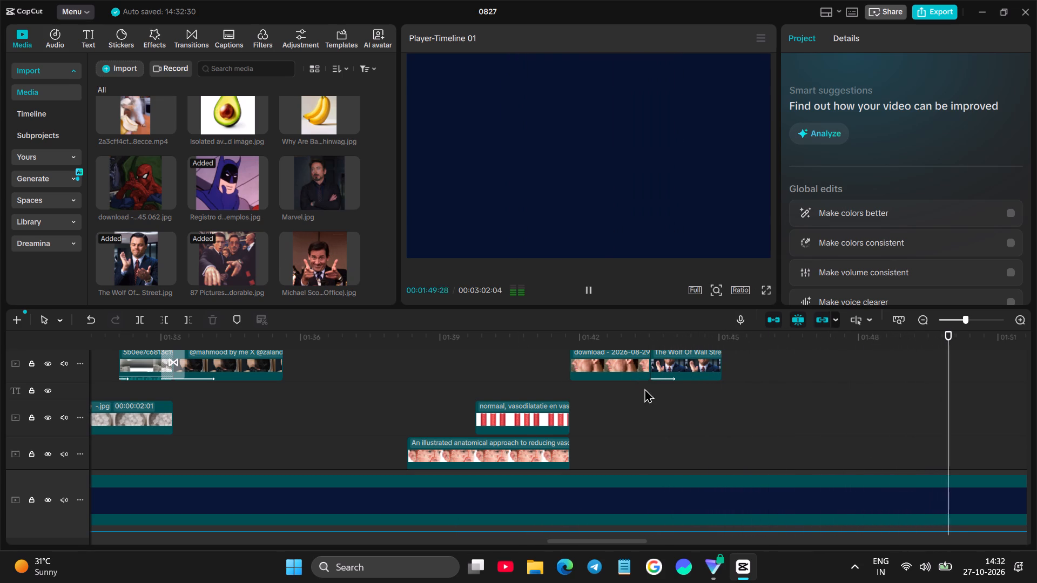
click(745, 415)
key(space)
click(709, 409)
key(space)
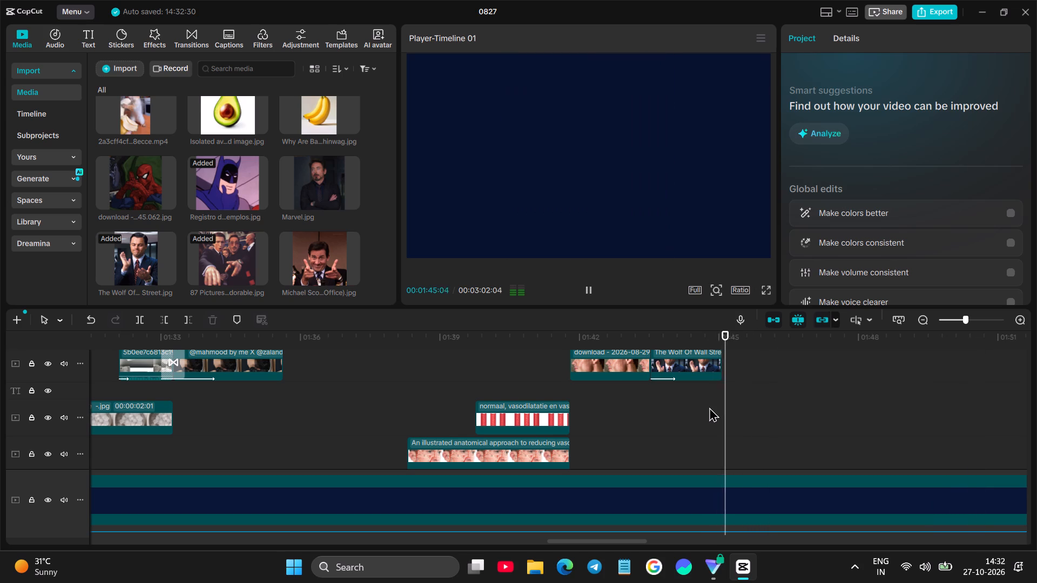
Look through the project media for an image suited to the narration after the Wolf Of Wall Street clip.
scroll(356, 273, up, 5)
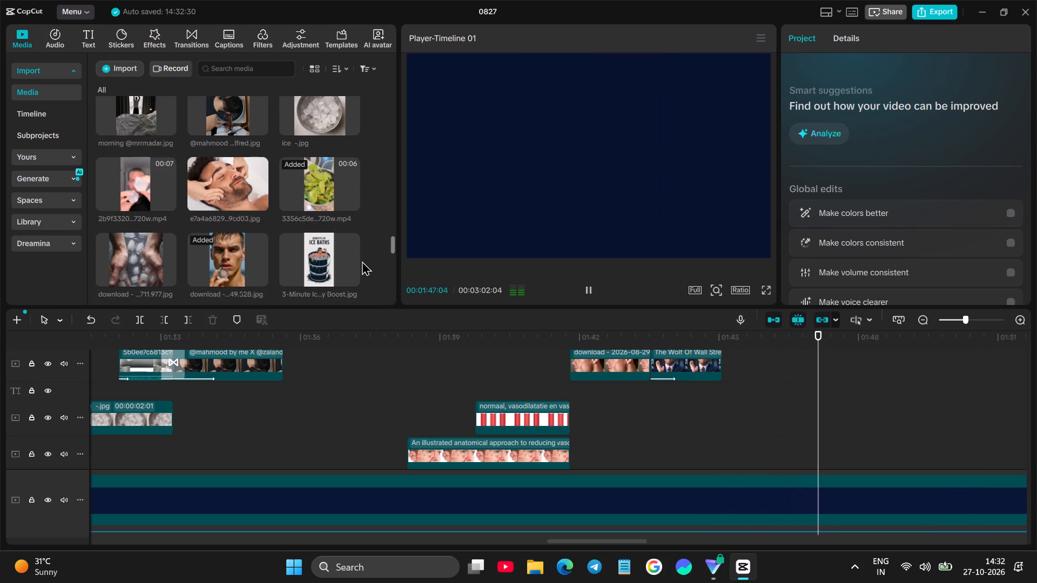
scroll(362, 256, up, 2)
key(space)
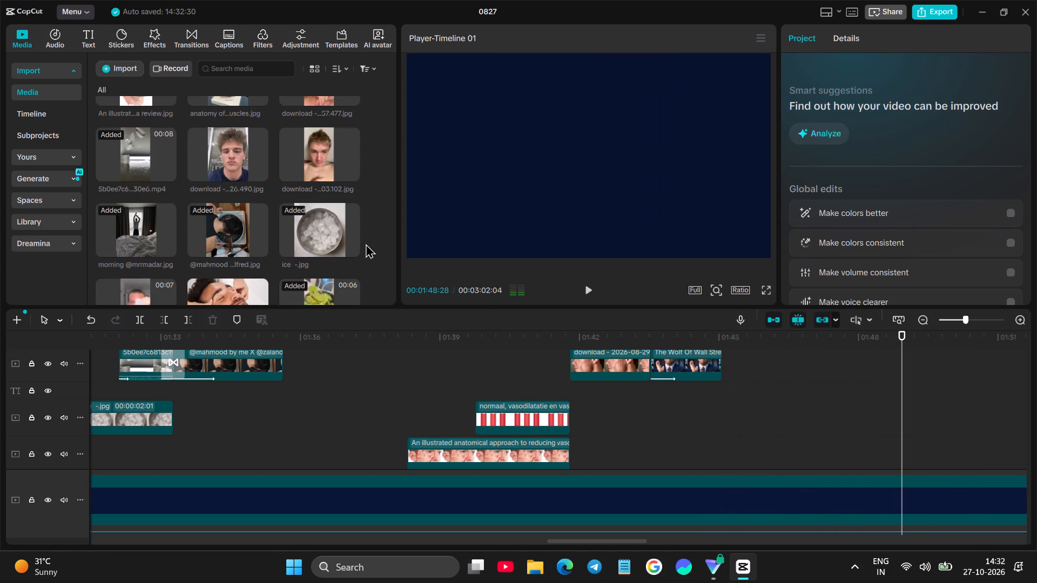
scroll(355, 234, up, 6)
scroll(354, 226, down, 2)
click(312, 214)
click(322, 235)
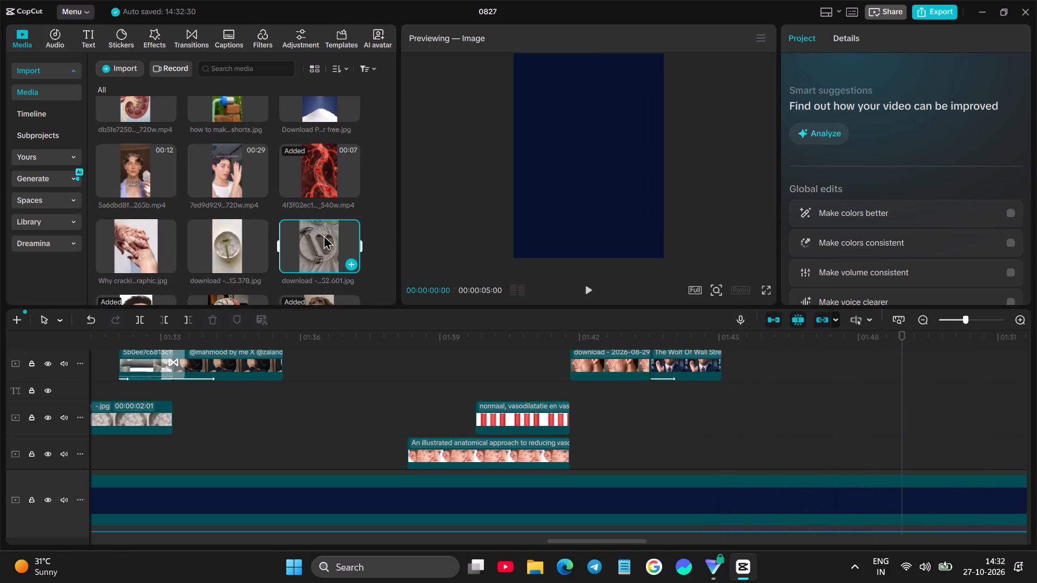
click(683, 444)
key(space)
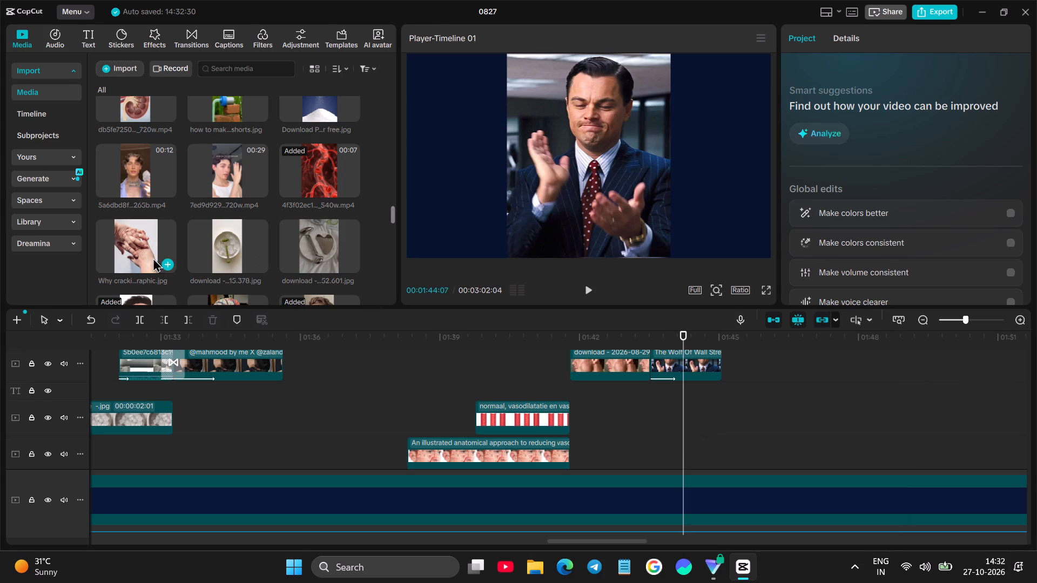
click(146, 253)
Replay the narration around the Wolf Of Wall Street image and stop at 01:45:27.
click(636, 439)
key(space)
click(668, 421)
key(space)
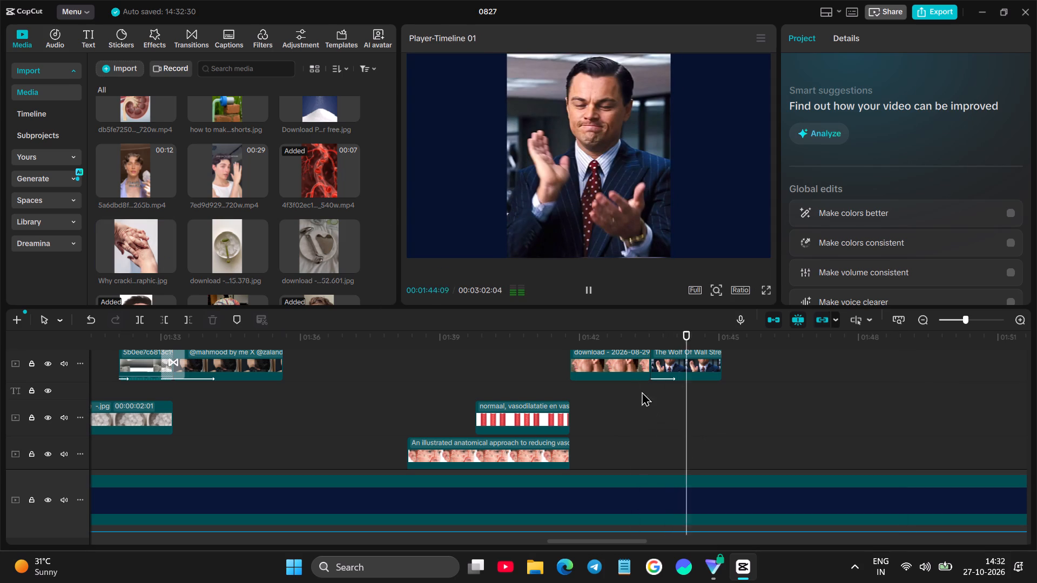
click(704, 391)
key(space)
key(space)
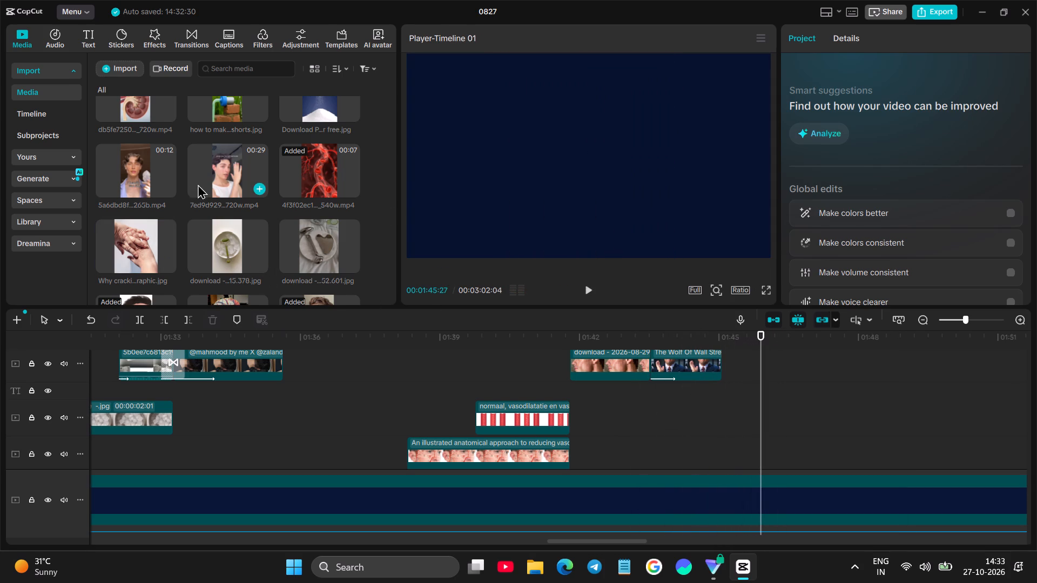
Examine the earlier project media for B-roll matching the narration around 01:45:27.
scroll(227, 175, up, 1)
click(219, 163)
scroll(339, 179, up, 2)
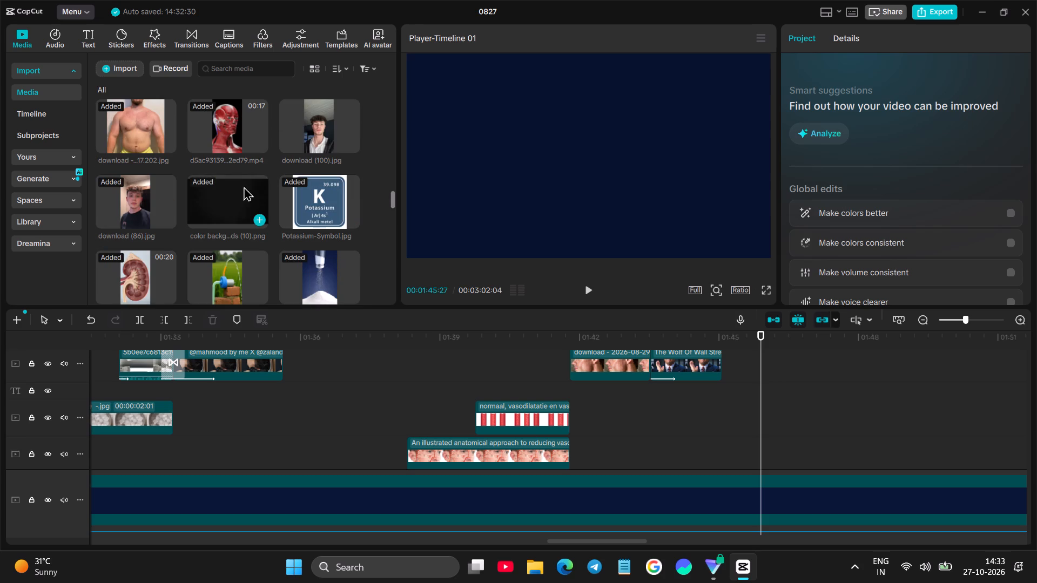
click(244, 186)
click(143, 207)
scroll(211, 207, up, 8)
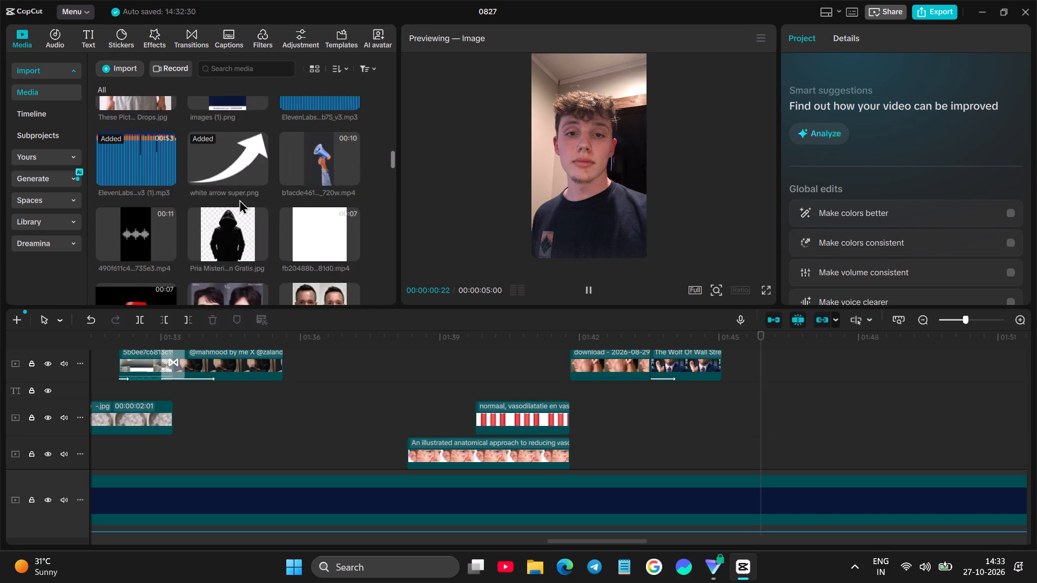
scroll(241, 199, up, 14)
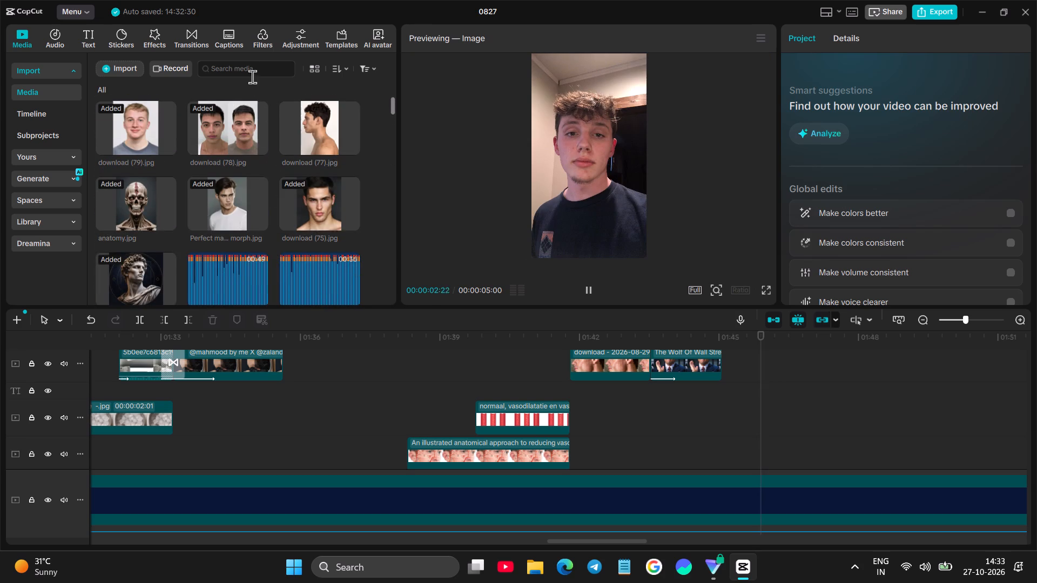
Search the stickers for "clock".
click(111, 34)
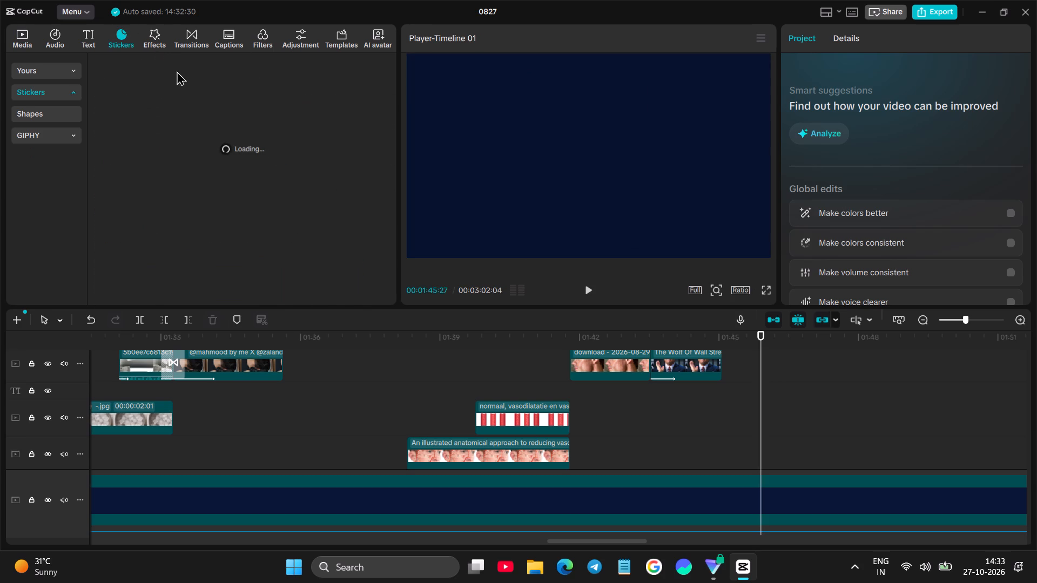
click(177, 76)
text(clock)
key(Return)
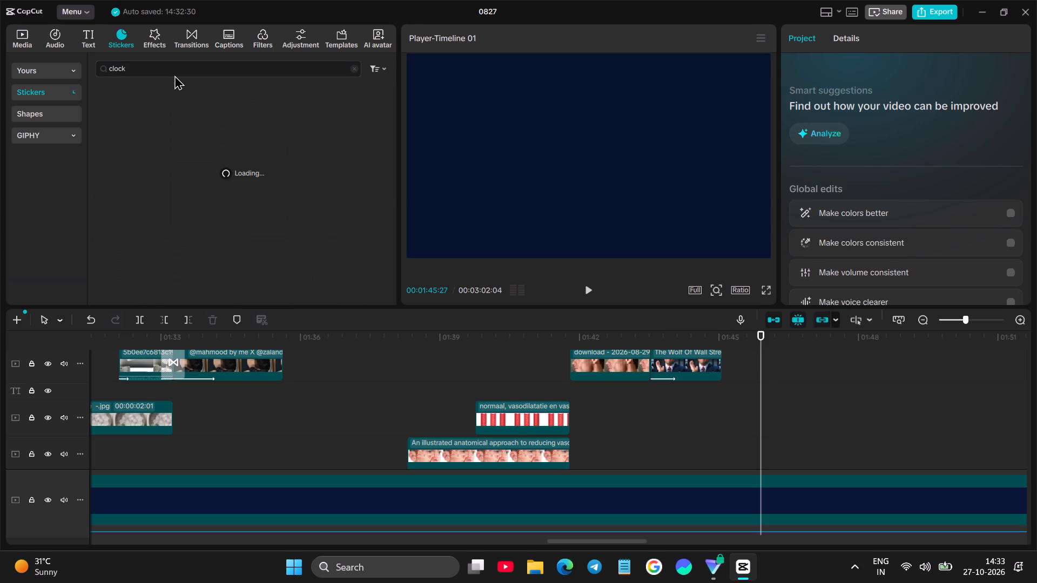
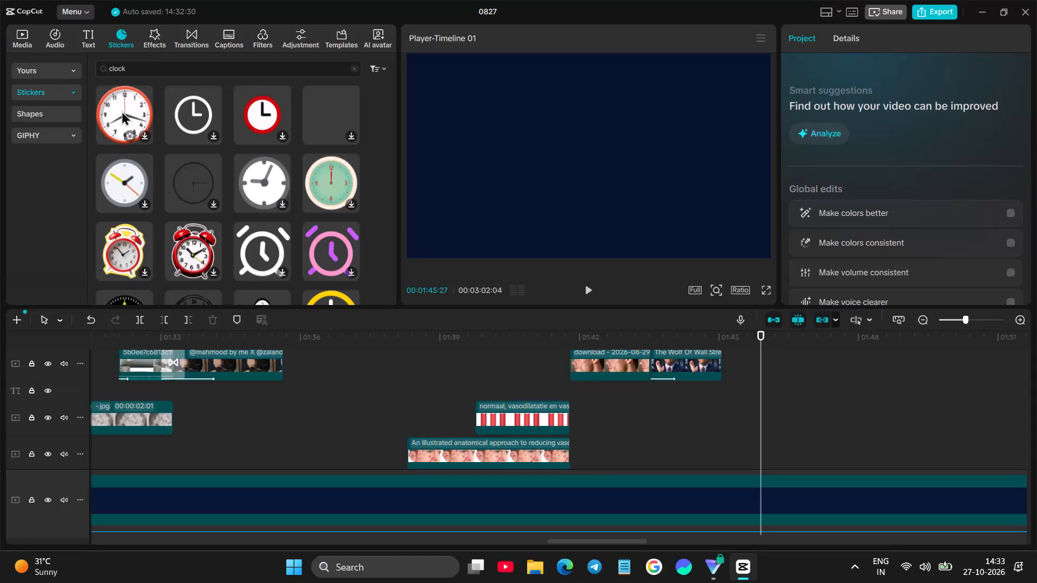
Preview several clock stickers from the search results to compare their designs and motion.
click(186, 125)
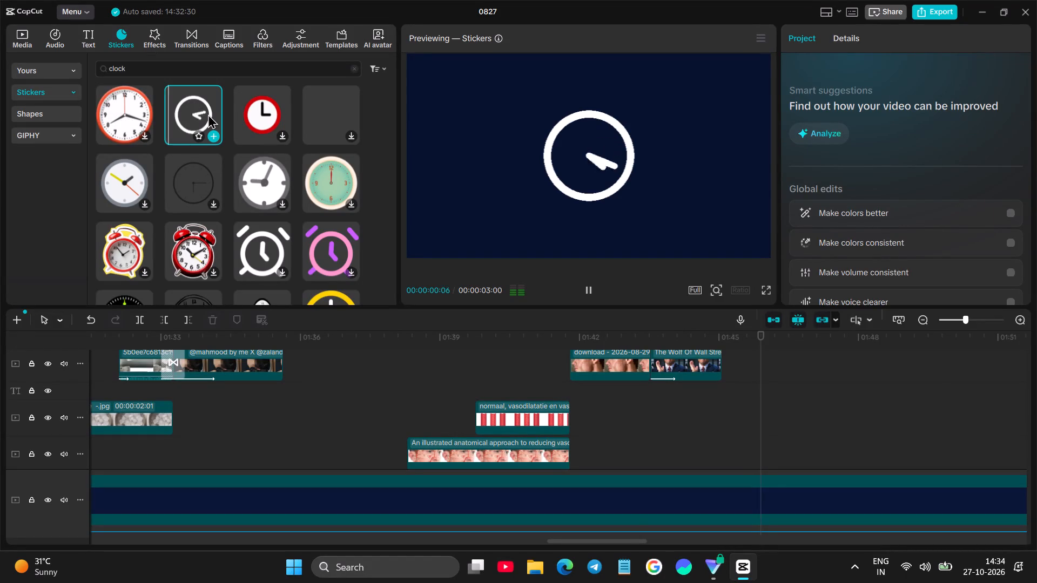
click(277, 110)
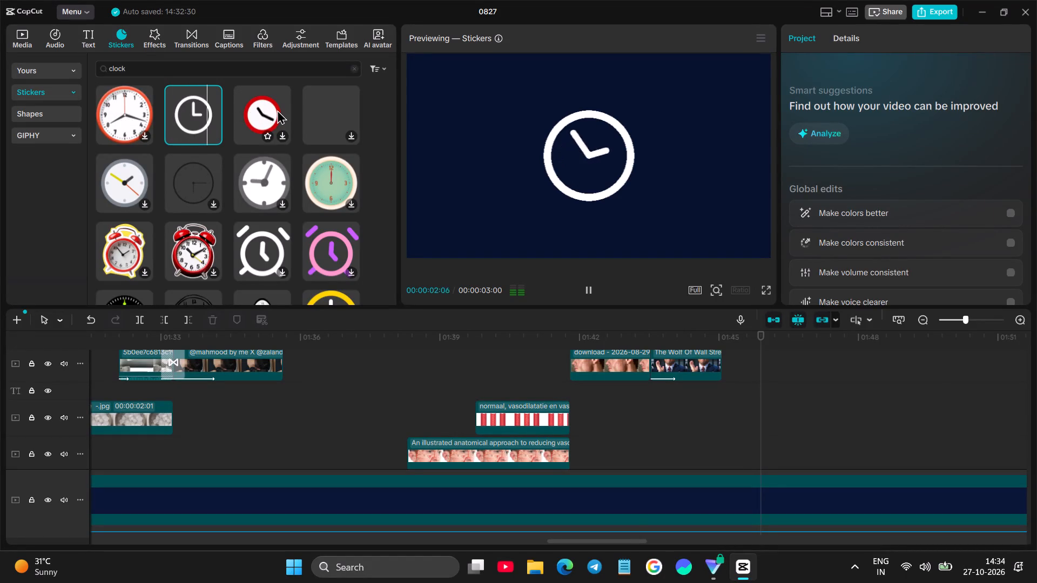
click(346, 117)
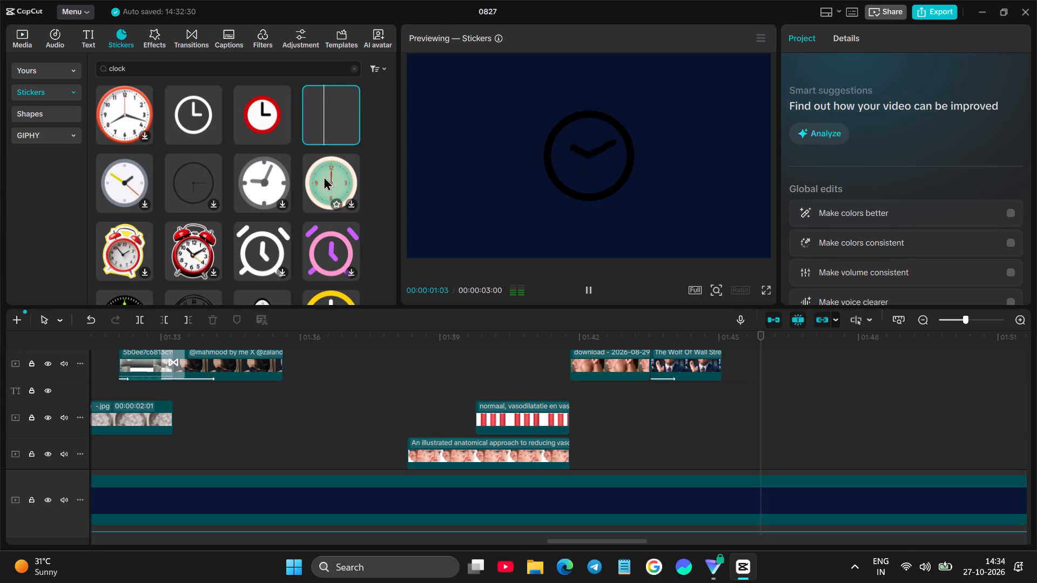
click(267, 176)
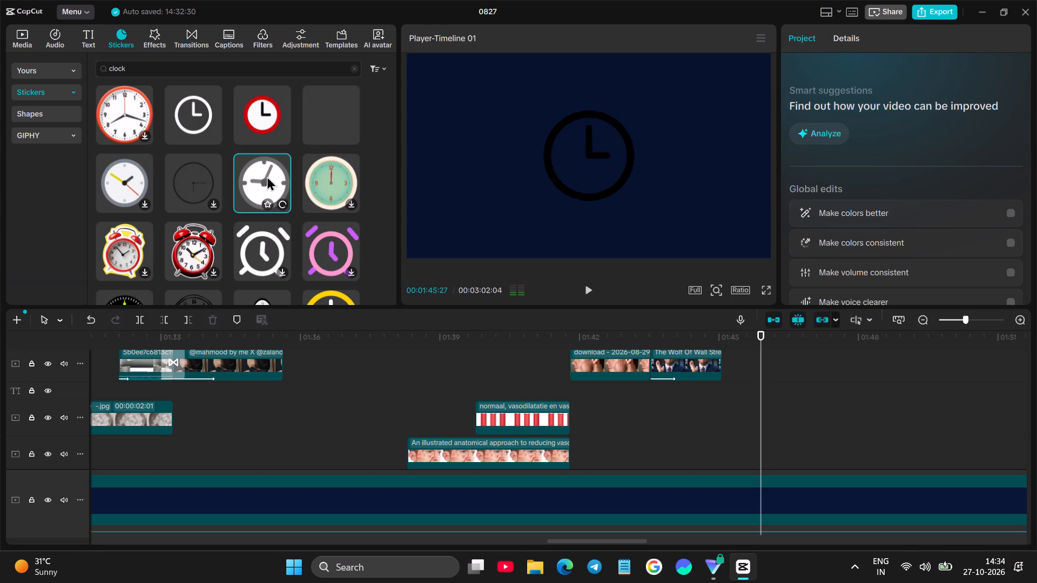
click(275, 189)
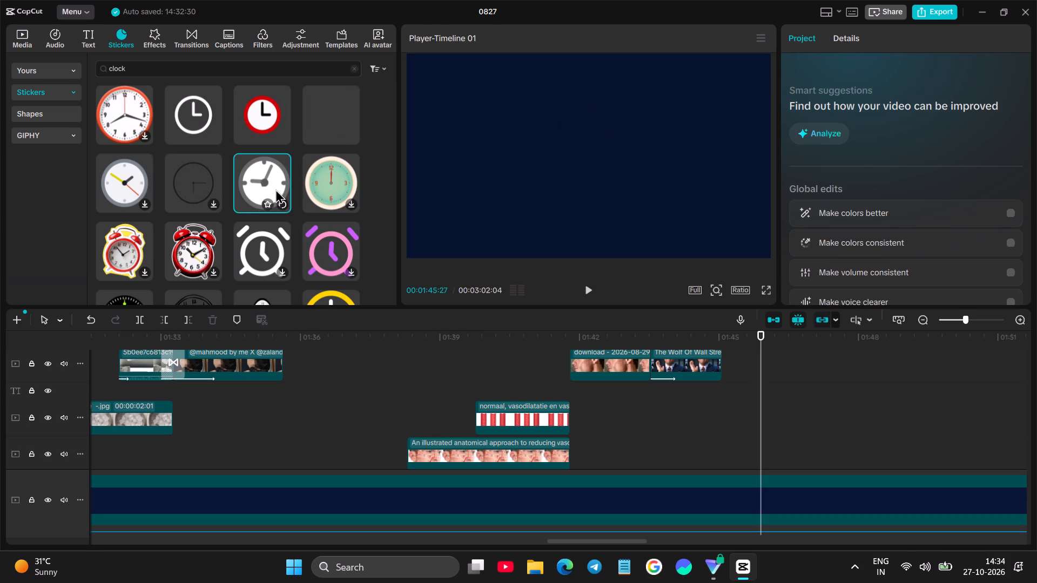
scroll(185, 250, down, 2)
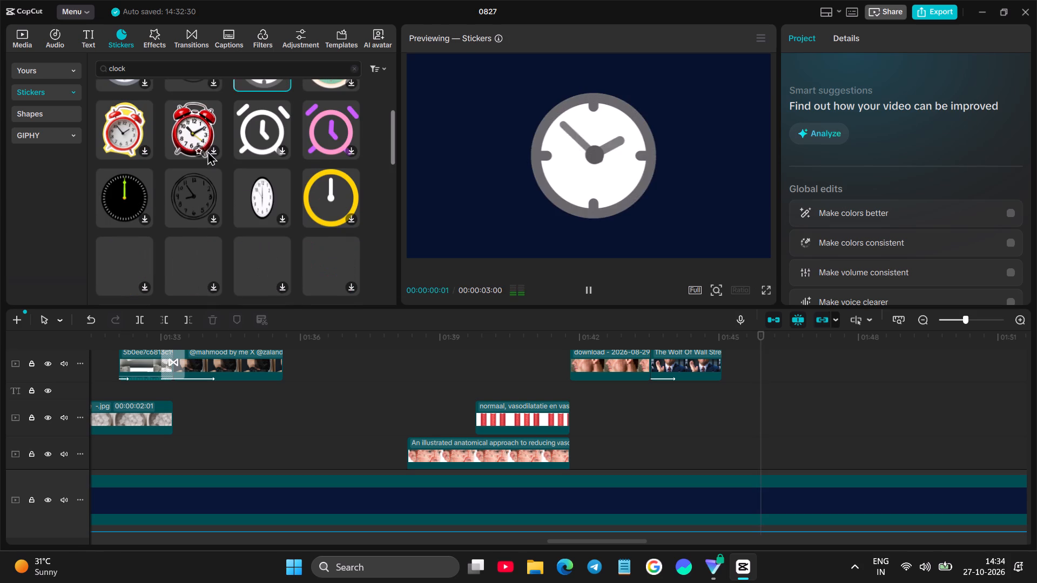
click(208, 142)
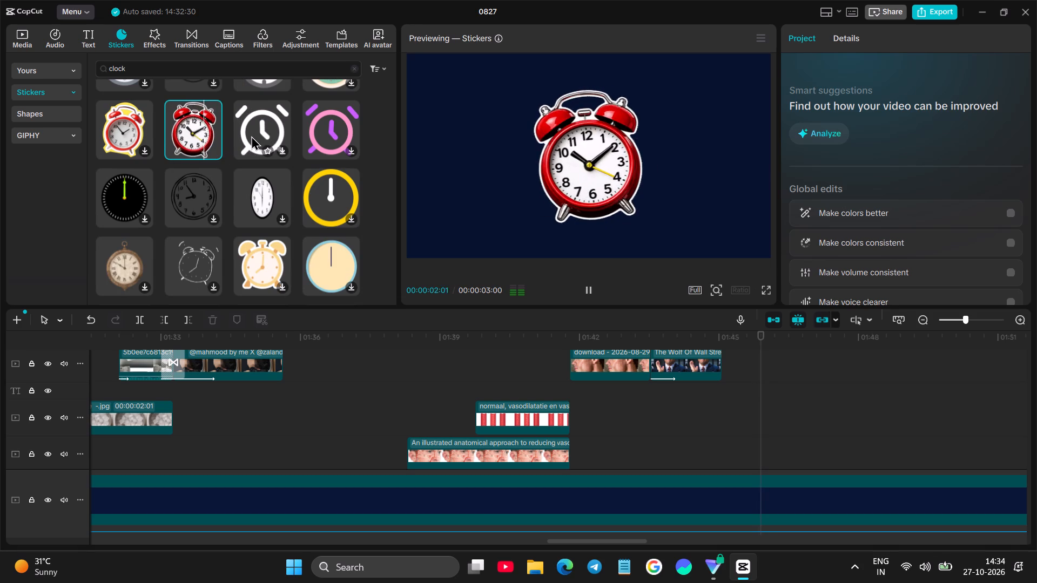
click(206, 195)
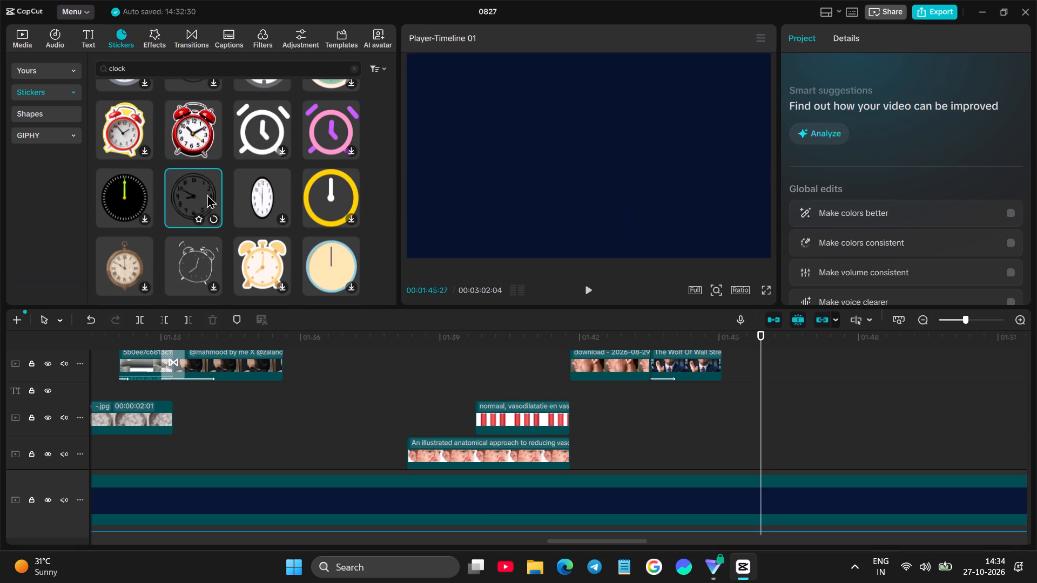
scroll(133, 168, up, 5)
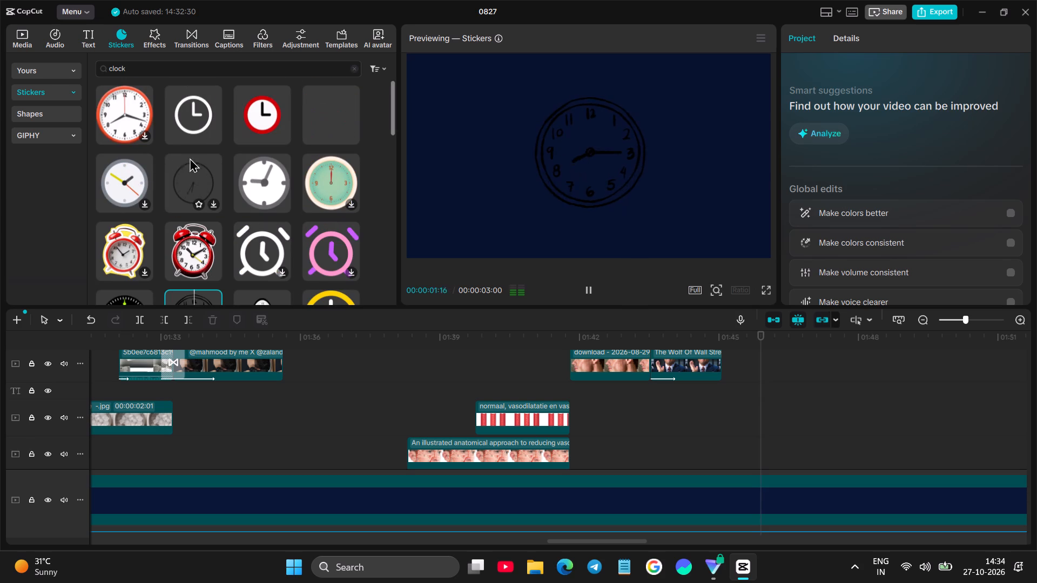
click(279, 174)
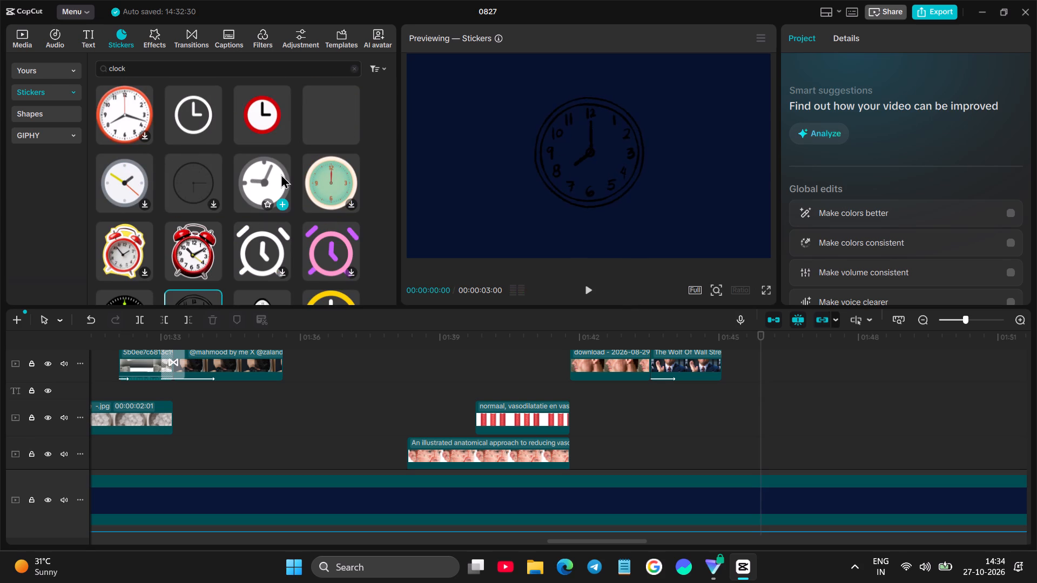
click(254, 103)
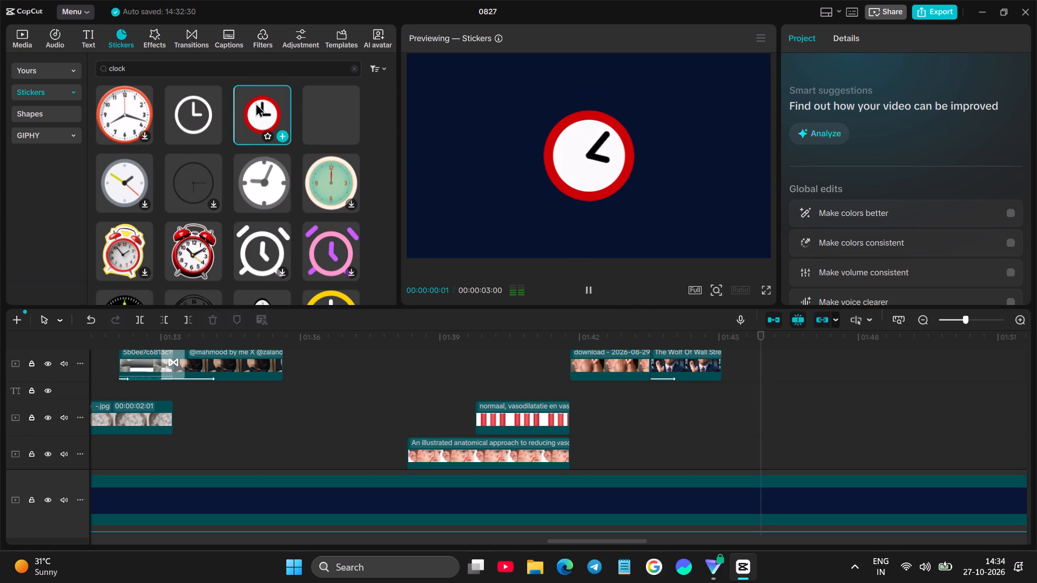
click(129, 106)
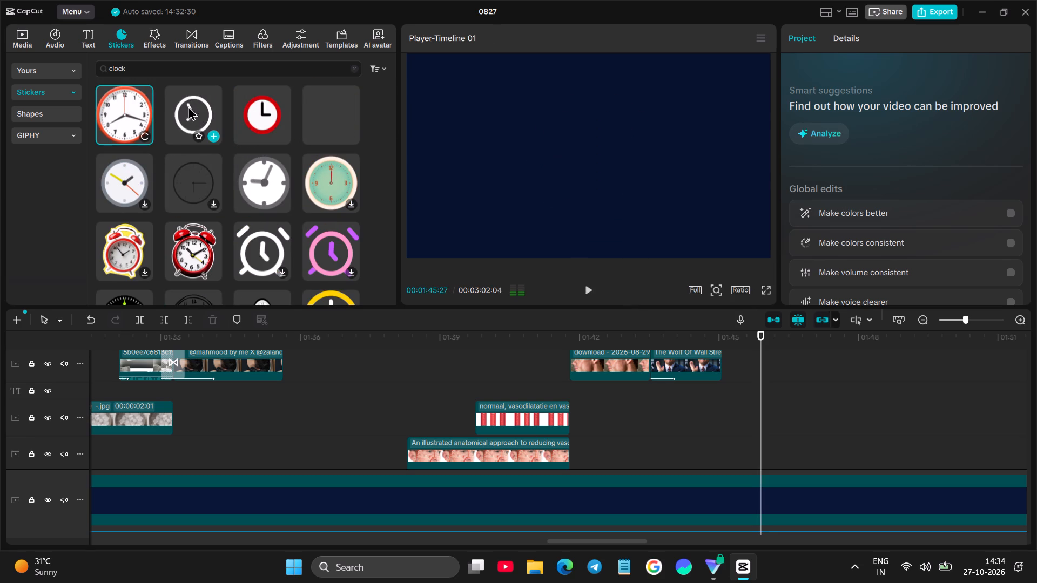
click(138, 194)
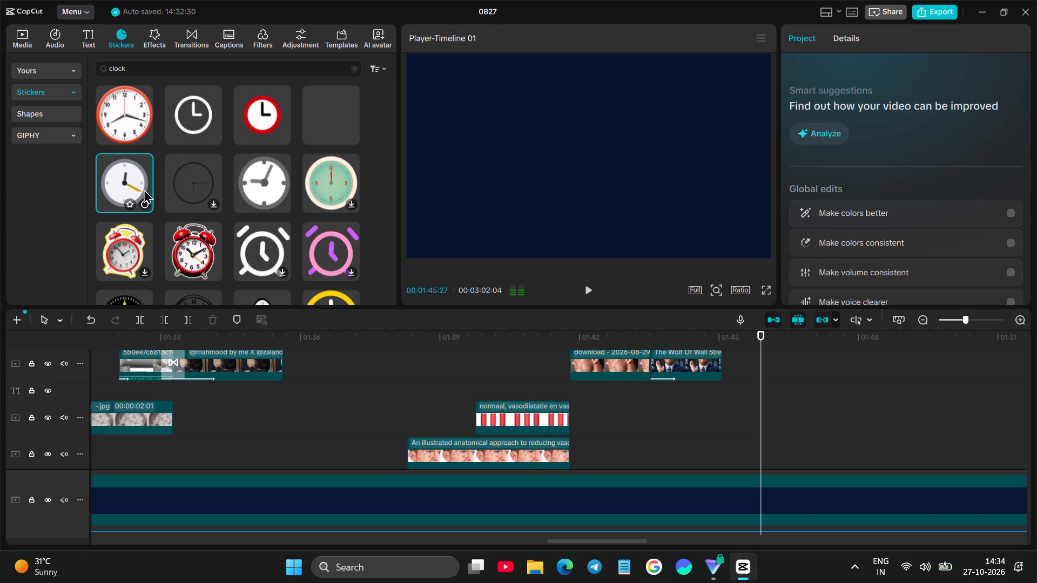
Place the red-rimmed white clock sticker on the timeline directly after the Wolf Of Wall Street clip.
click(250, 127)
drag(245, 109, 654, 313)
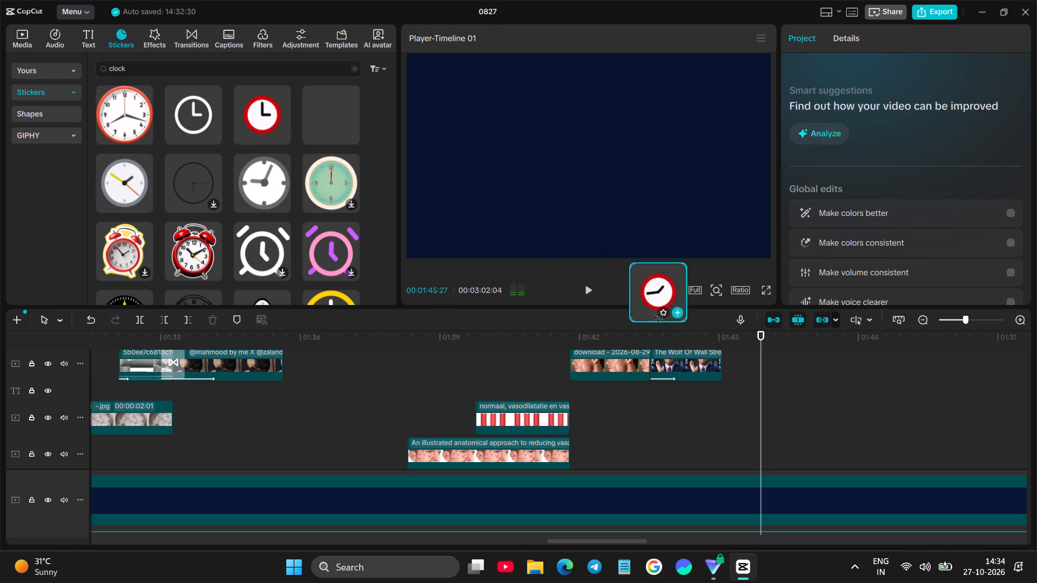
drag(654, 313, 724, 362)
Replay the narration from the Wolf Of Wall Street clip into the clock sticker to check its timing.
click(674, 403)
key(space)
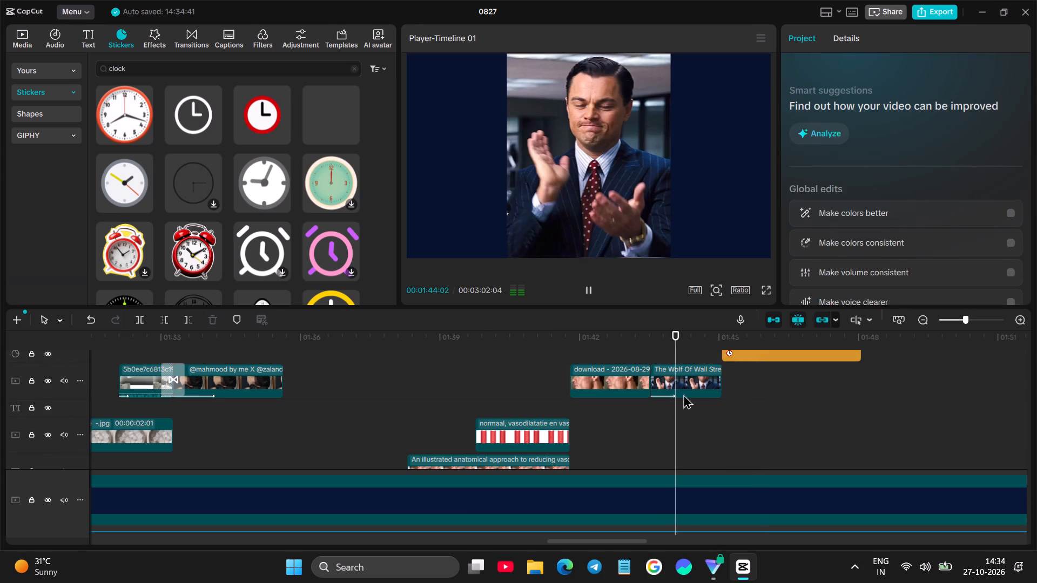
scroll(764, 388, up, 2)
key(space)
click(719, 373)
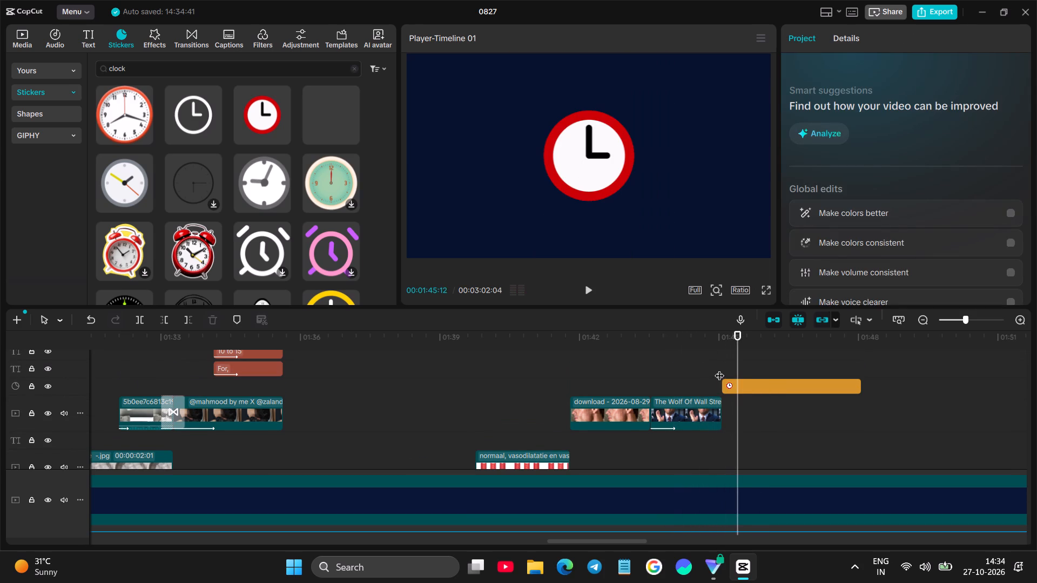
key(space)
click(703, 366)
key(space)
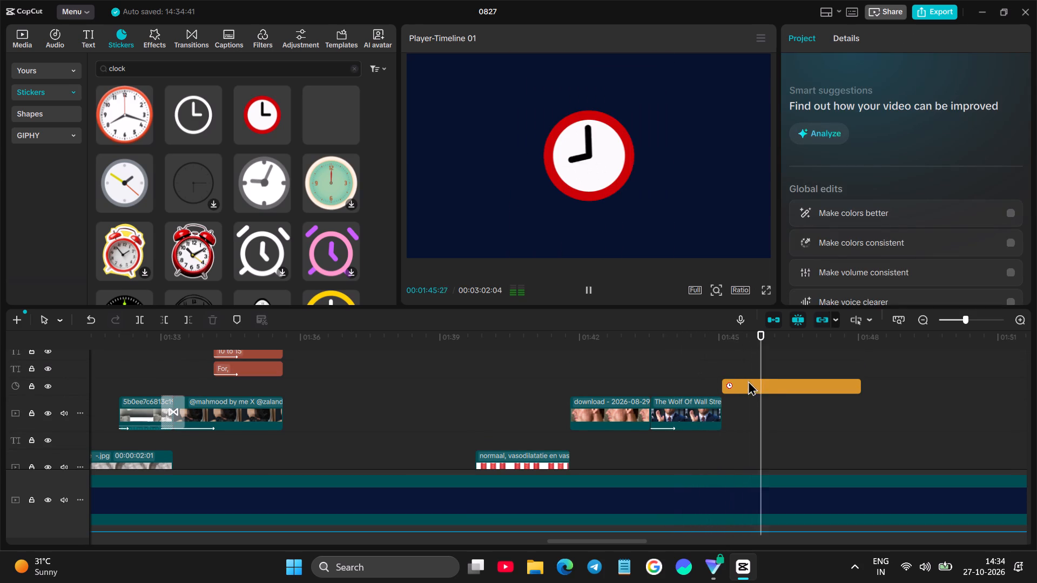
key(space)
Apply the Fold entrance animation to the clock sticker.
click(740, 382)
click(857, 33)
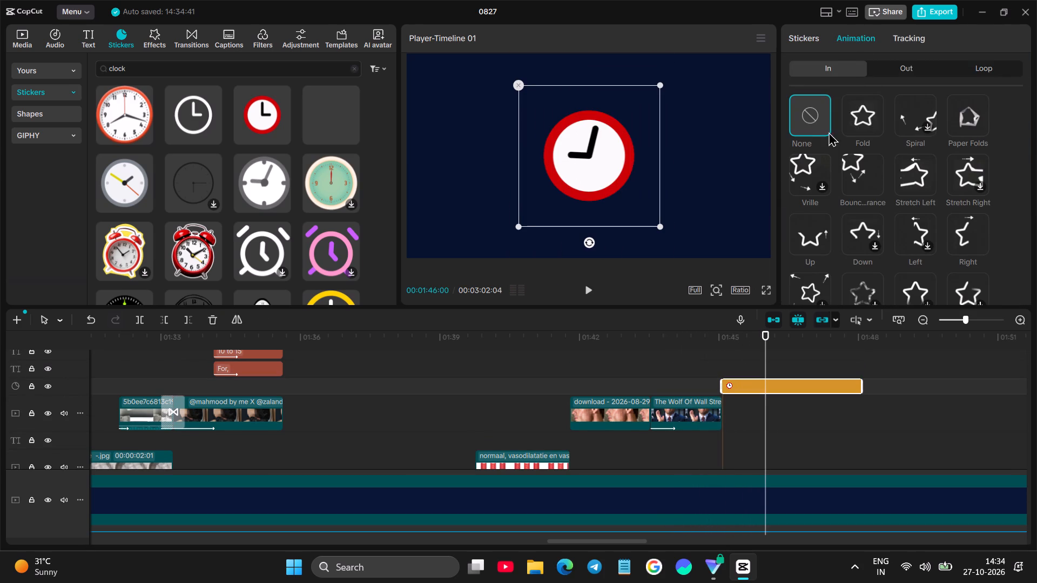
click(639, 159)
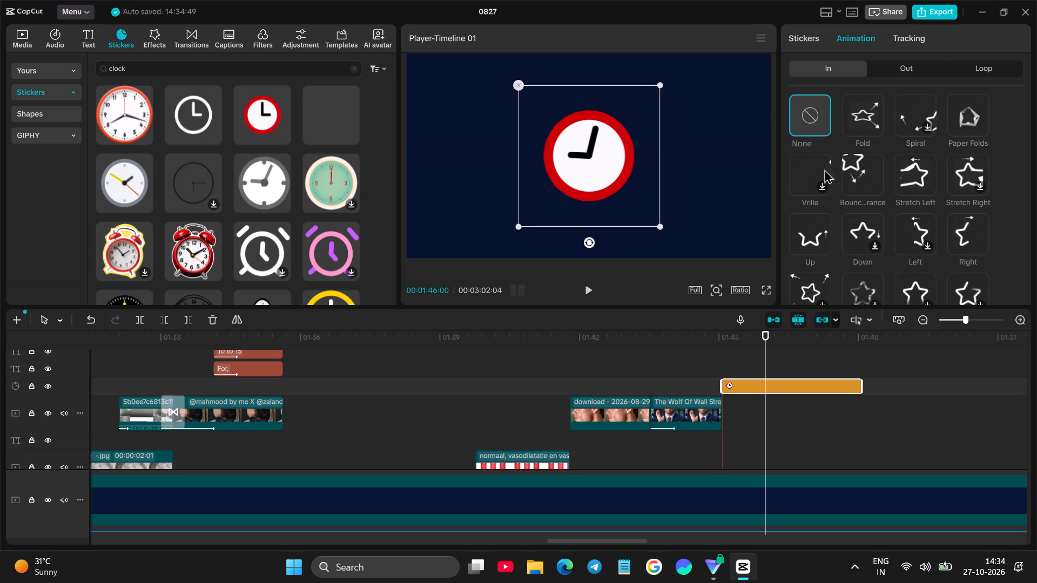
click(844, 165)
click(864, 119)
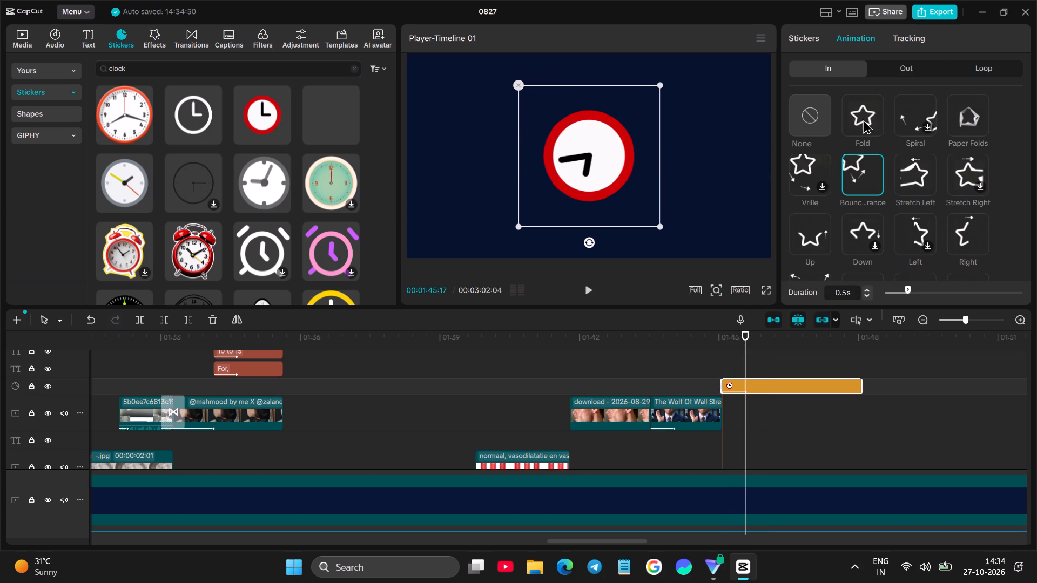
Replay the narration at the start of the clock sticker and paste the copied caption at 01:45:20.
click(702, 368)
key(space)
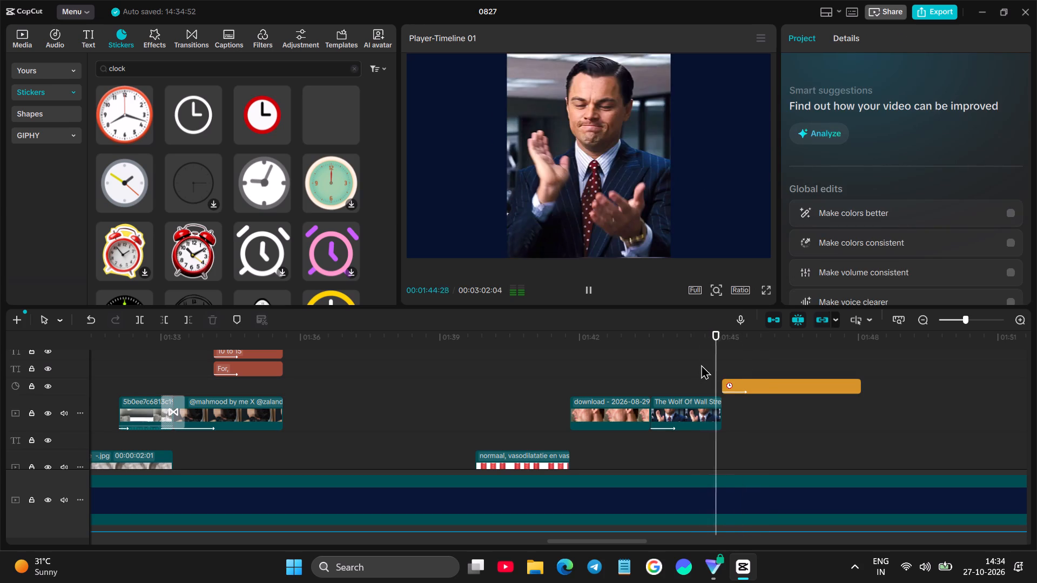
key(space)
key(space)
click(724, 365)
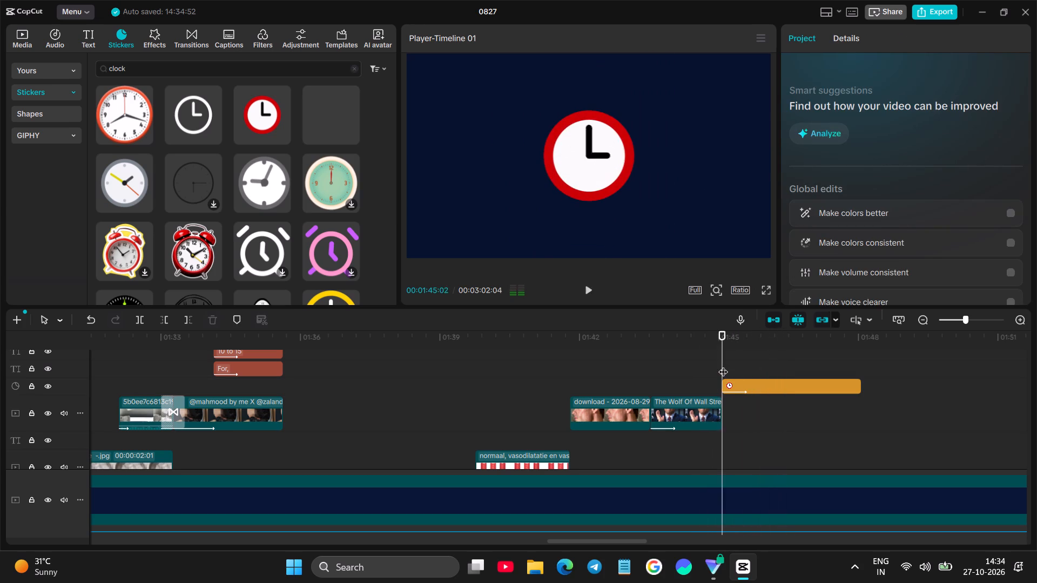
key(space)
key(space)
key(ctrl+v)
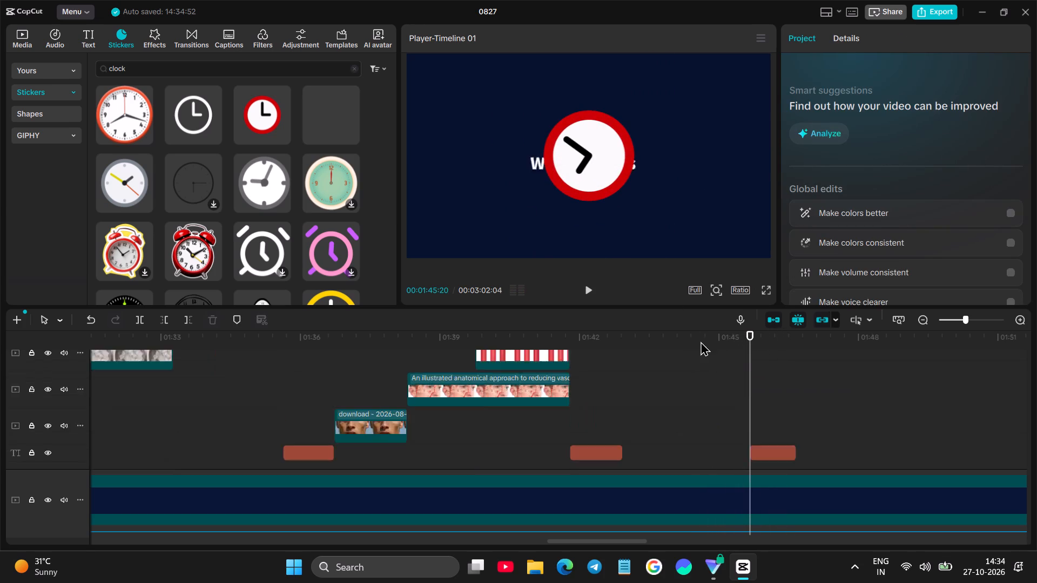
Replace the pasted caption's text with "Spend rwo mins".
click(865, 100)
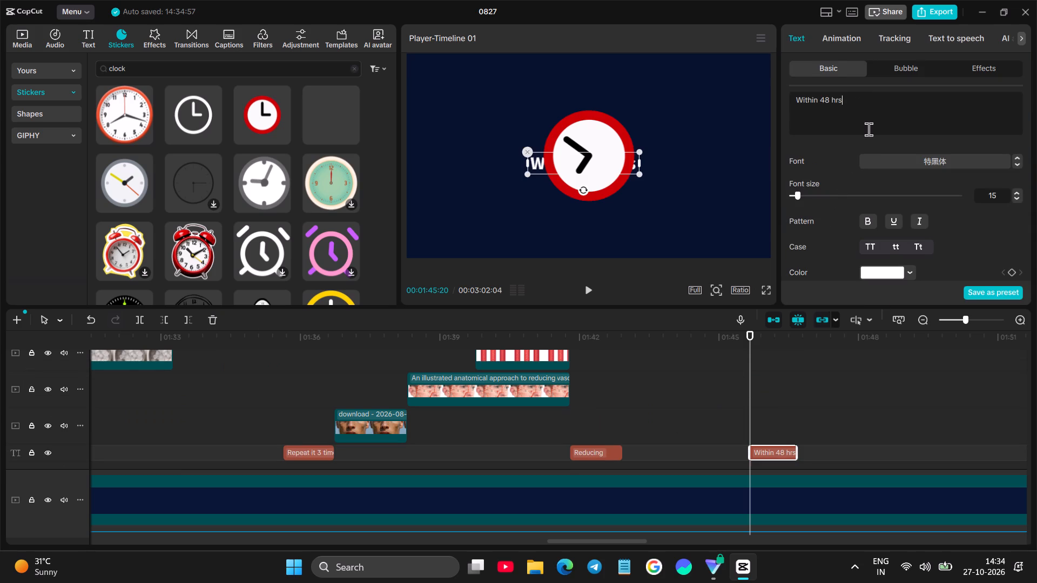
key(BackSpace)
key(BackSpace)
key(BackSpace)
key(BackSpace)
key(BackSpace)
key(BackSpace)
key(BackSpace)
key(BackSpace)
key(BackSpace)
key(BackSpace)
key(BackSpace)
key(BackSpace)
key(BackSpace)
key(BackSpace)
key(BackSpace)
key(BackSpace)
key(BackSpace)
key(BackSpace)
key(BackSpace)
key(BackSpace)
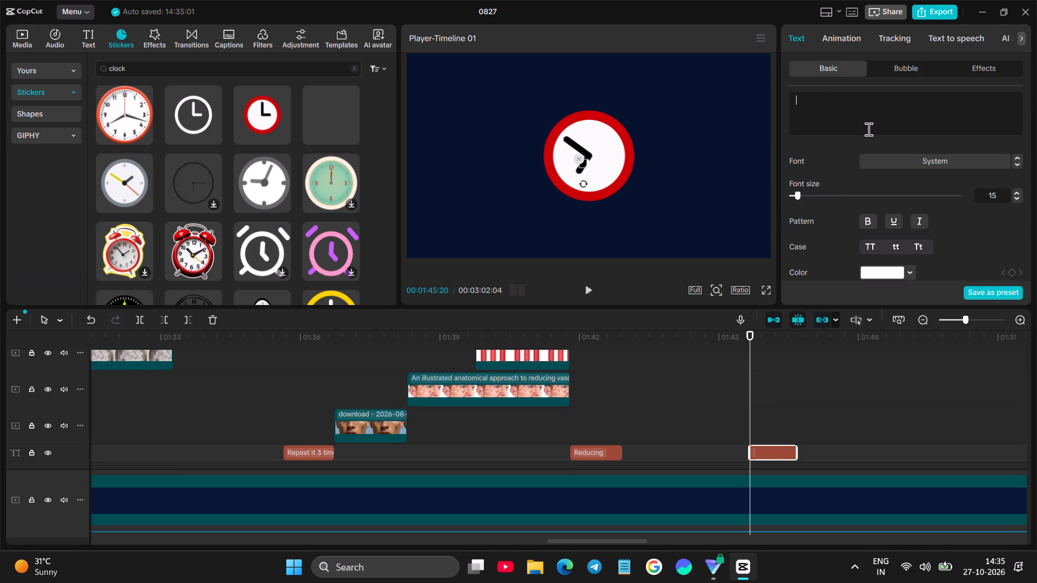
text(Spenf)
key(space)
key(BackSpace)
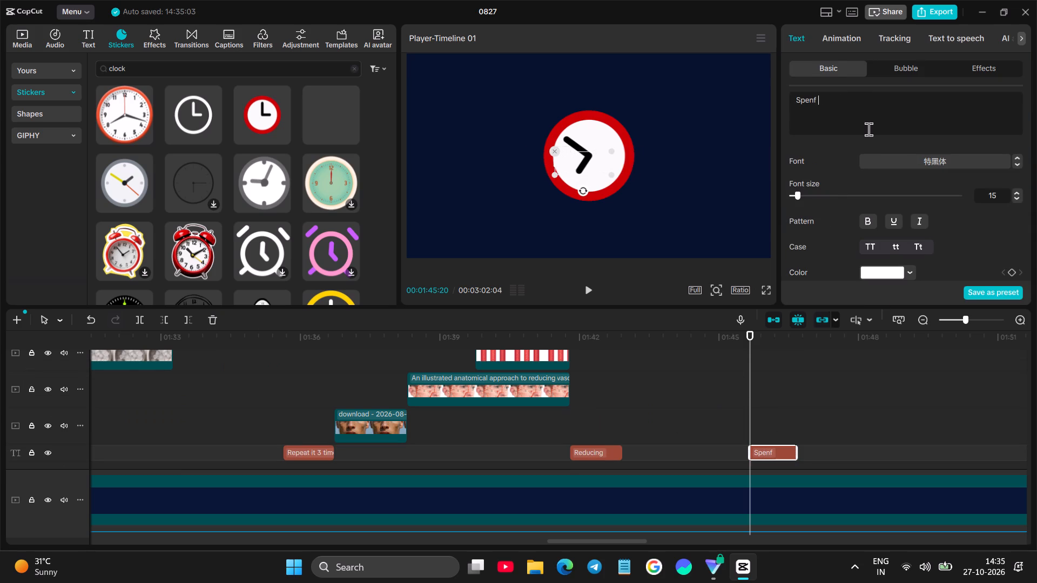
key(BackSpace)
text(d rwo)
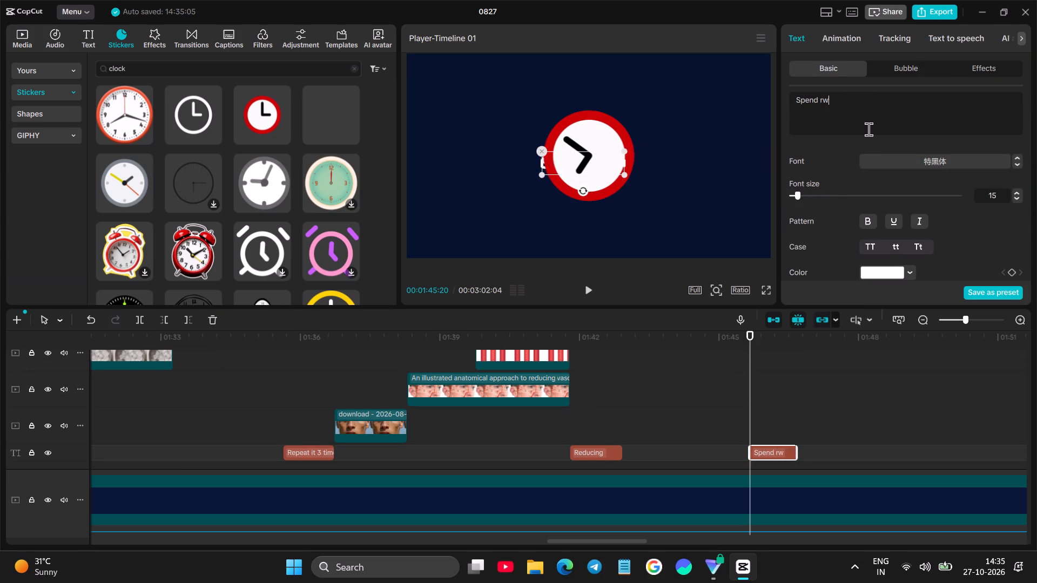
key(space)
text(minus)
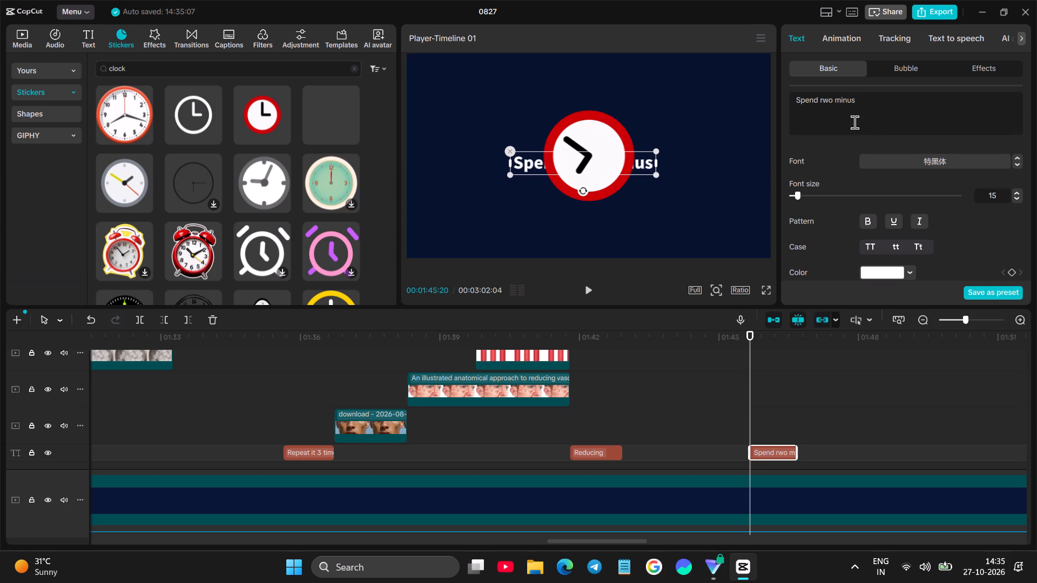
key(BackSpace)
key(BackSpace)
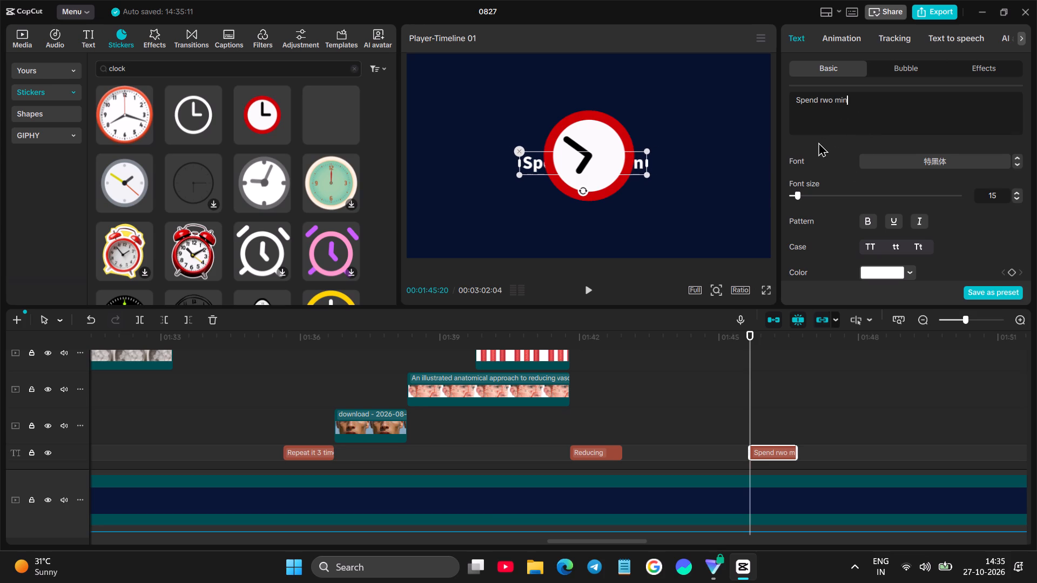
key(s)
Move the caption above the clock and shift the clock sticker slightly down in the frame.
drag(632, 162, 639, 87)
drag(609, 154, 610, 164)
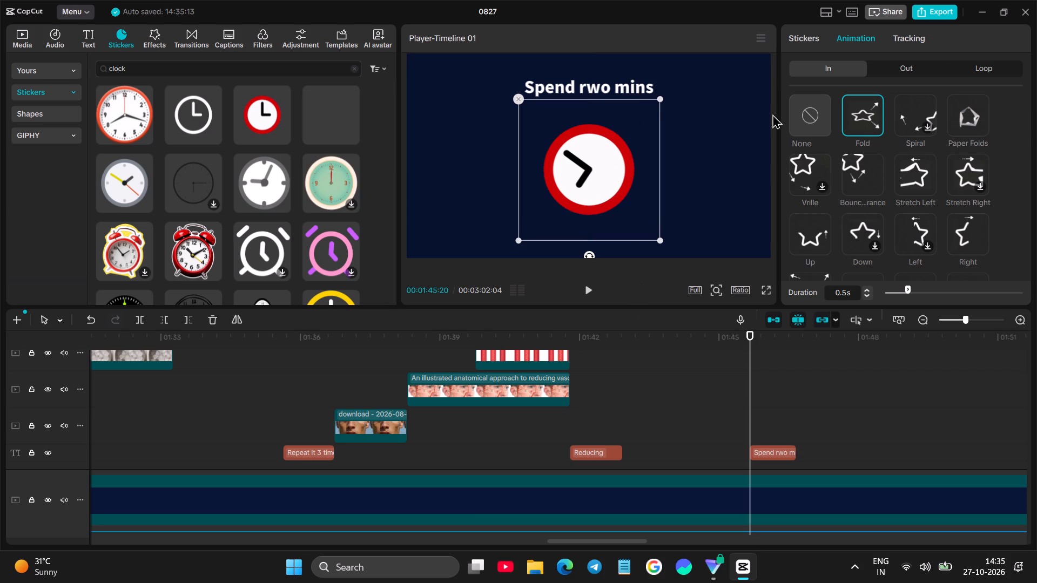
Correct the word "rwo" to "two" in the caption above the clock.
click(624, 89)
double_click(826, 99)
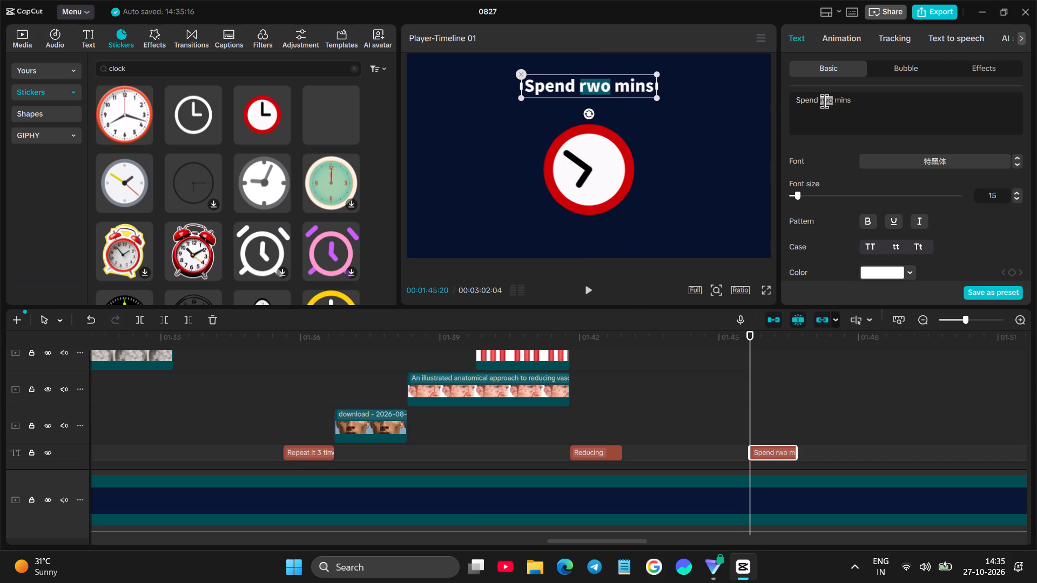
key(BackSpace)
text(two)
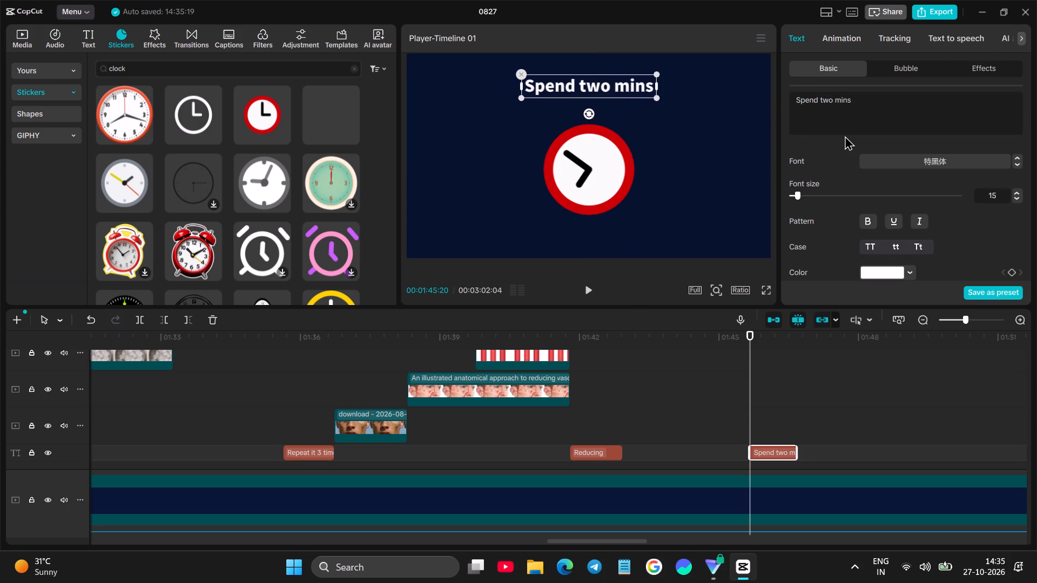
Replay the clock section and nudge the "Spend two mins" caption slightly down, closer to the clock and horizontally centred.
click(709, 375)
key(space)
scroll(769, 346, down, 2)
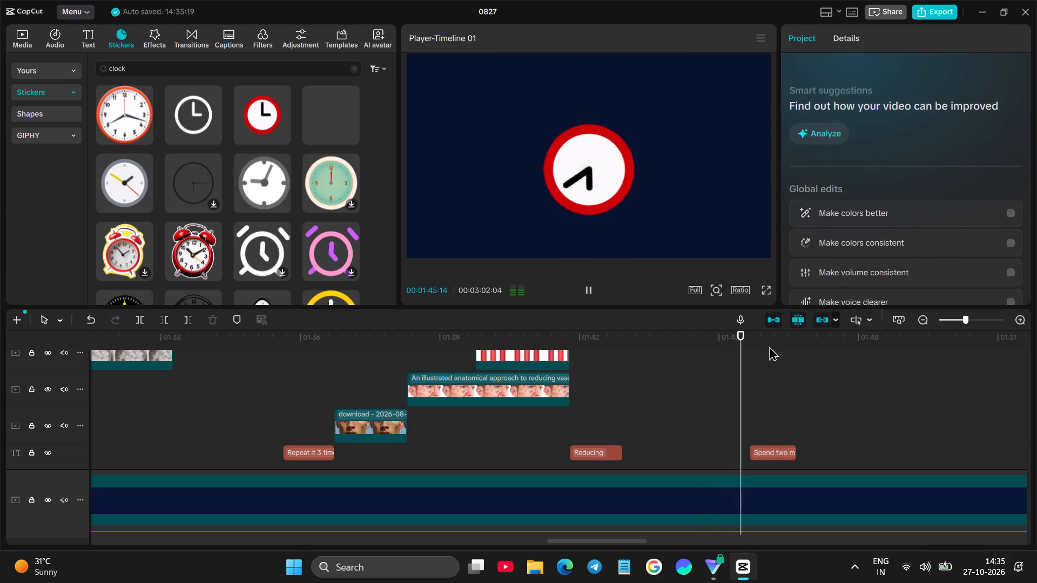
key(space)
click(618, 95)
drag(618, 93, 619, 98)
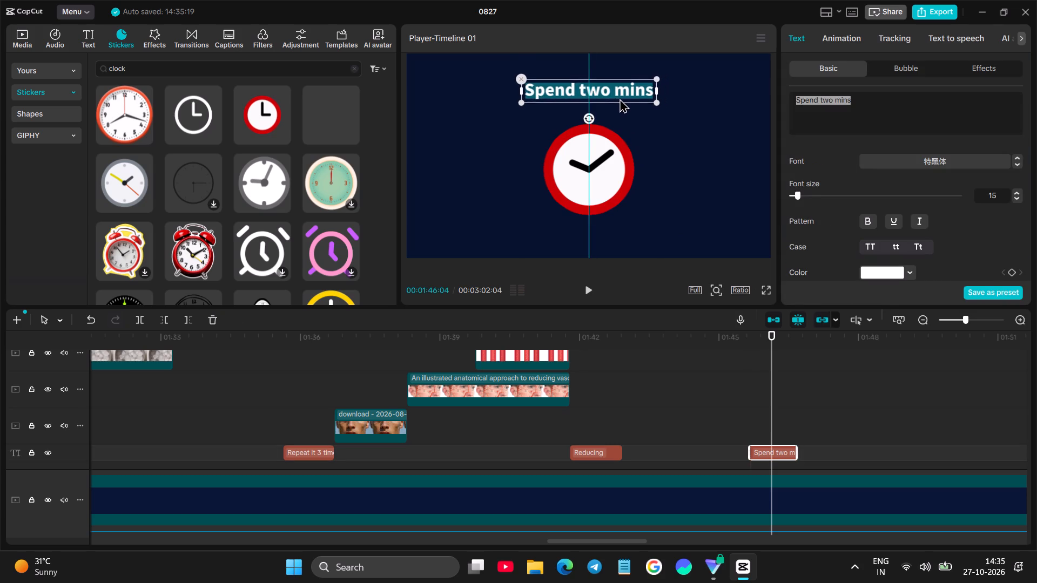
drag(619, 98, 619, 99)
click(654, 104)
click(782, 409)
Apply the Elastic Unfold entrance animation to the "Spend two mins" caption with a duration of 0.3 s.
click(742, 411)
key(space)
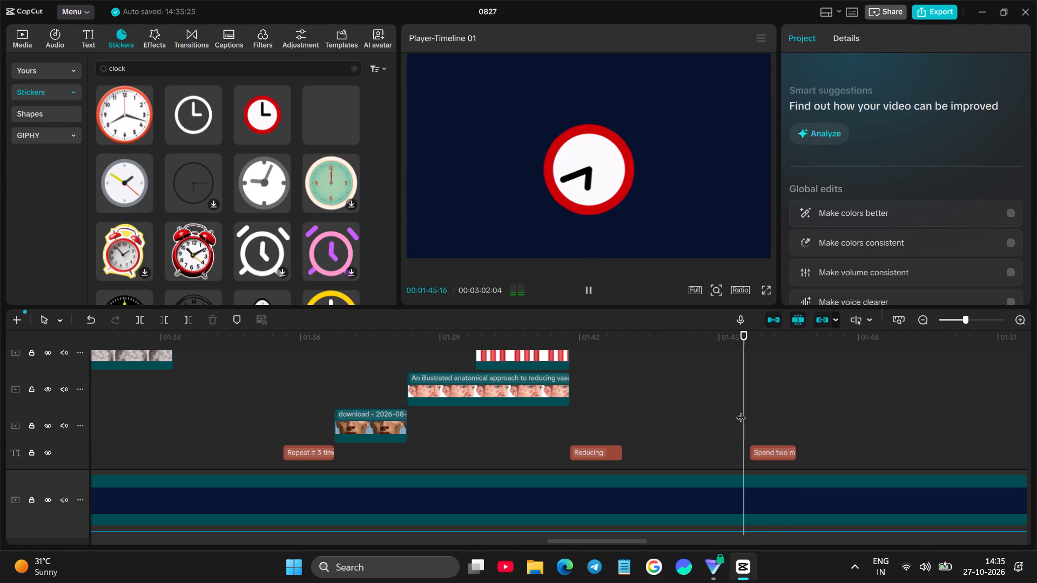
key(space)
click(780, 451)
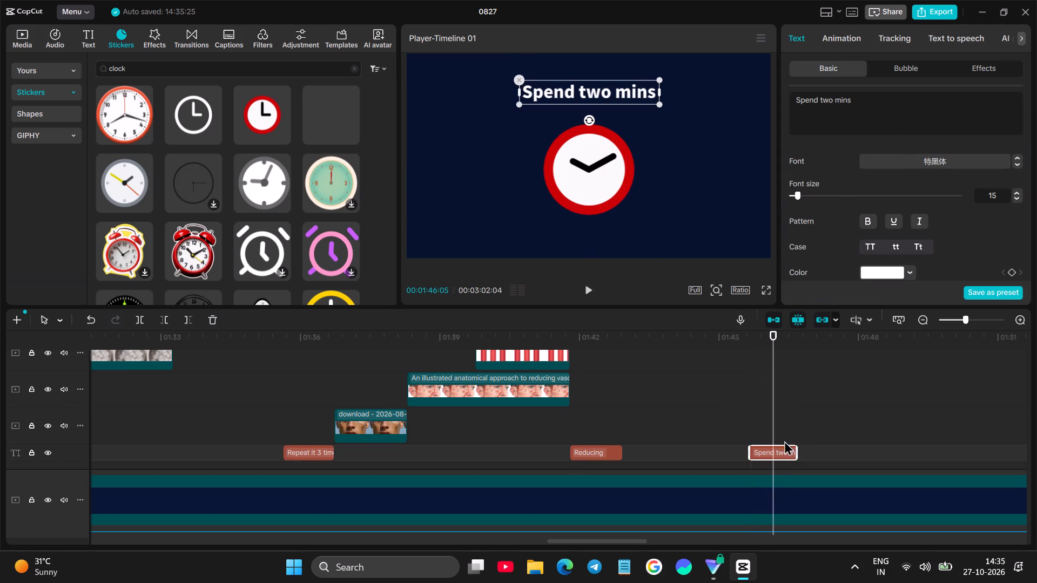
scroll(777, 438, down, 4)
click(842, 31)
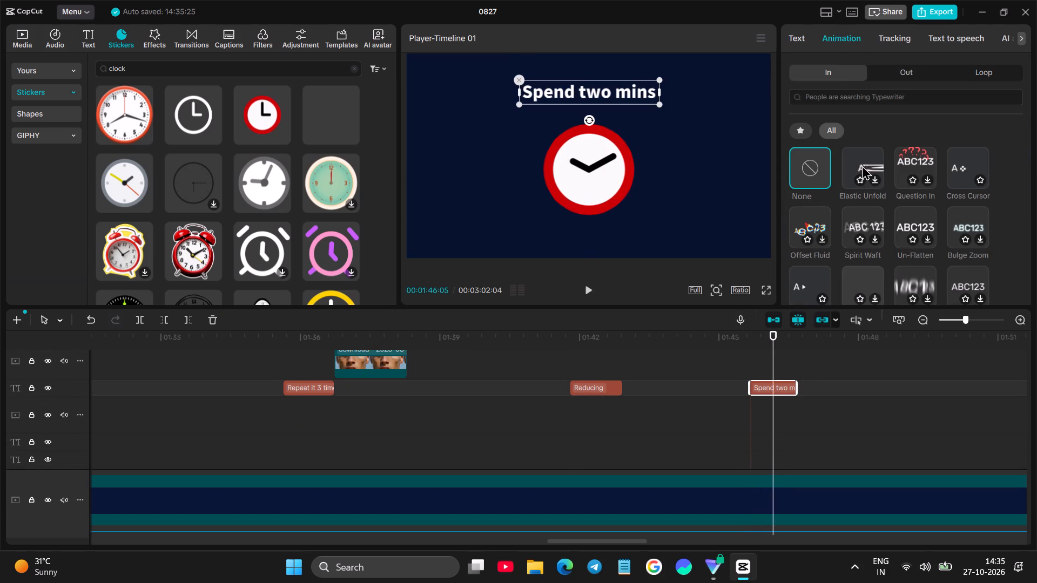
click(862, 165)
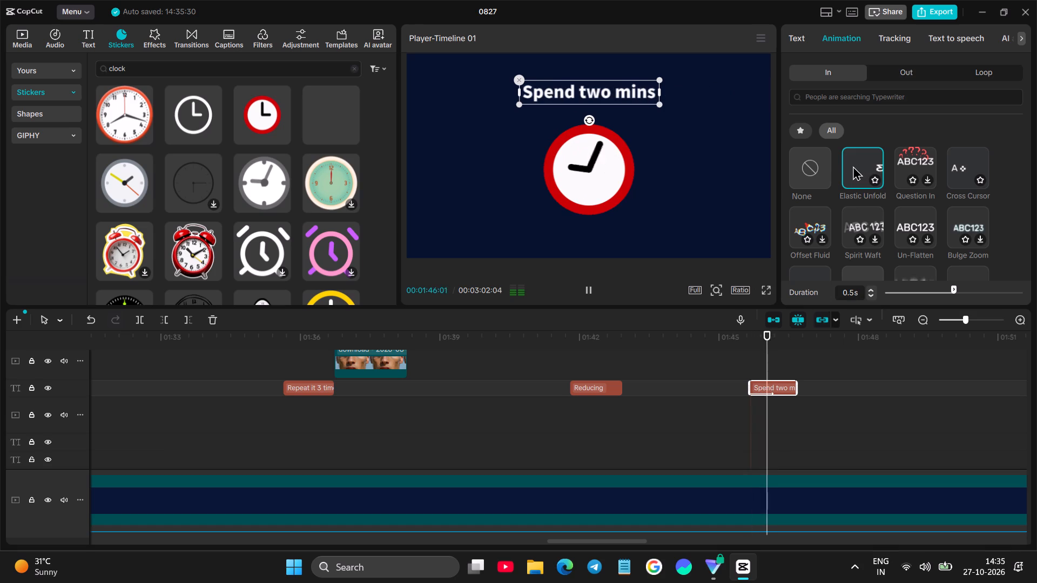
click(924, 294)
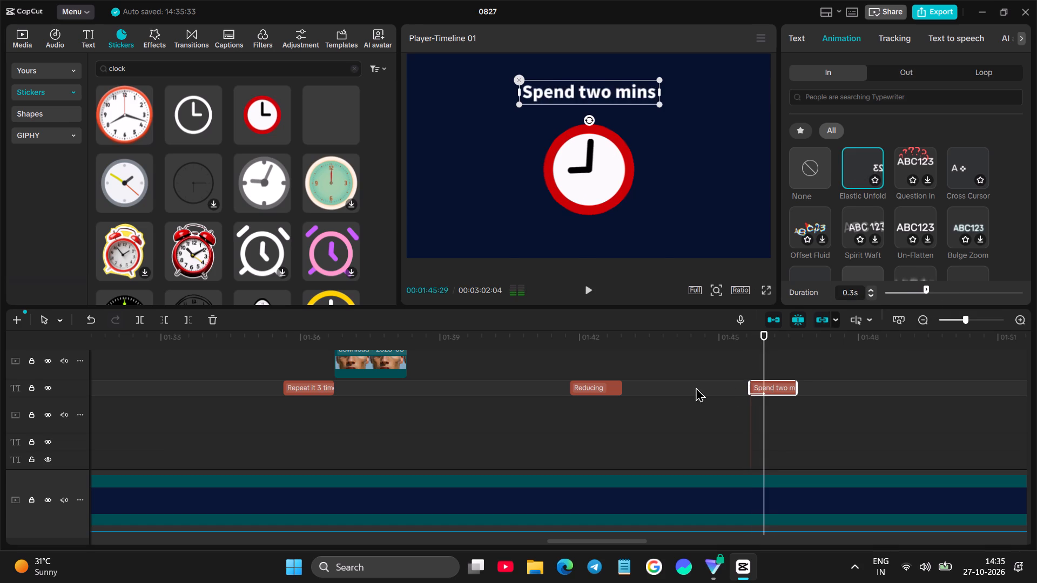
Replay the caption's entrance and shift the "Spend two mins" caption earlier so it starts at about 01:45:10.
click(695, 387)
key(space)
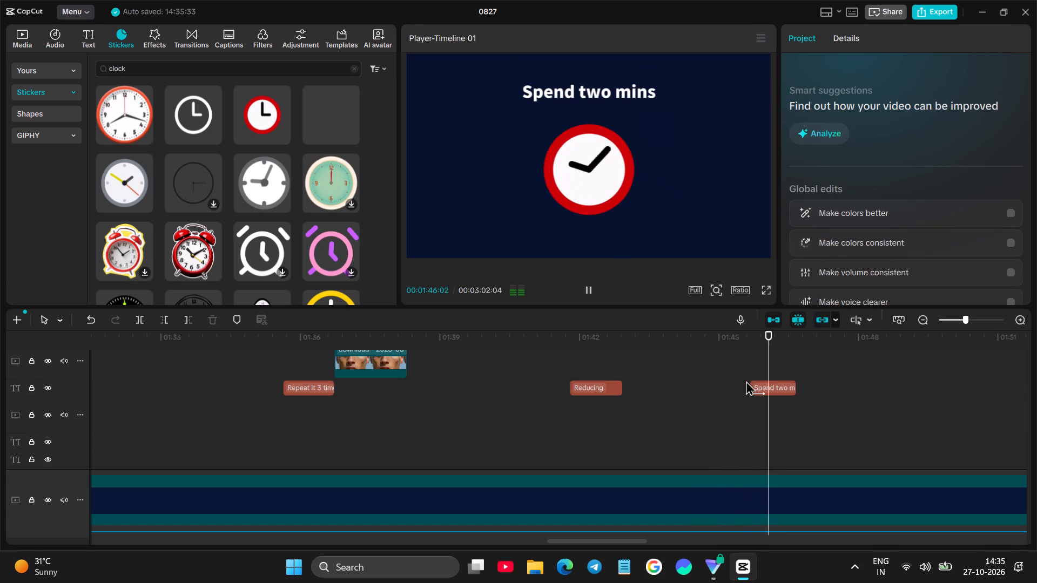
click(708, 395)
key(space)
key(space)
click(762, 389)
drag(771, 383, 761, 384)
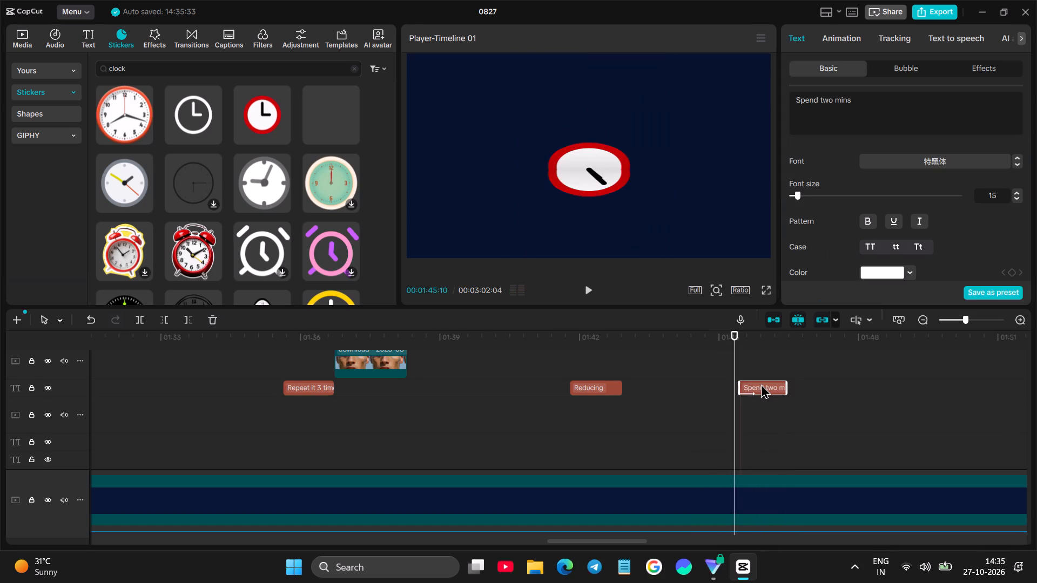
drag(761, 384, 758, 384)
Replay the retimed caption and set its Elastic Unfold animation duration to 0.4 s.
click(693, 389)
key(space)
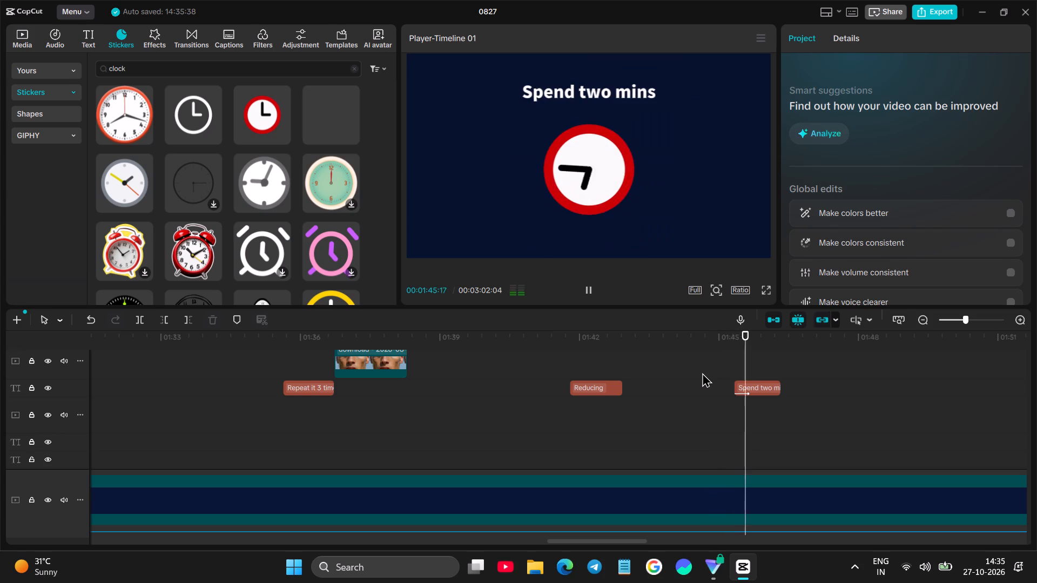
click(721, 386)
key(space)
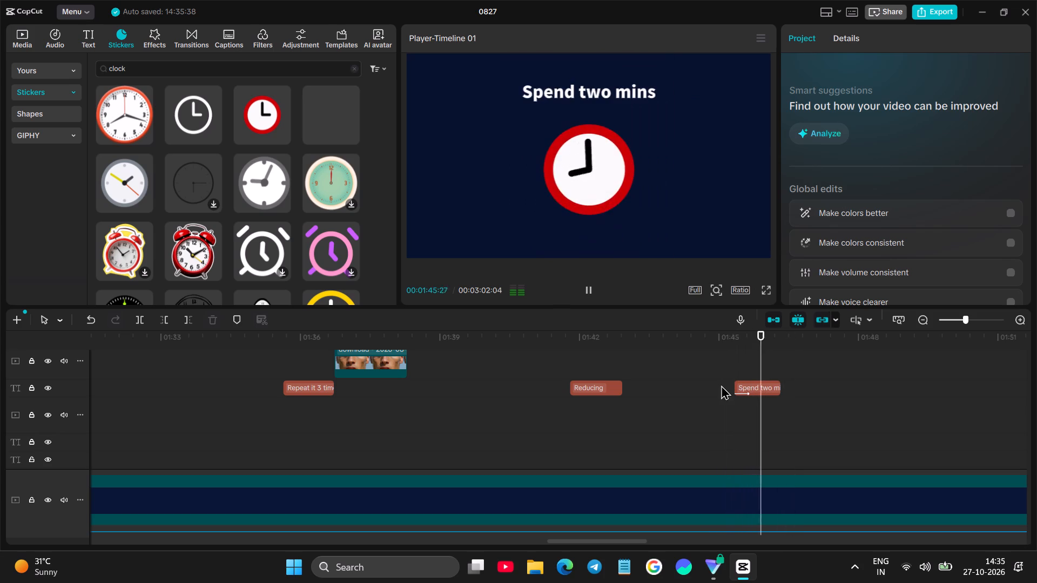
click(721, 385)
key(space)
key(space)
key(space)
key(space)
click(756, 389)
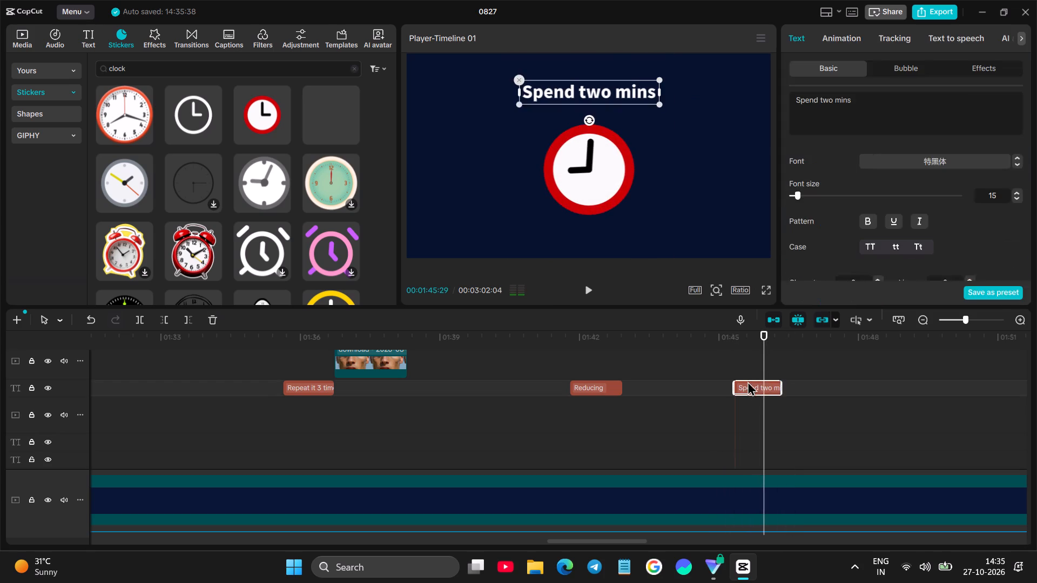
click(734, 372)
click(748, 387)
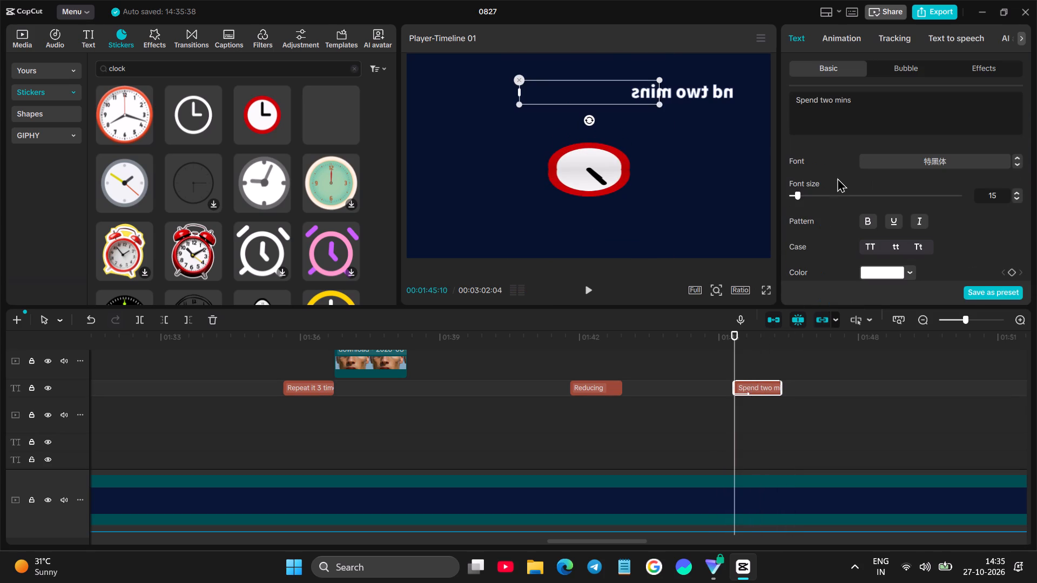
click(849, 38)
click(935, 287)
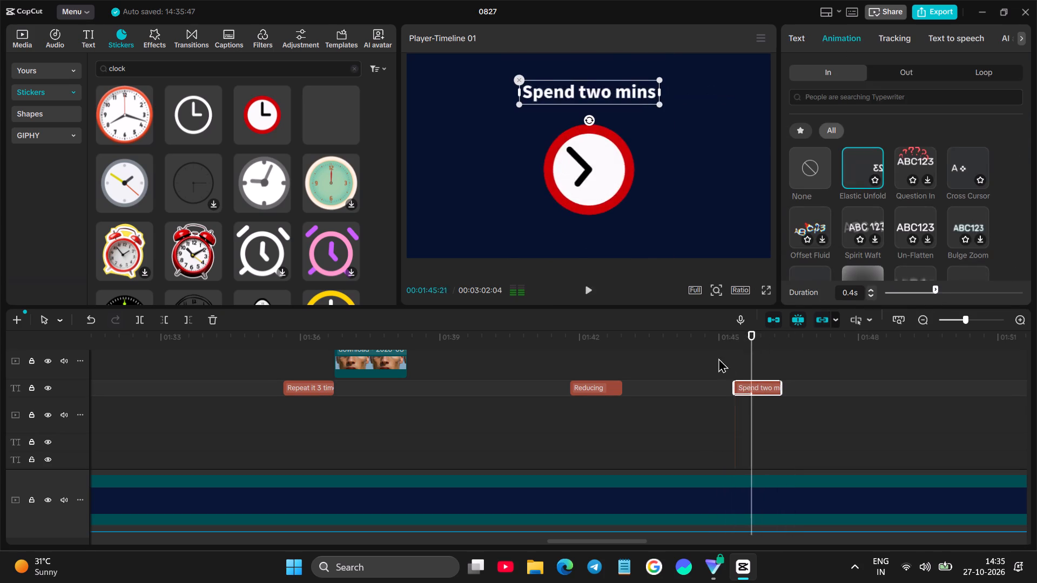
Extend the "Spend two mins" caption so it ends at about 01:46:17, checking its timing by replaying the clock section.
click(718, 358)
key(space)
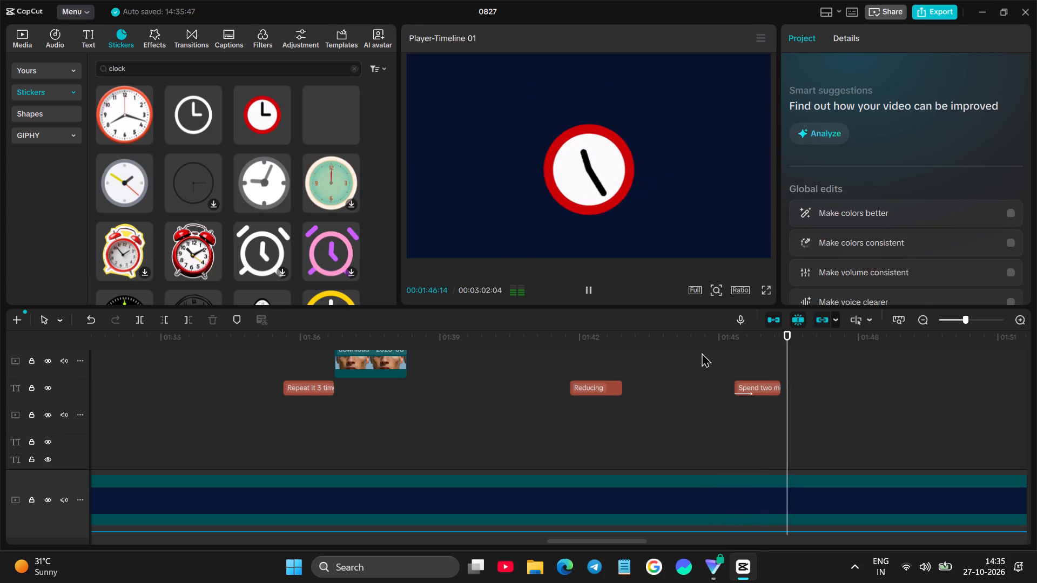
key(space)
click(775, 394)
drag(781, 389, 796, 385)
click(707, 392)
key(space)
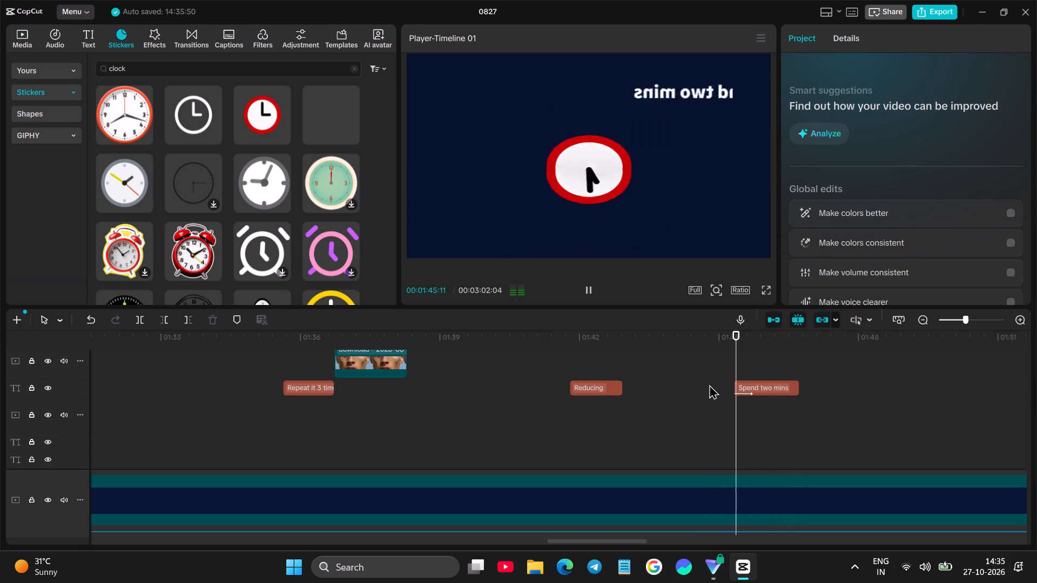
click(732, 362)
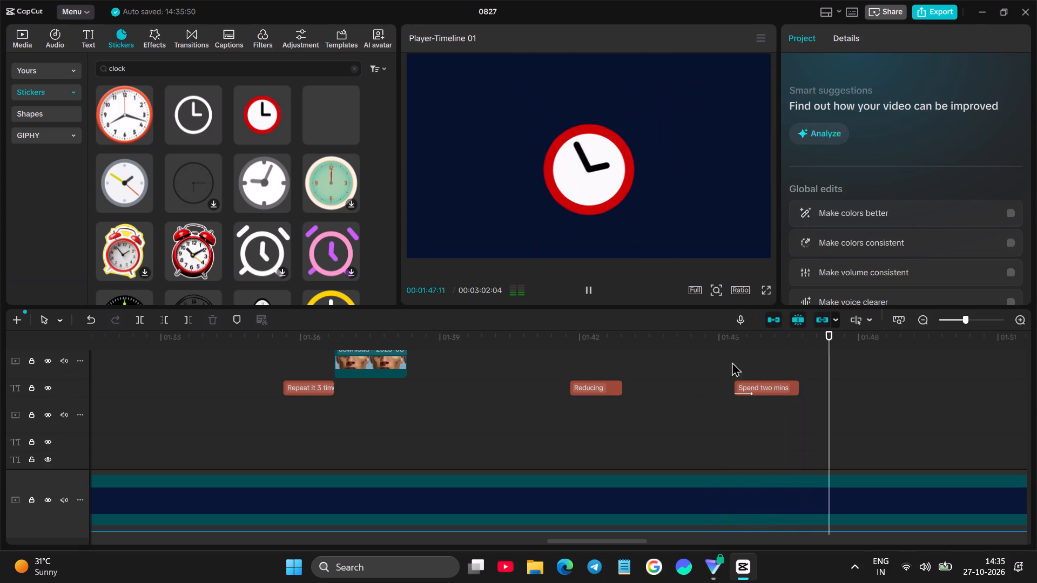
key(space)
key(space)
click(792, 388)
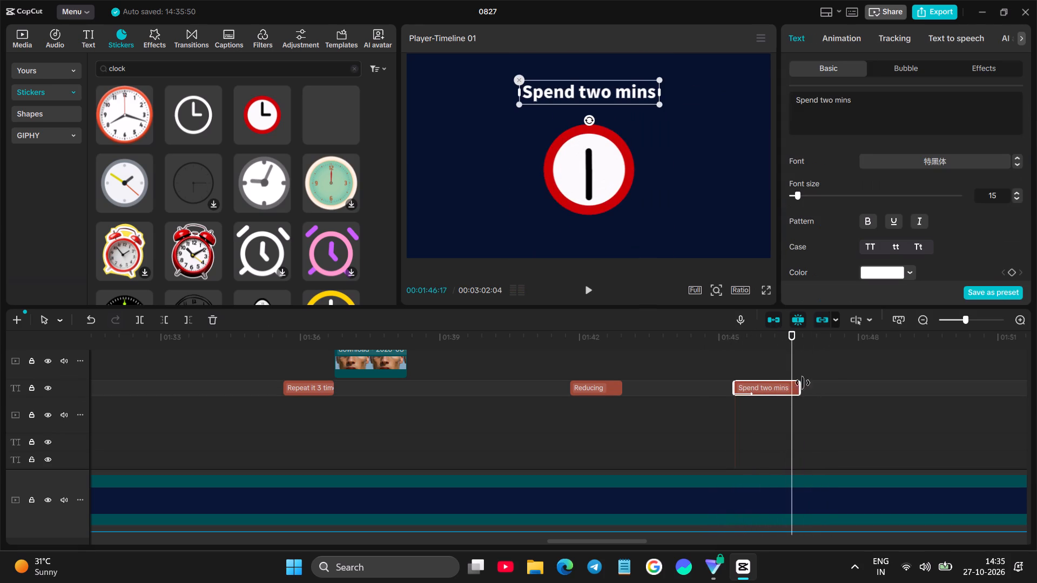
drag(799, 384, 791, 385)
click(759, 368)
key(space)
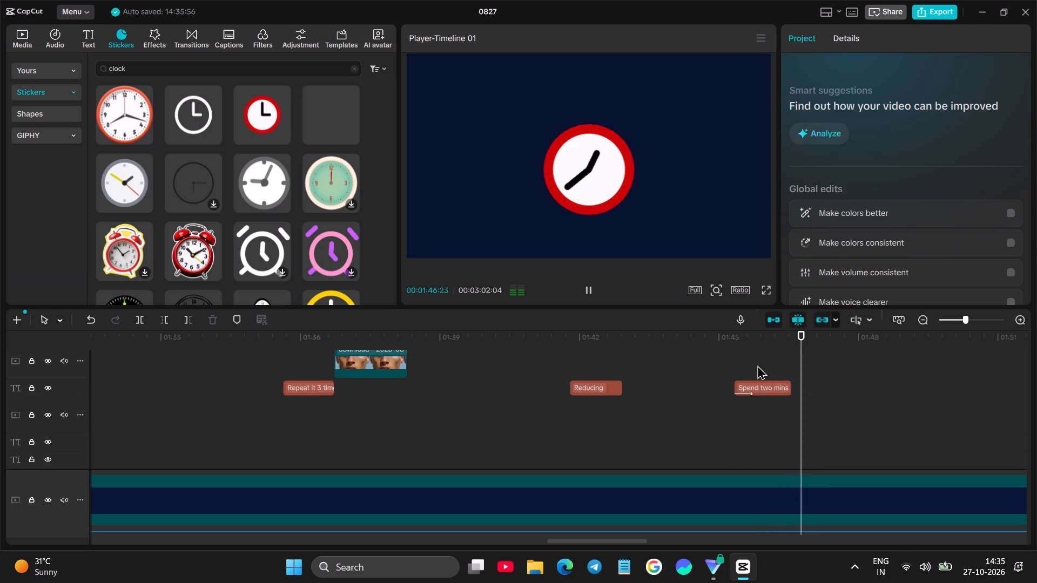
key(space)
click(797, 356)
click(797, 355)
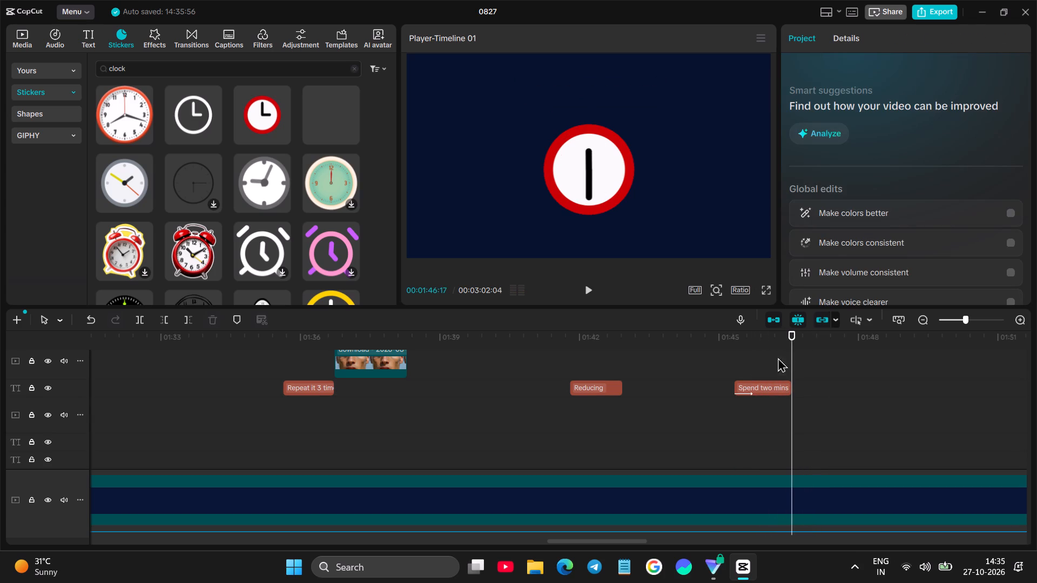
Browse the imported media and preview face, massage and anatomy items as possible B-roll for the narration after the clock caption.
click(756, 422)
key(space)
scroll(758, 417, down, 1)
key(space)
scroll(759, 413, down, 15)
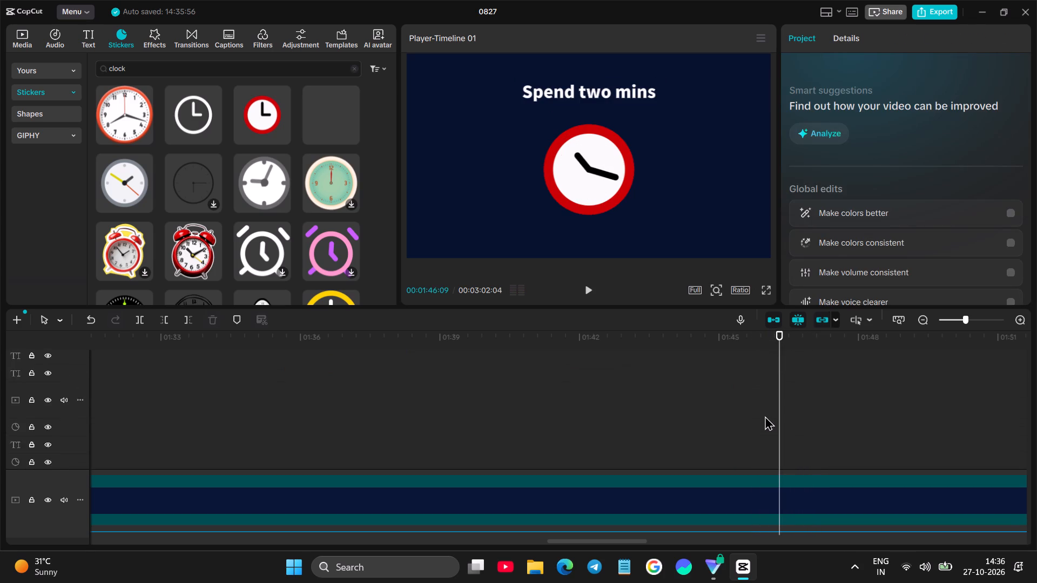
scroll(765, 416, down, 9)
click(14, 33)
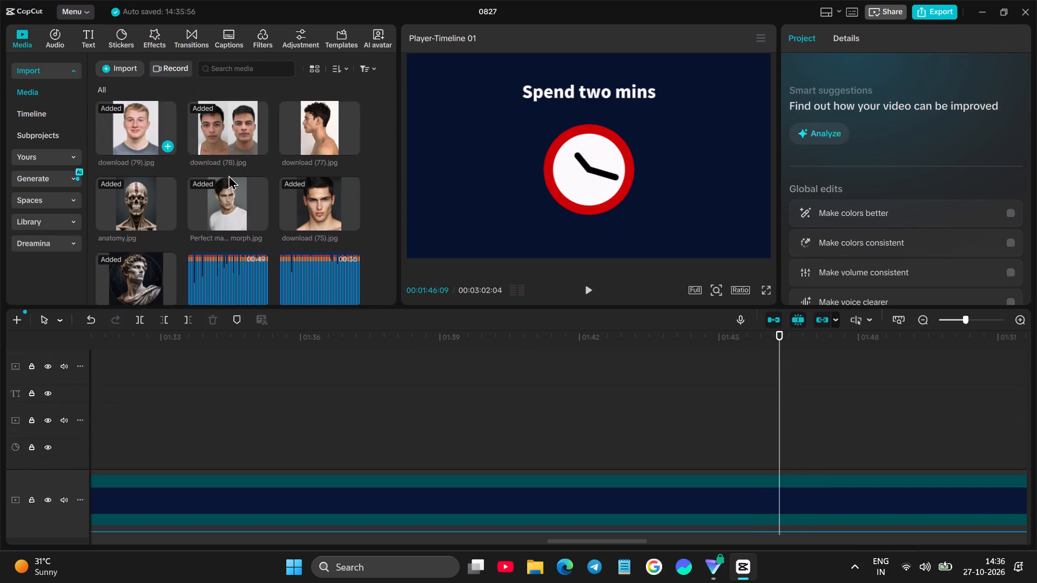
scroll(228, 175, down, 9)
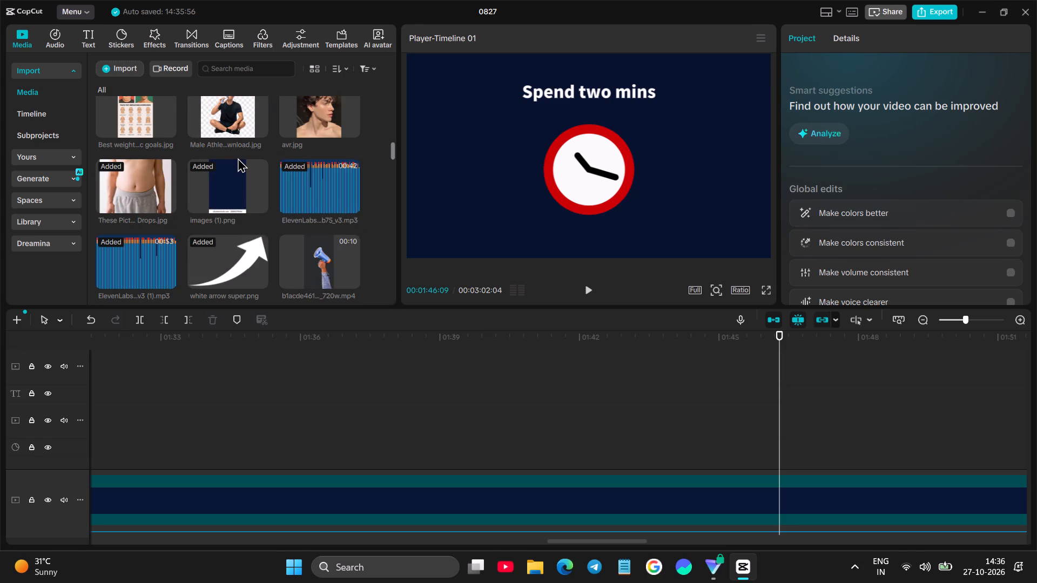
click(235, 173)
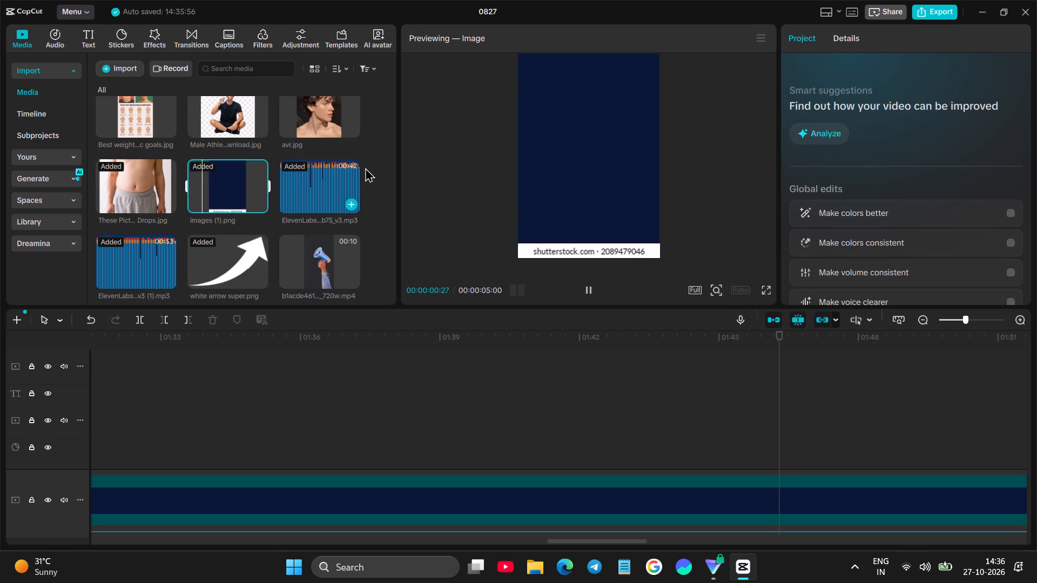
scroll(365, 168, down, 4)
click(331, 167)
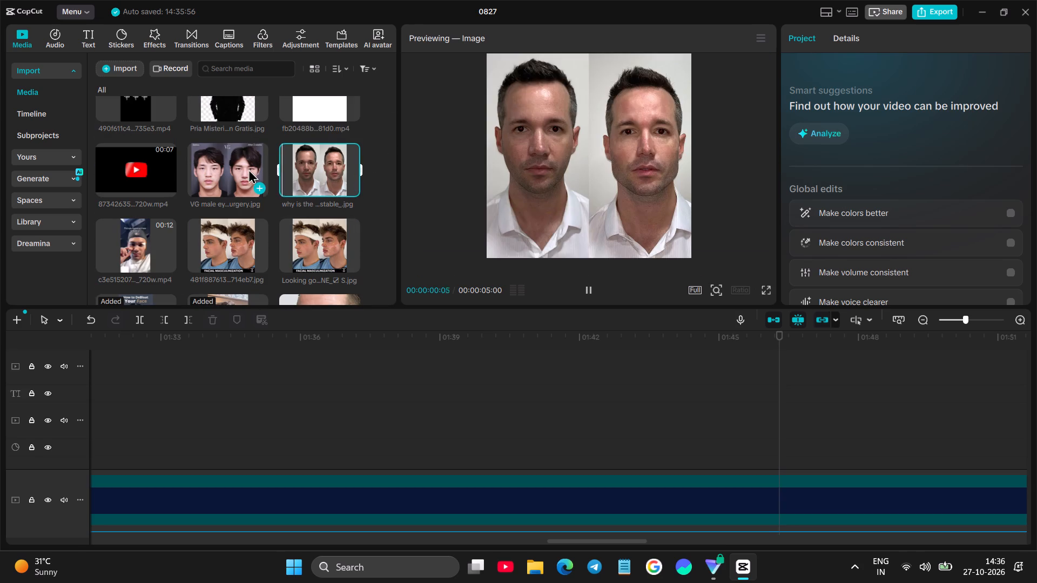
click(242, 170)
click(227, 231)
scroll(241, 218, down, 2)
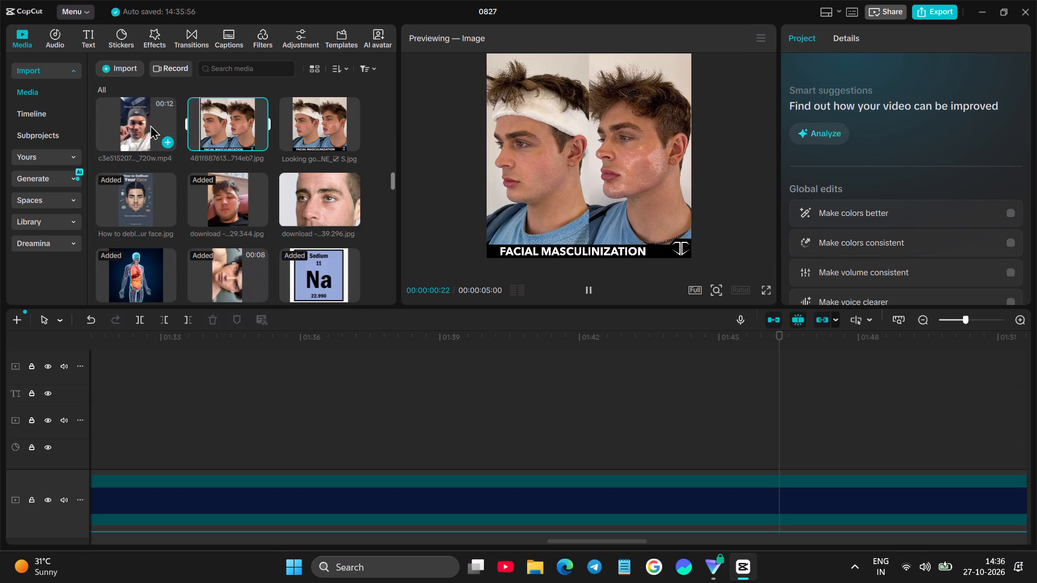
click(146, 121)
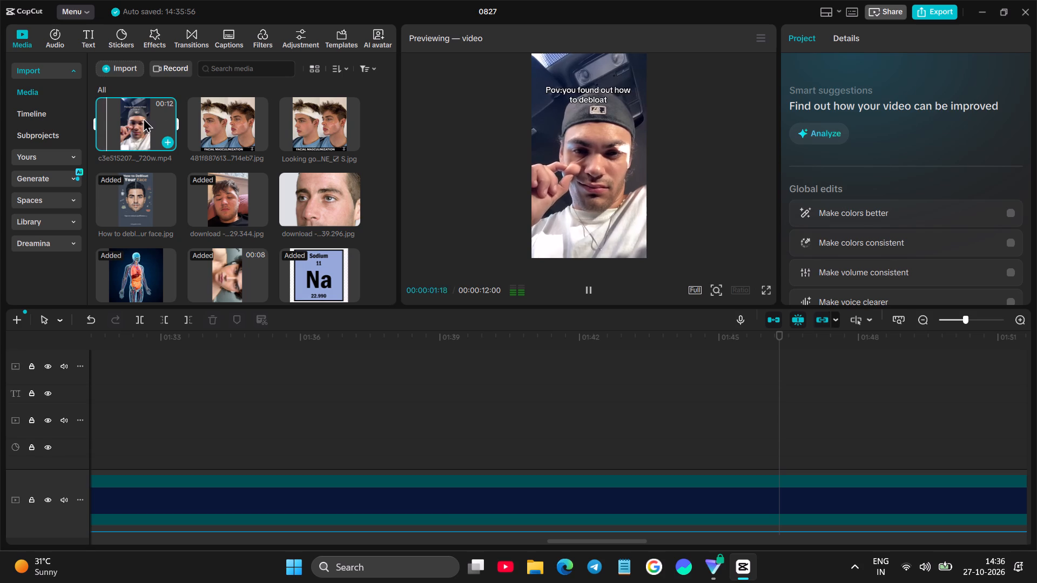
click(141, 206)
click(231, 196)
scroll(231, 196, down, 3)
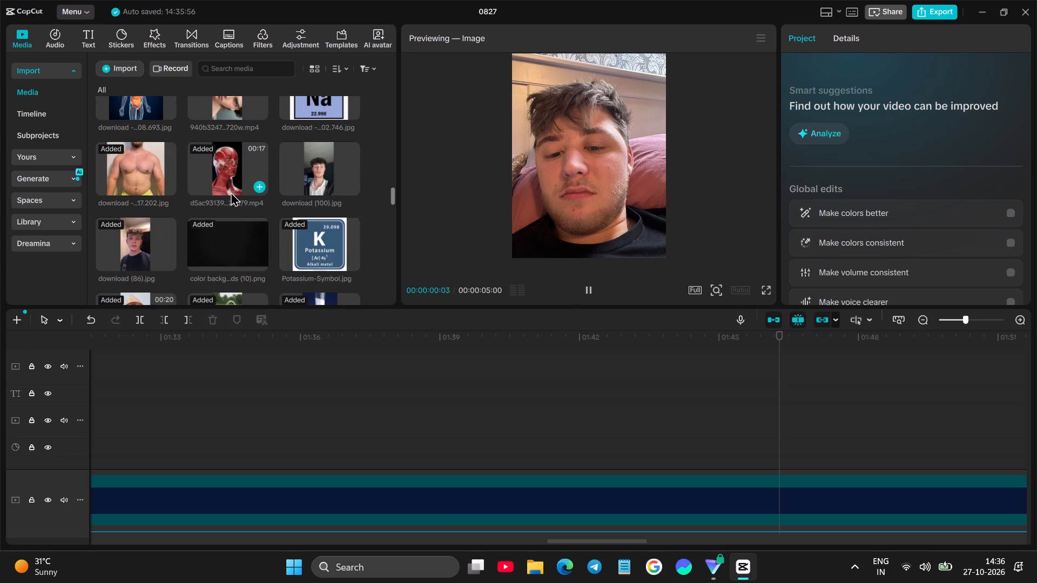
click(232, 181)
click(302, 181)
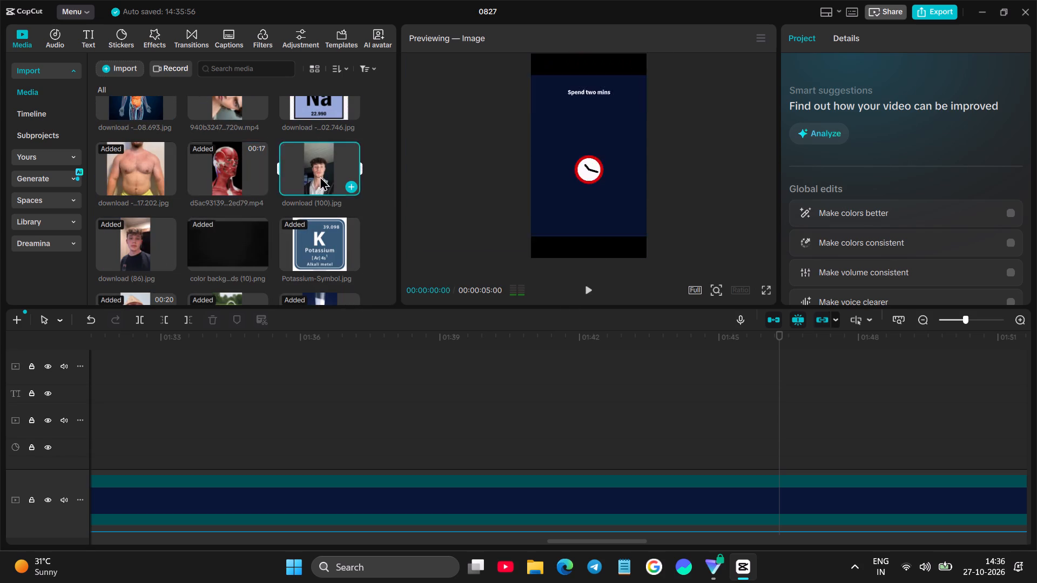
scroll(320, 176, down, 3)
click(215, 208)
scroll(214, 208, down, 2)
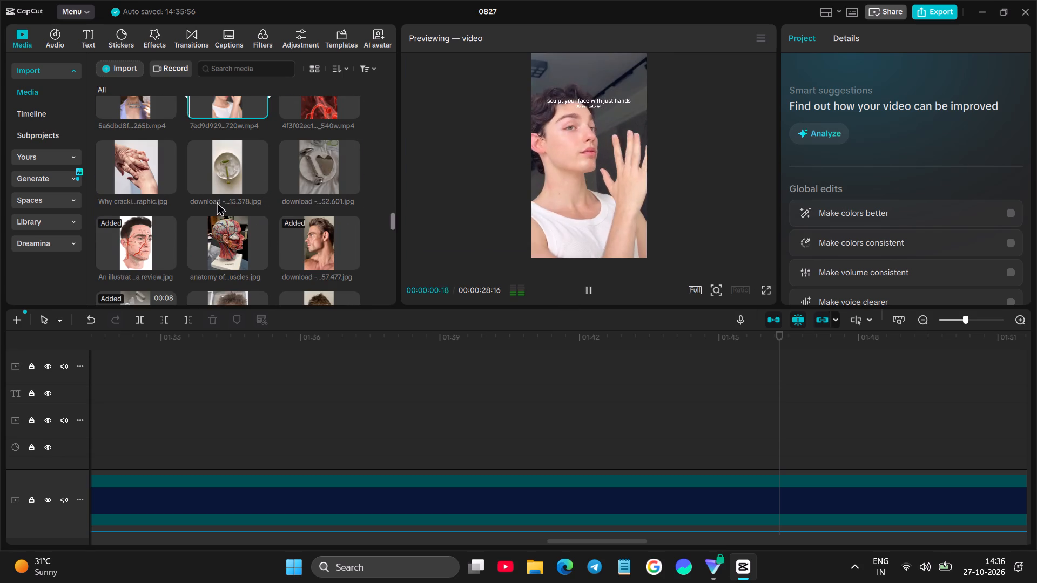
click(228, 236)
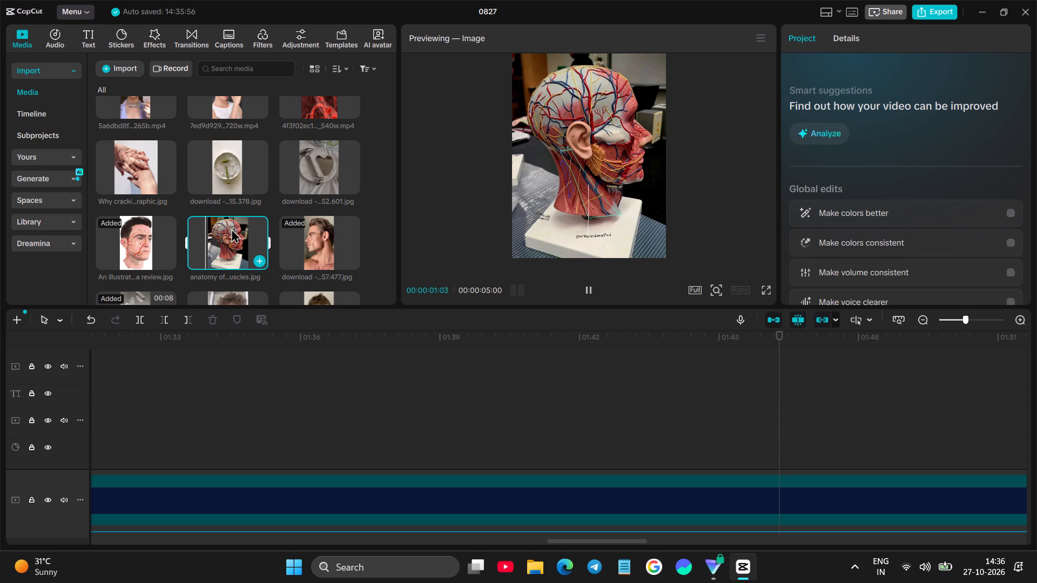
scroll(327, 236, down, 5)
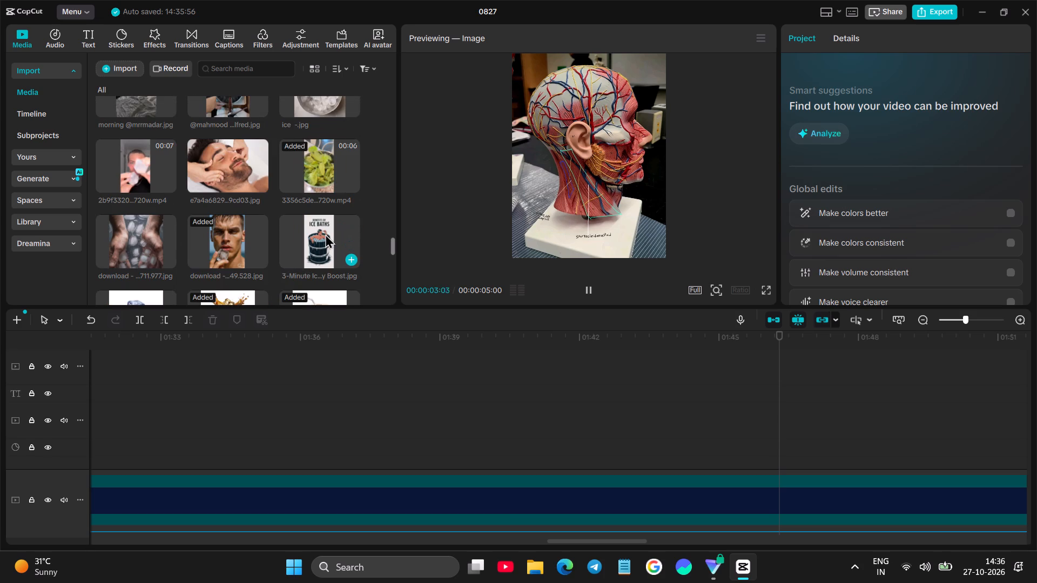
scroll(238, 176, down, 5)
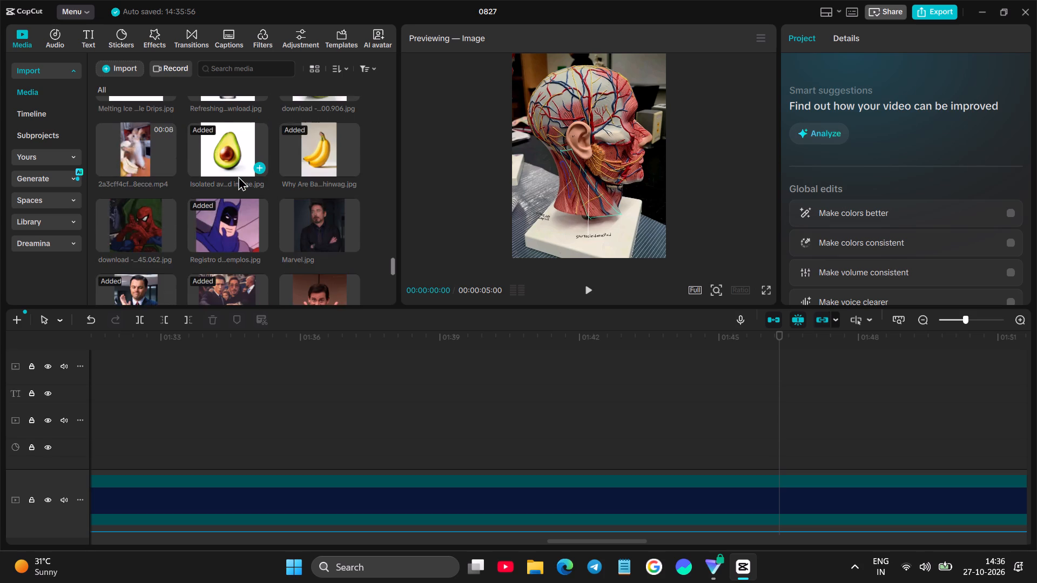
scroll(238, 176, down, 10)
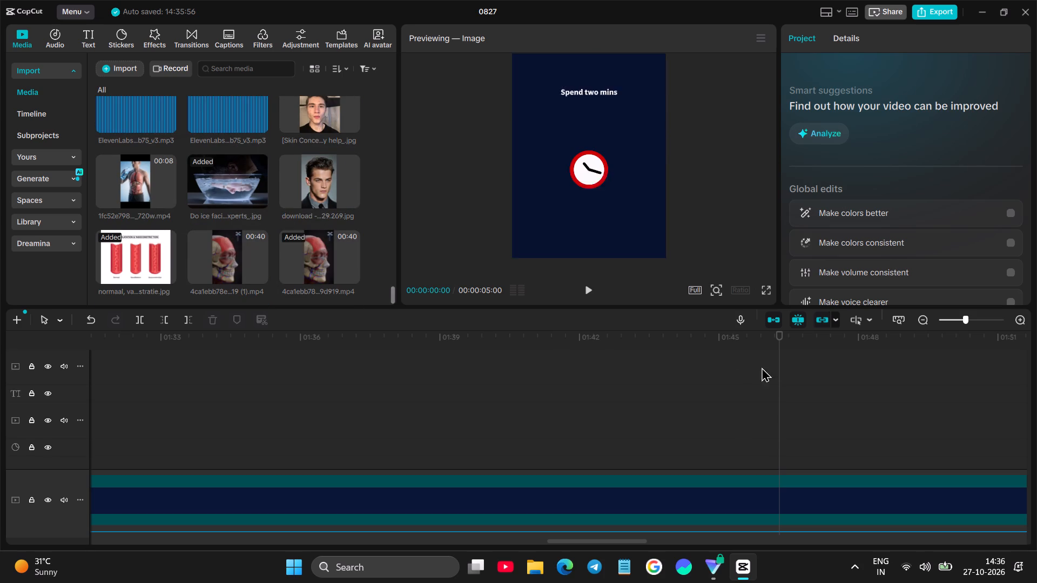
Replay the narration from the clock section to about 01:49:24 and look over the timeline tracks beyond the "Spend two mins" caption.
click(761, 367)
key(space)
click(733, 368)
key(space)
scroll(731, 375, down, 2)
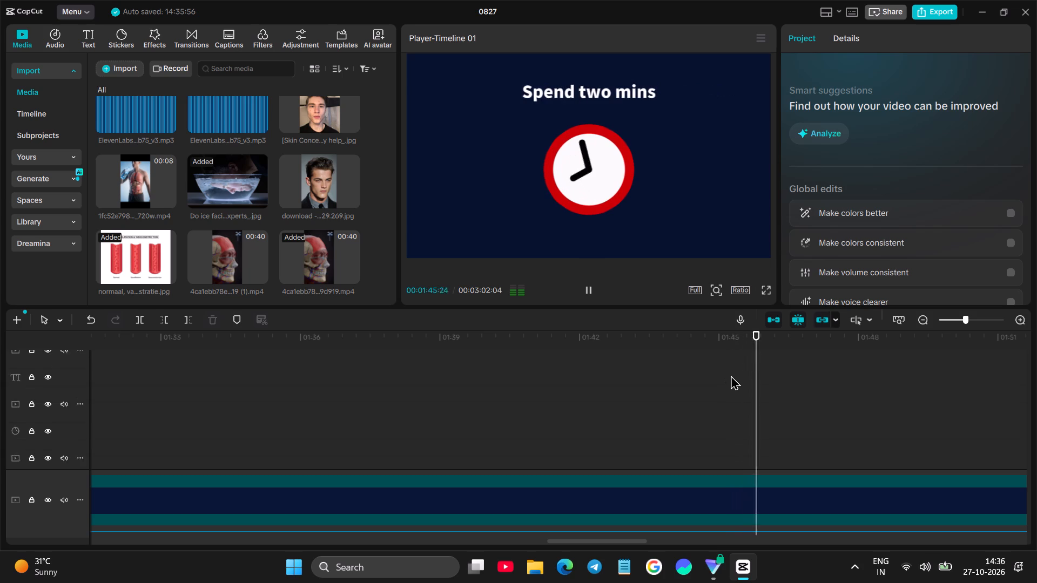
scroll(731, 375, down, 18)
scroll(697, 396, down, 16)
scroll(723, 396, up, 1)
scroll(715, 393, down, 7)
scroll(713, 391, up, 1)
scroll(710, 389, down, 6)
scroll(712, 384, up, 20)
scroll(712, 384, up, 20)
scroll(712, 384, up, 6)
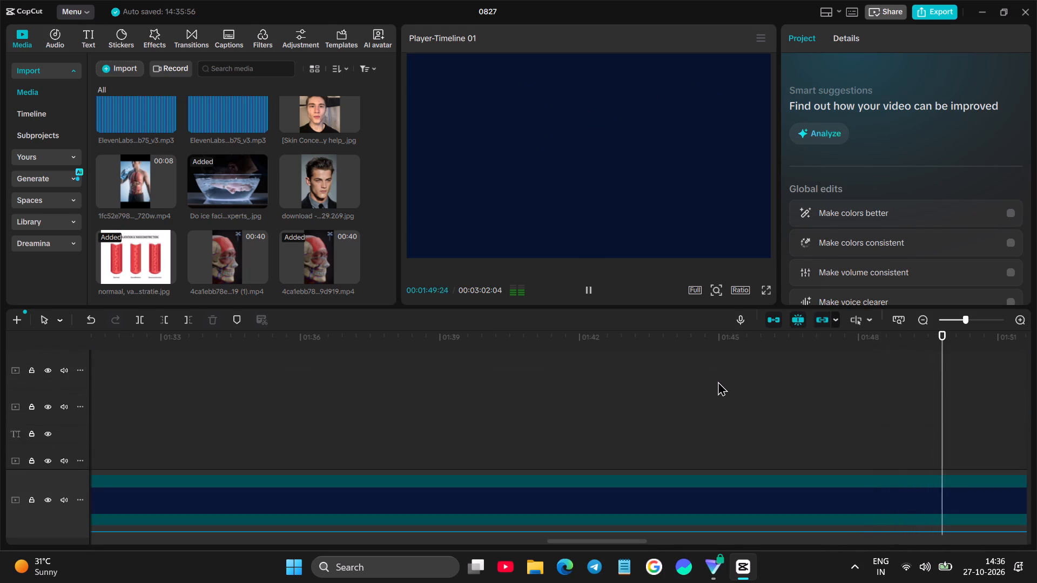
scroll(718, 381, up, 20)
scroll(718, 381, up, 7)
click(791, 363)
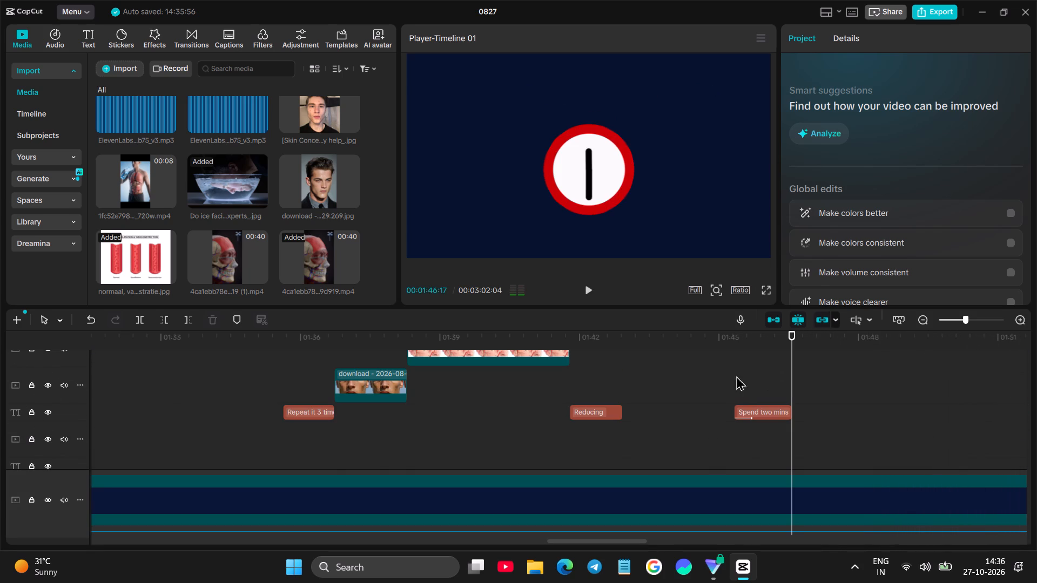
Trim the end of the clock sticker to 01:46:17, matching the end of the "Spend two mins" caption, and replay the narration from there.
scroll(736, 376, up, 7)
key(space)
key(space)
scroll(799, 369, up, 4)
scroll(807, 412, down, 8)
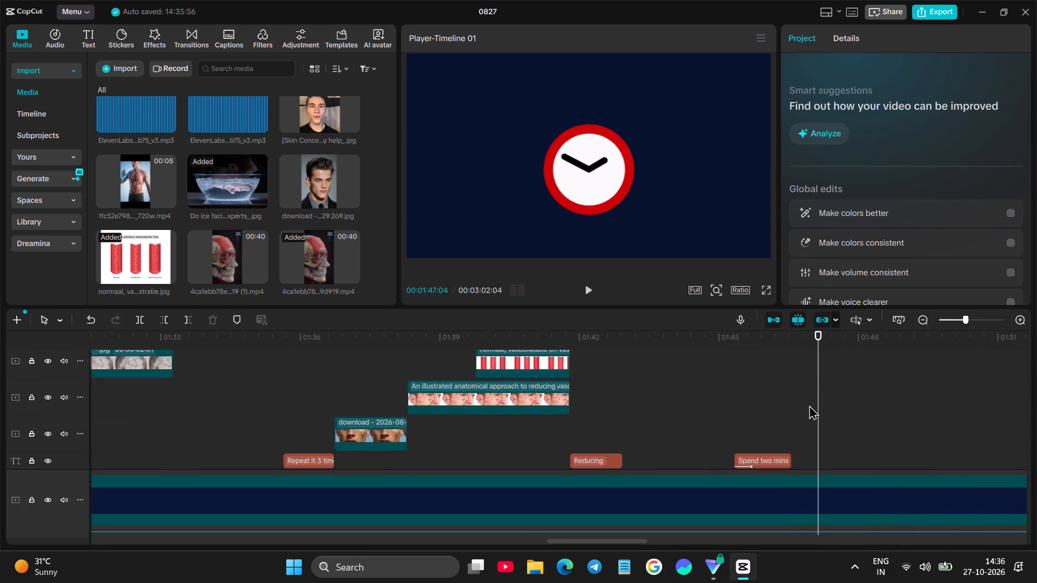
scroll(809, 405, down, 5)
click(793, 396)
scroll(791, 391, up, 10)
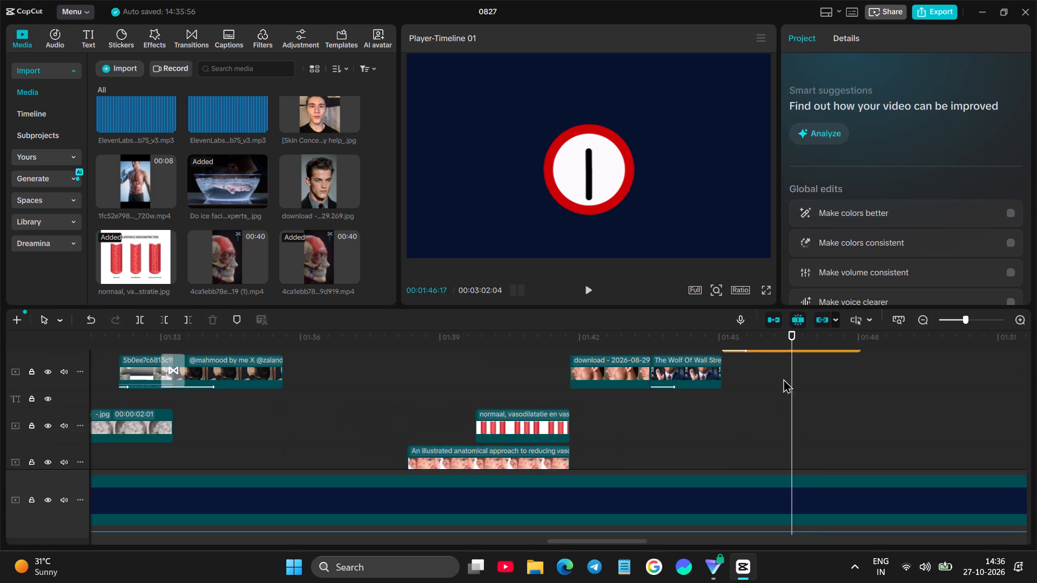
click(786, 357)
click(185, 322)
key(space)
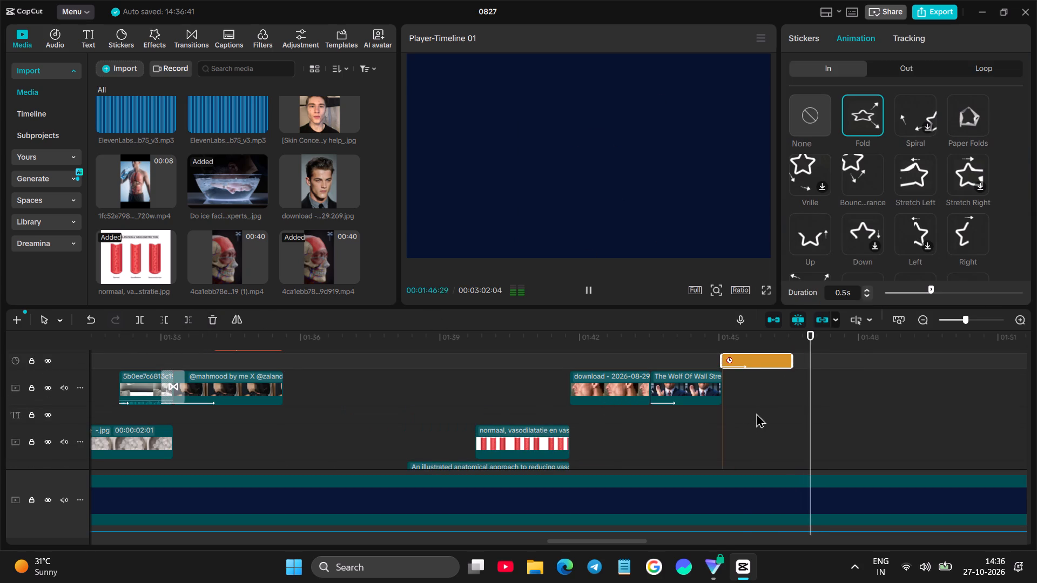
click(743, 405)
key(space)
key(space)
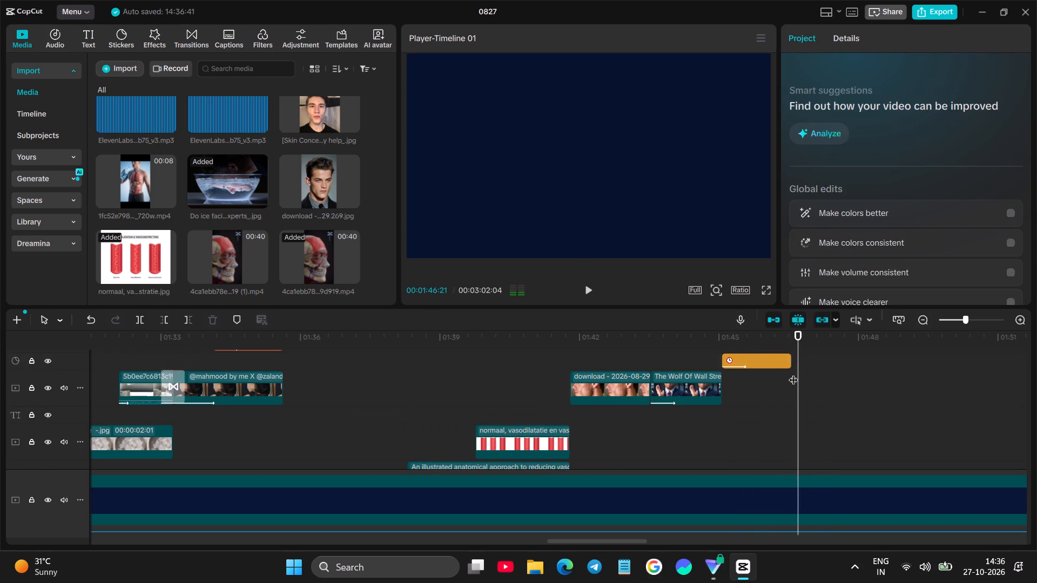
Paste the copied caption at 01:46:17, directly after the "Spend two mins" caption.
click(793, 373)
key(ctrl+v)
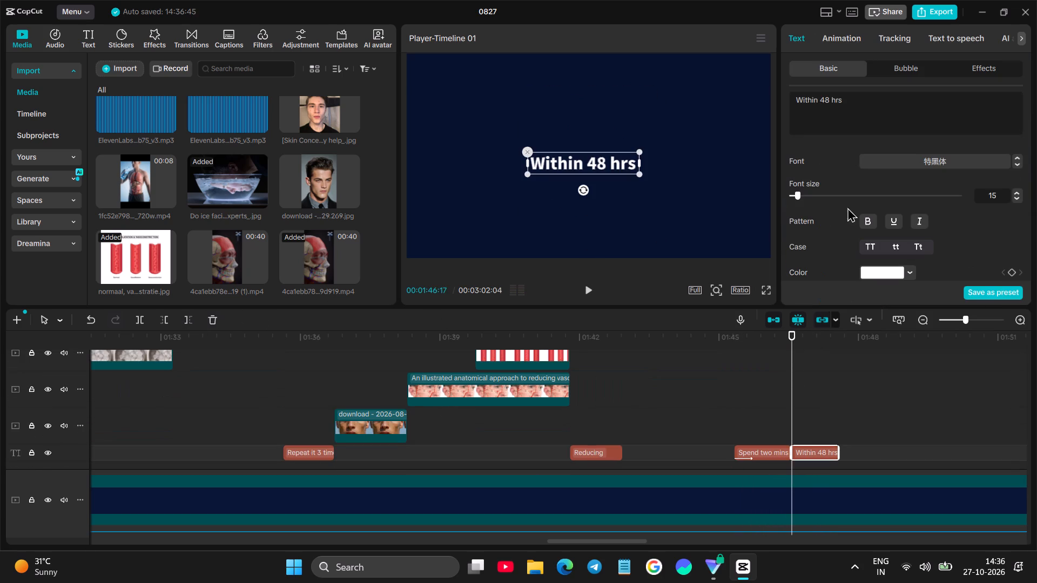
Clear the pasted caption's text and start entering a new word beginning with "Lym".
click(869, 103)
key(BackSpace)
key(BackSpace)
key(BackSpace)
key(BackSpace)
key(BackSpace)
key(BackSpace)
key(BackSpace)
key(BackSpace)
key(BackSpace)
key(BackSpace)
key(BackSpace)
key(BackSpace)
key(BackSpace)
key(BackSpace)
key(BackSpace)
key(BackSpace)
key(BackSpace)
key(BackSpace)
key(BackSpace)
key(BackSpace)
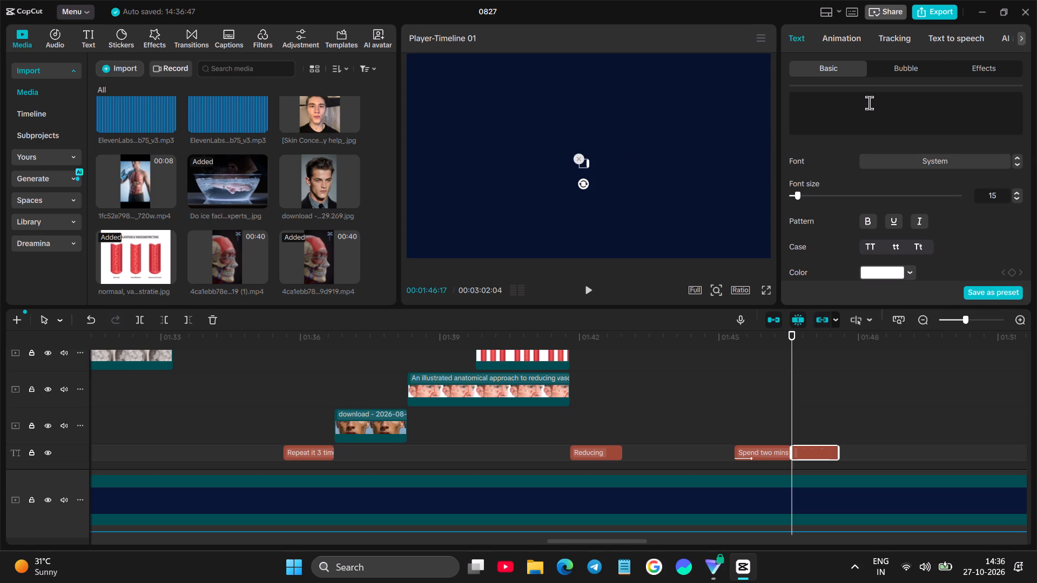
text(ly)
key(BackSpace)
key(BackSpace)
text(Ly)
text(moh)
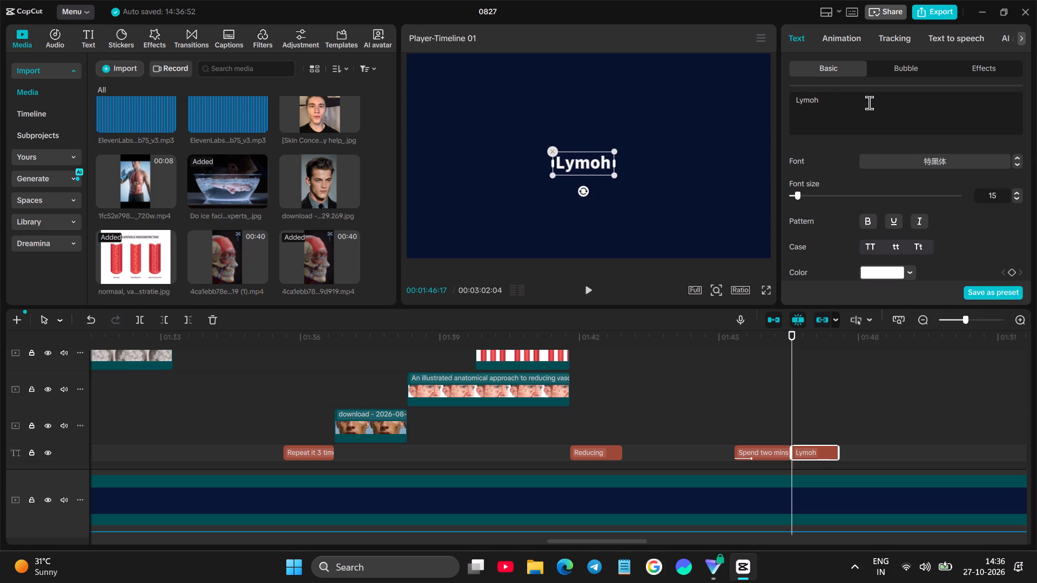
key(BackSpace)
key(BackSpace)
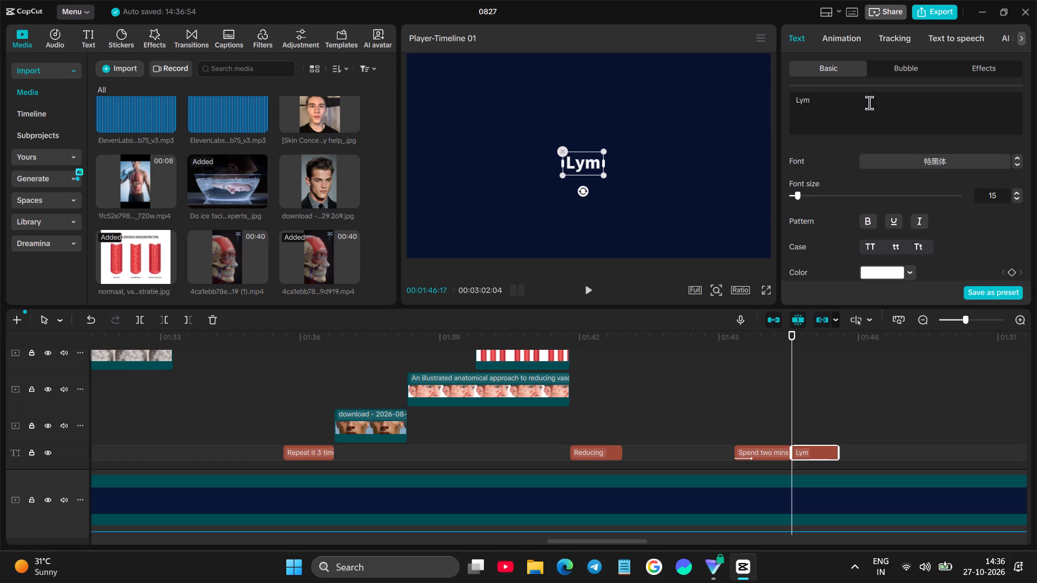
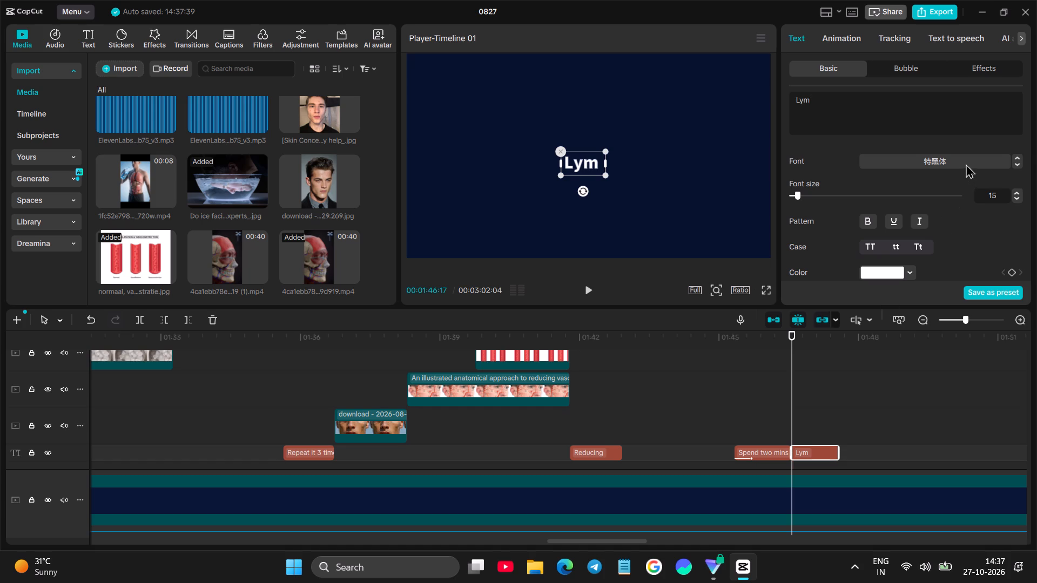
Complete the new caption's text at 01:46:17 so it reads "Lymphatic System".
text(phatic)
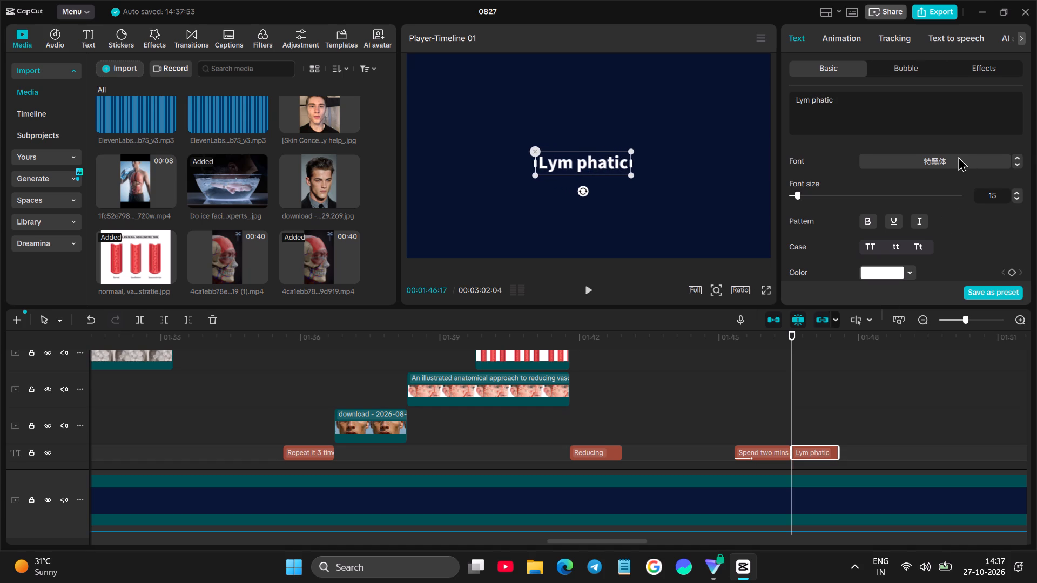
click(813, 100)
key(BackSpace)
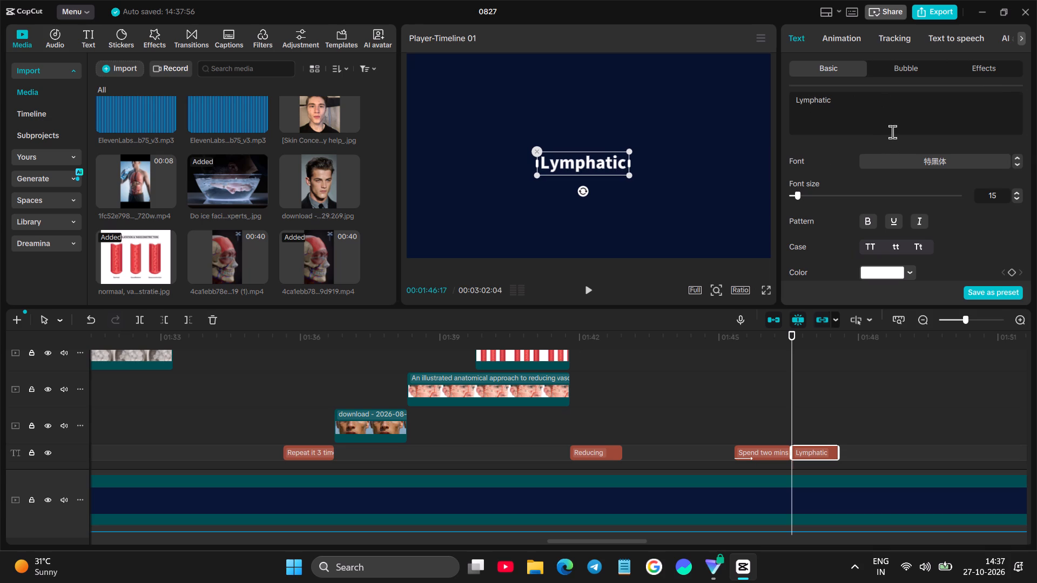
click(891, 103)
key(space)
text(System)
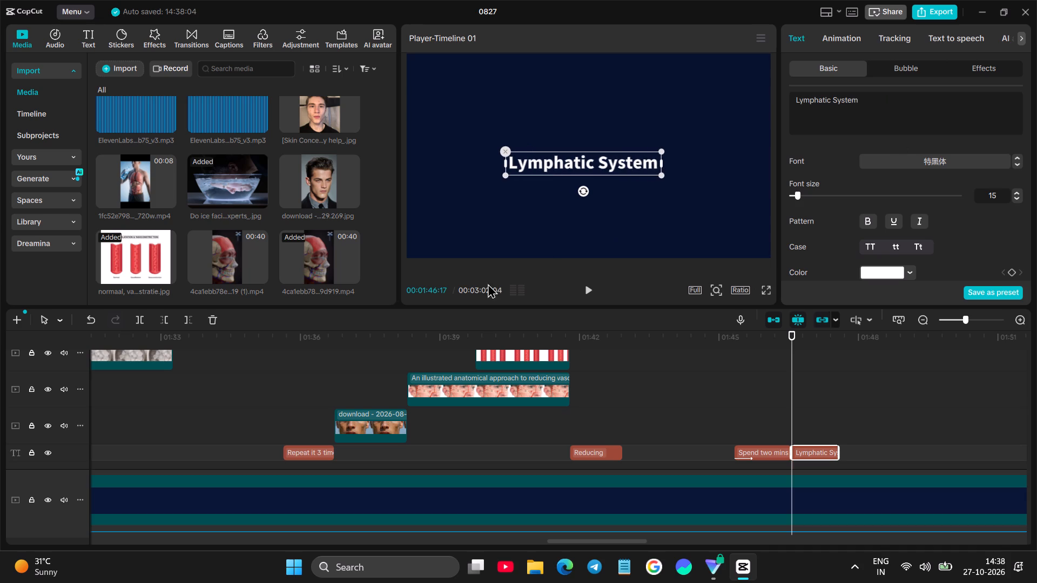
Replay the narration across the "Spend two mins" and "Lymphatic System" captions to check their timing, stopping at 01:46:02.
click(596, 369)
click(685, 381)
key(space)
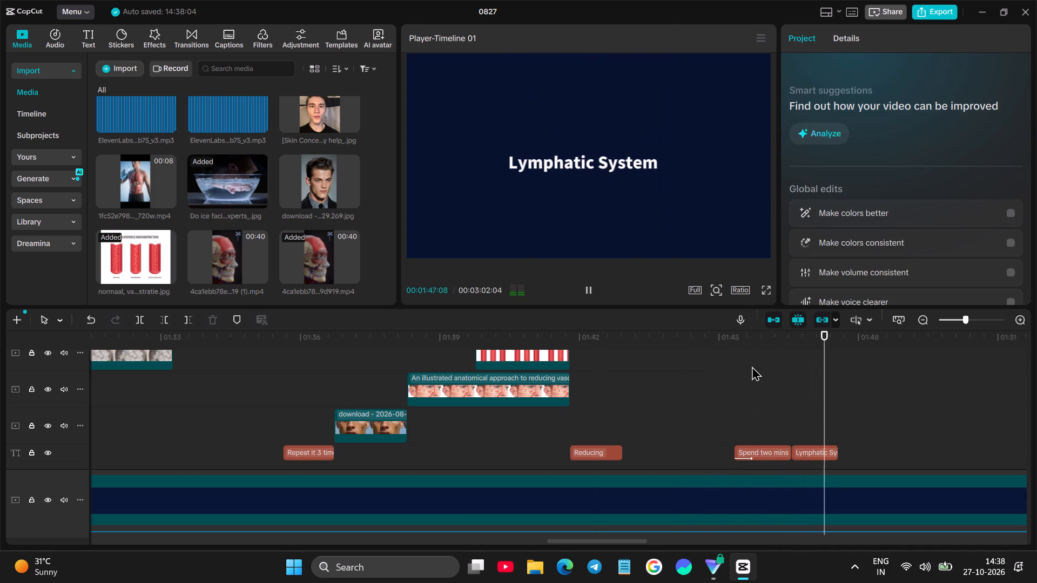
click(737, 376)
key(space)
key(space)
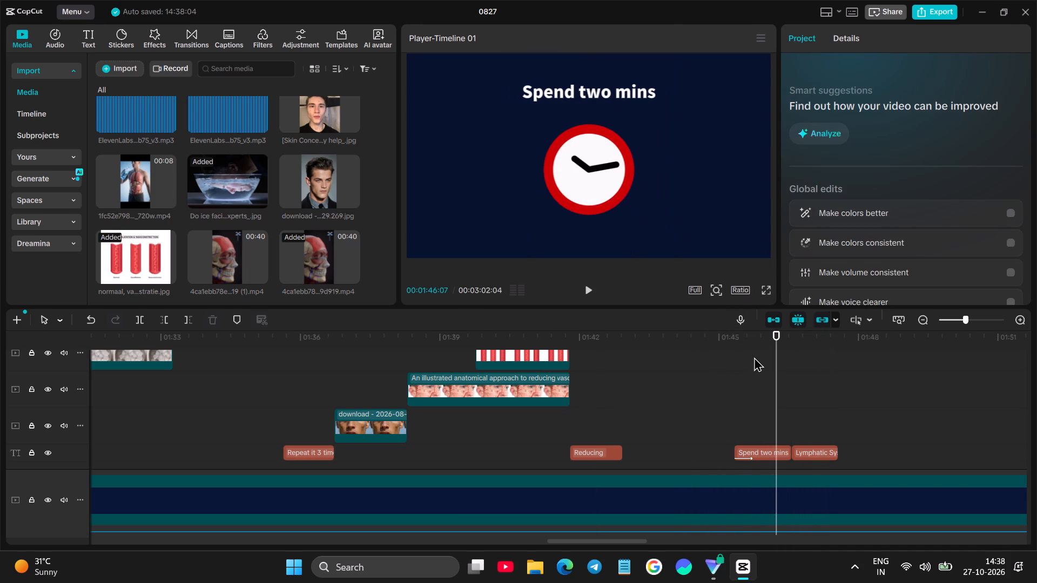
key(space)
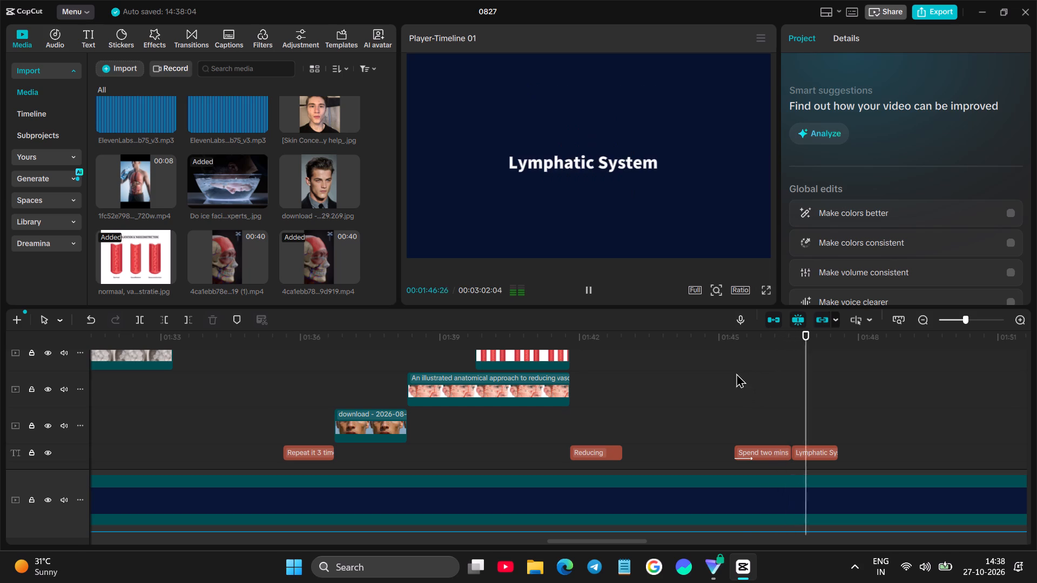
click(736, 373)
key(space)
key(space)
click(739, 382)
key(space)
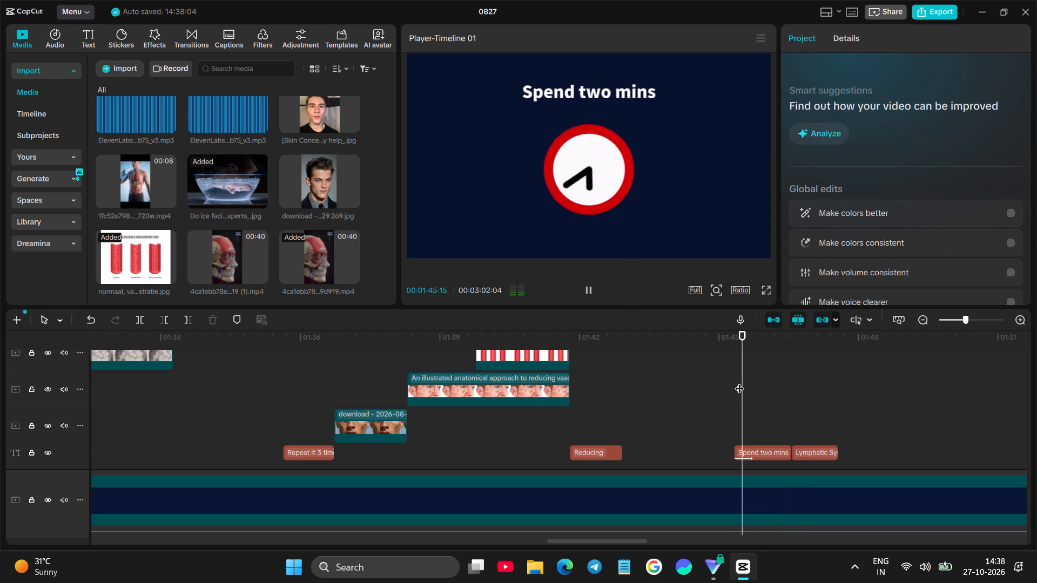
key(space)
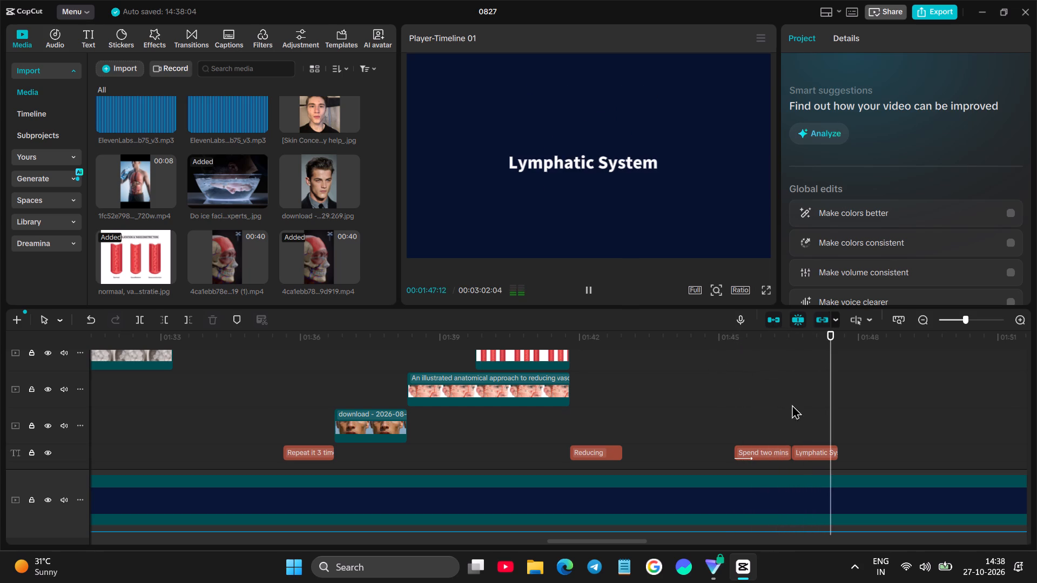
click(780, 413)
key(space)
key(space)
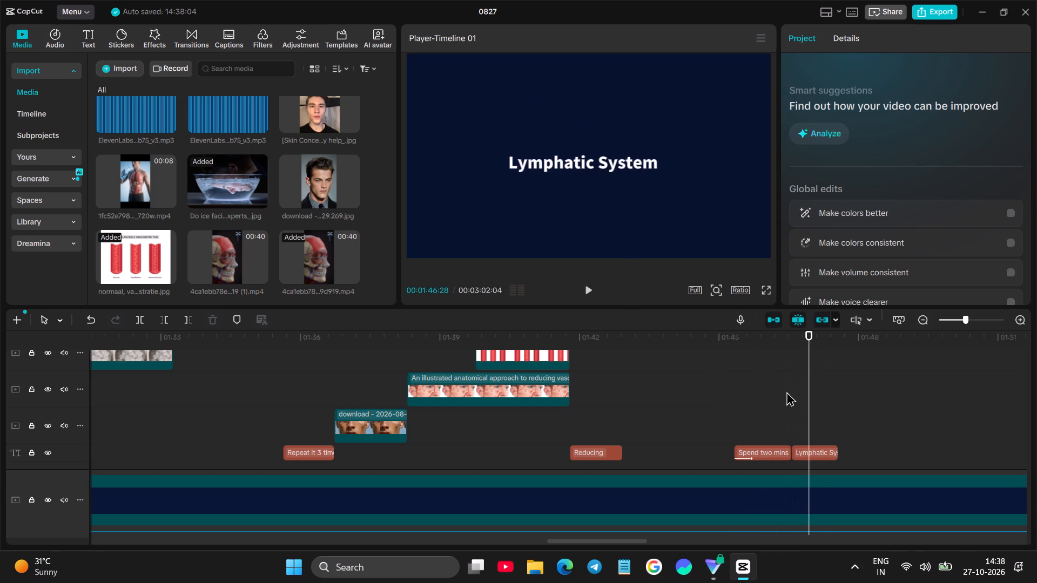
click(694, 387)
key(space)
key(space)
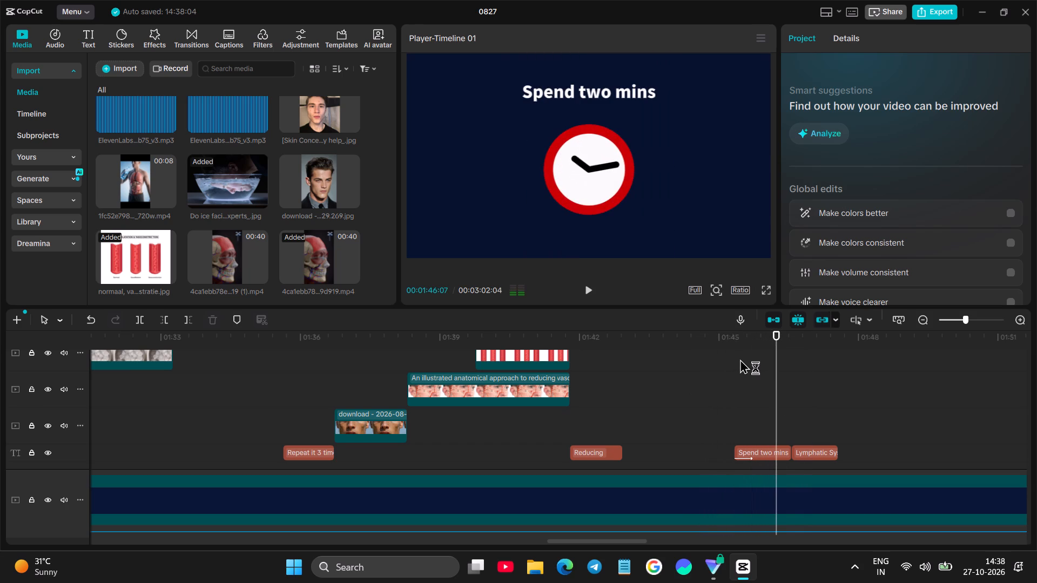
click(733, 398)
key(space)
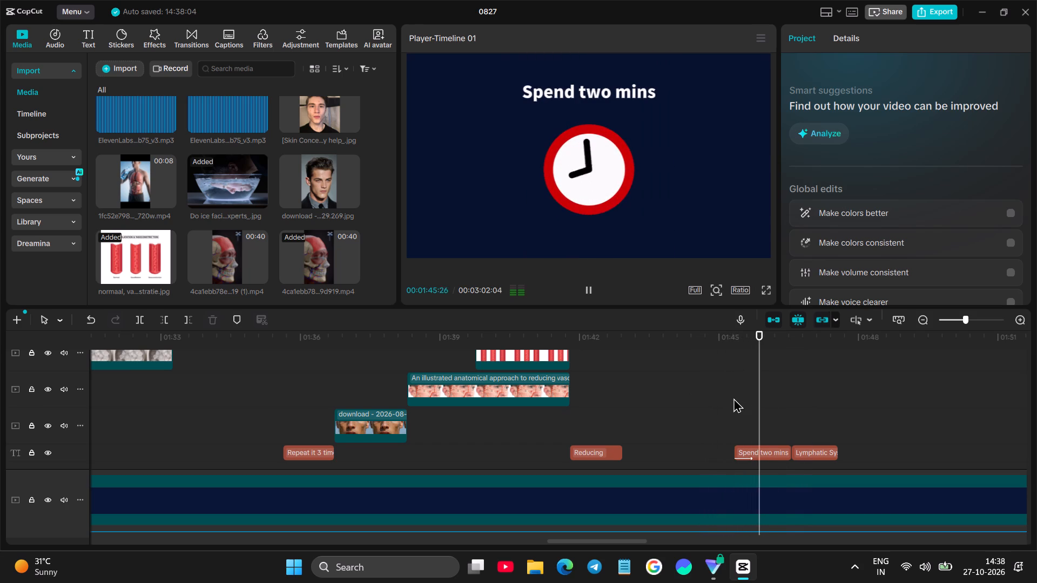
key(space)
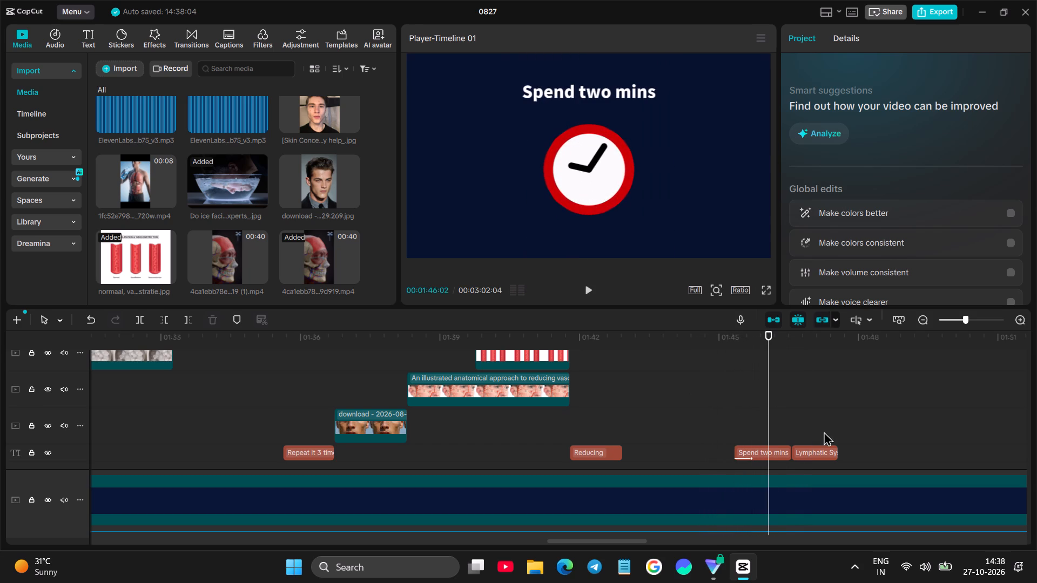
Duplicate the "Lymphatic System" caption onto a separate track above, starting at 01:46:02.
alt+drag(821, 452, 798, 432)
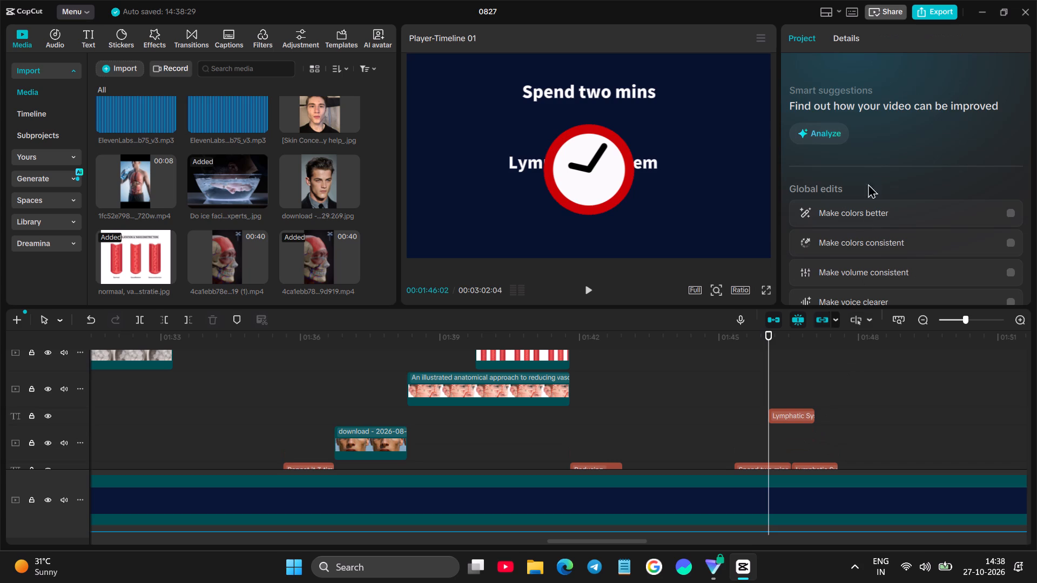
Replace the duplicated caption's text with "Draining".
click(810, 413)
drag(928, 117, 885, 112)
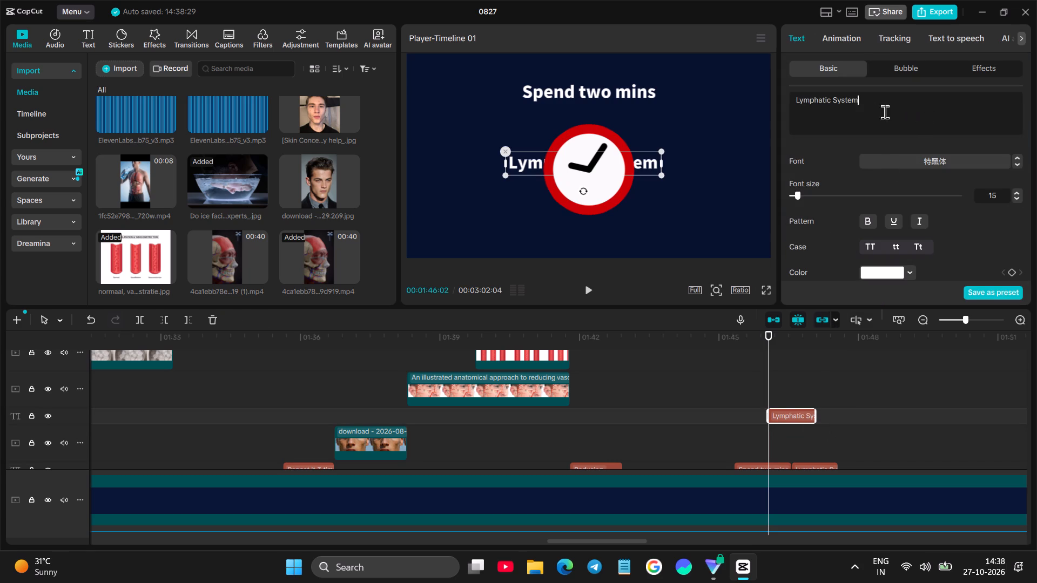
drag(885, 112, 789, 118)
drag(860, 106, 785, 106)
key(BackSpace)
key(BackSpace)
key(BackSpace)
key(BackSpace)
key(BackSpace)
key(BackSpace)
key(BackSpace)
key(BackSpace)
key(BackSpace)
key(BackSpace)
key(BackSpace)
key(BackSpace)
key(BackSpace)
key(BackSpace)
key(BackSpace)
key(BackSpace)
key(BackSpace)
key(BackSpace)
key(BackSpace)
key(BackSpace)
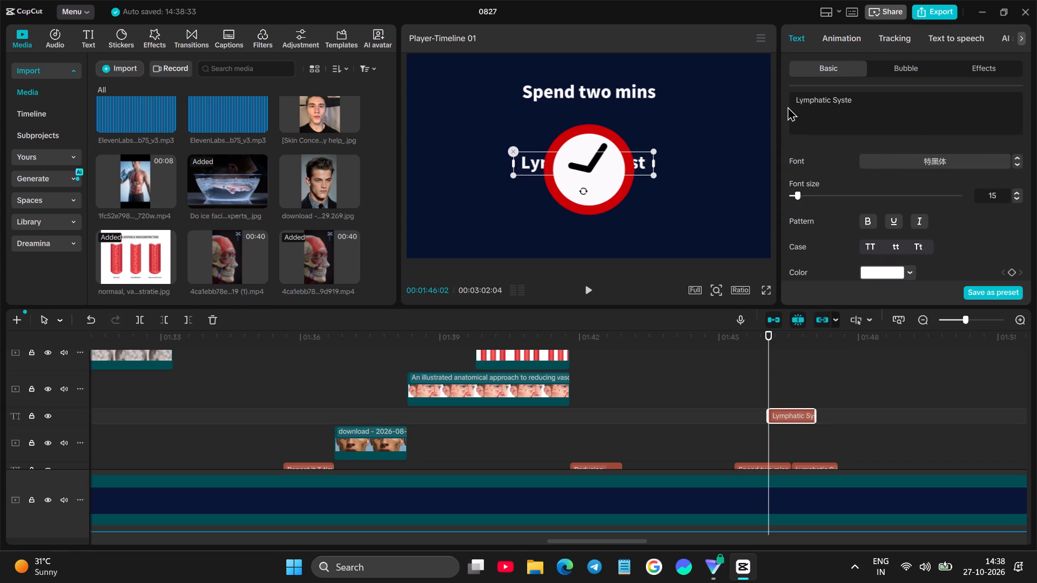
text(Drainging)
key(BackSpace)
key(BackSpace)
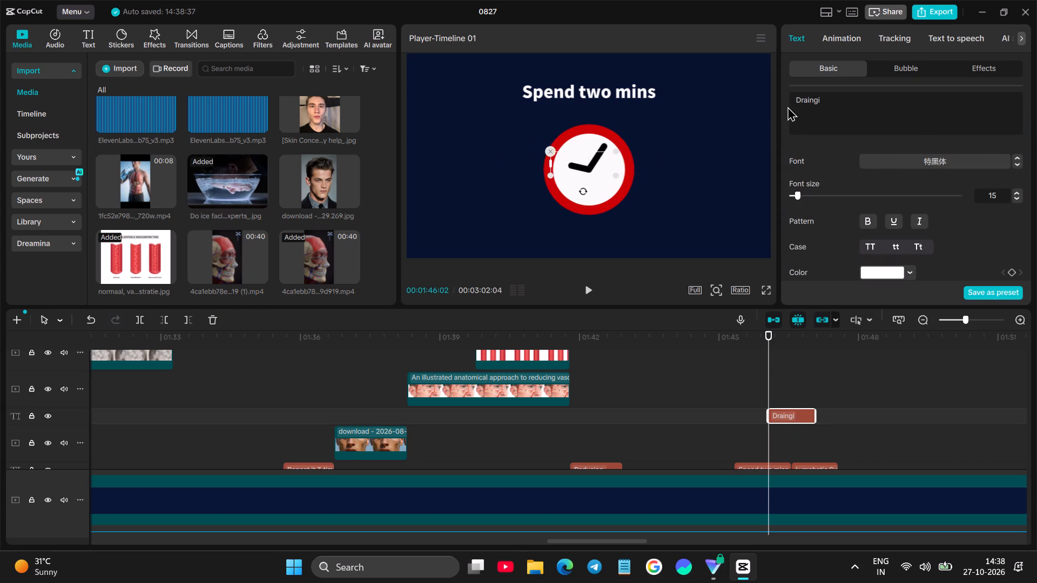
key(BackSpace)
key(BackSpace)
key(BackSpace)
text(nign)
key(BackSpace)
key(BackSpace)
key(BackSpace)
text(ing)
key(space)
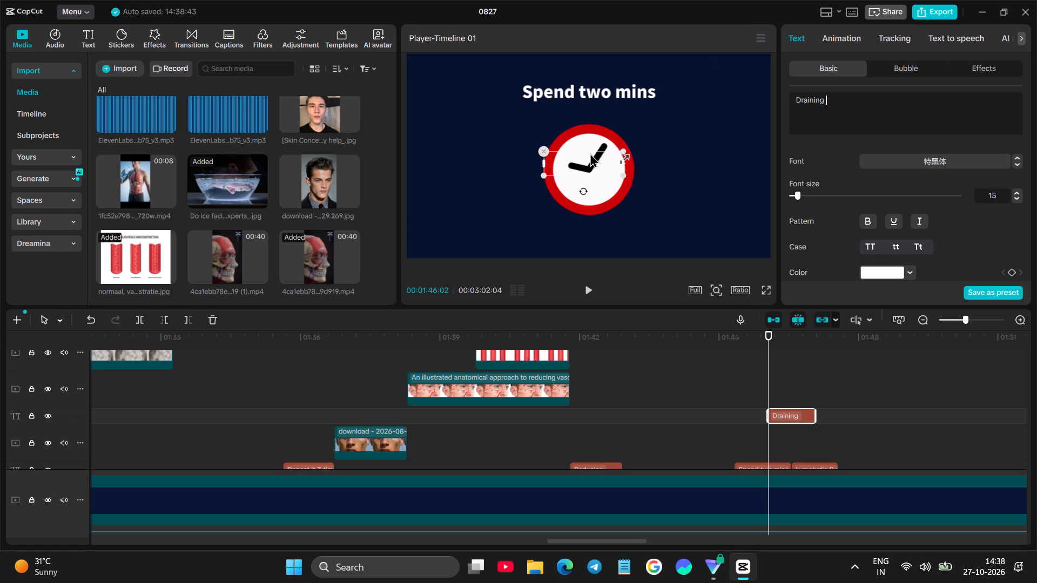
Move the "Draining" caption up in the frame, between the "Spend two mins" text and the clock.
drag(588, 160, 596, 105)
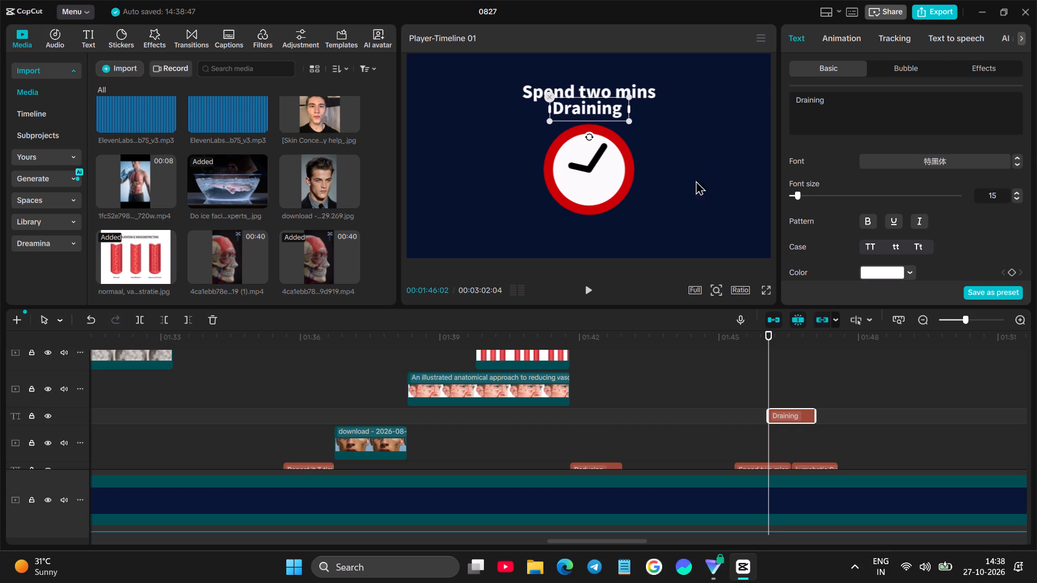
Replay up to the "Draining" caption and trim the end of the "Spend two mins" caption to 01:46:02.
click(729, 368)
key(space)
key(space)
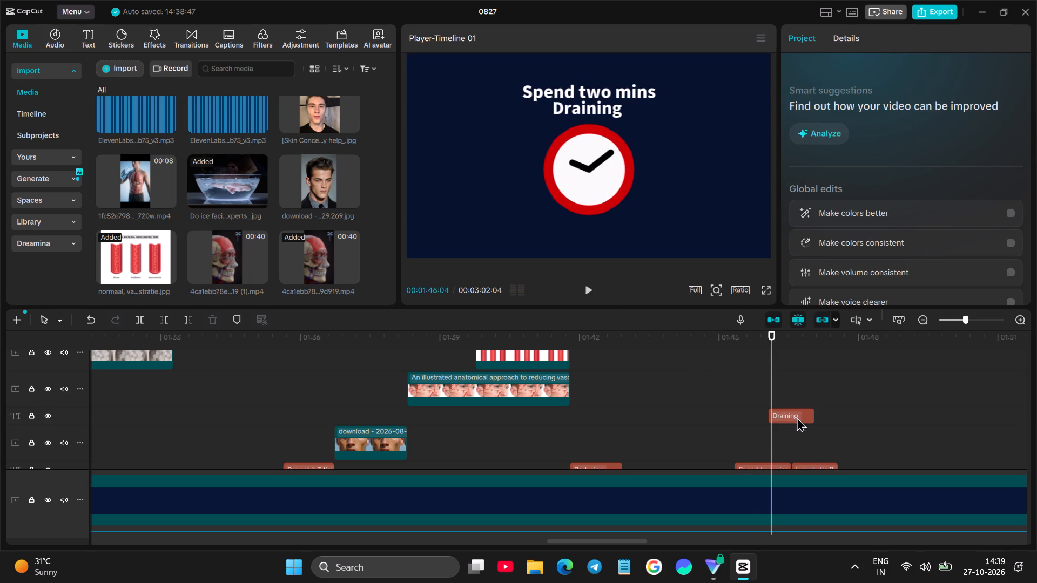
click(772, 425)
scroll(773, 440, down, 2)
click(773, 442)
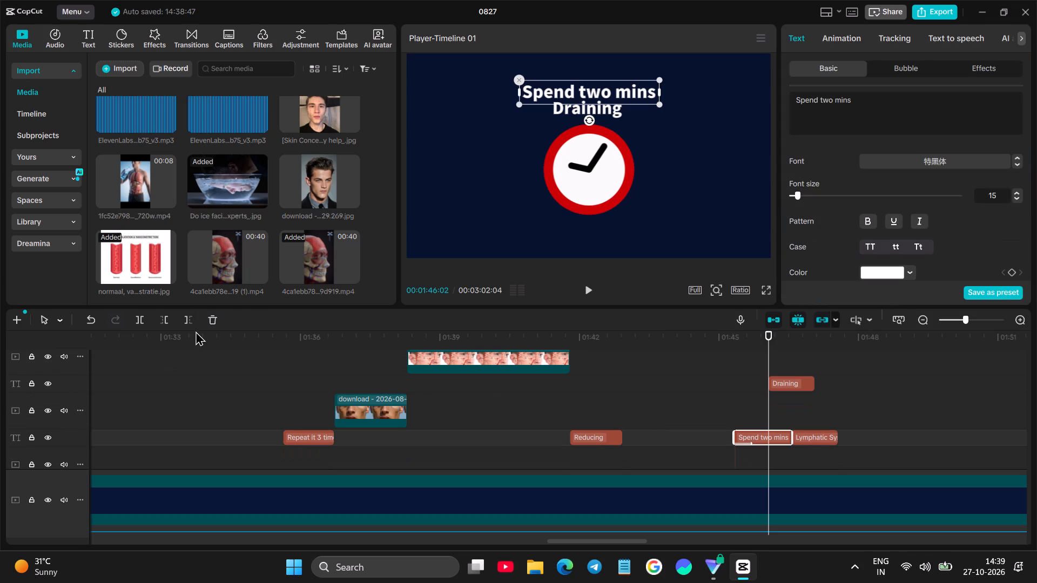
click(185, 324)
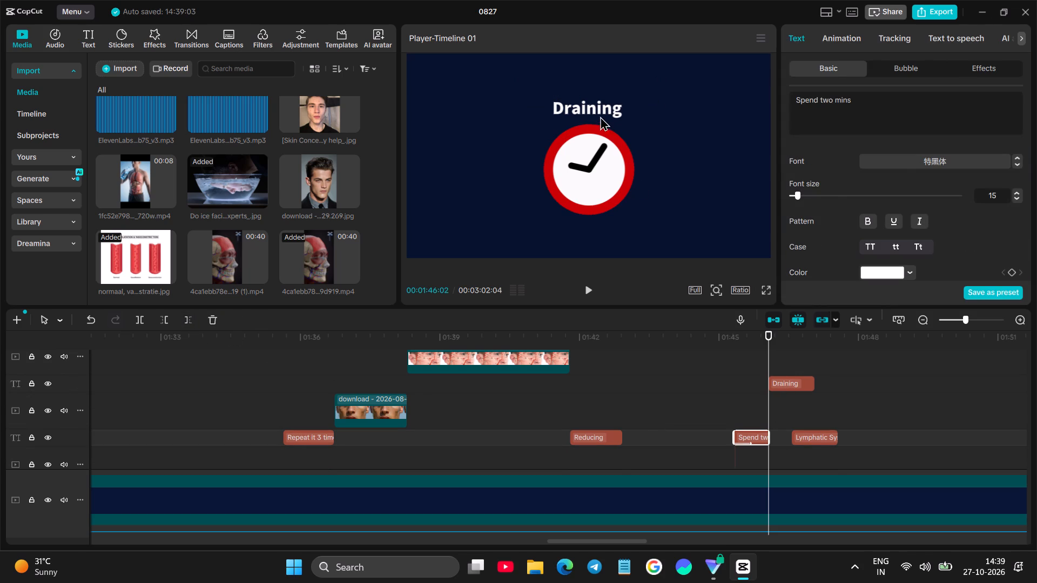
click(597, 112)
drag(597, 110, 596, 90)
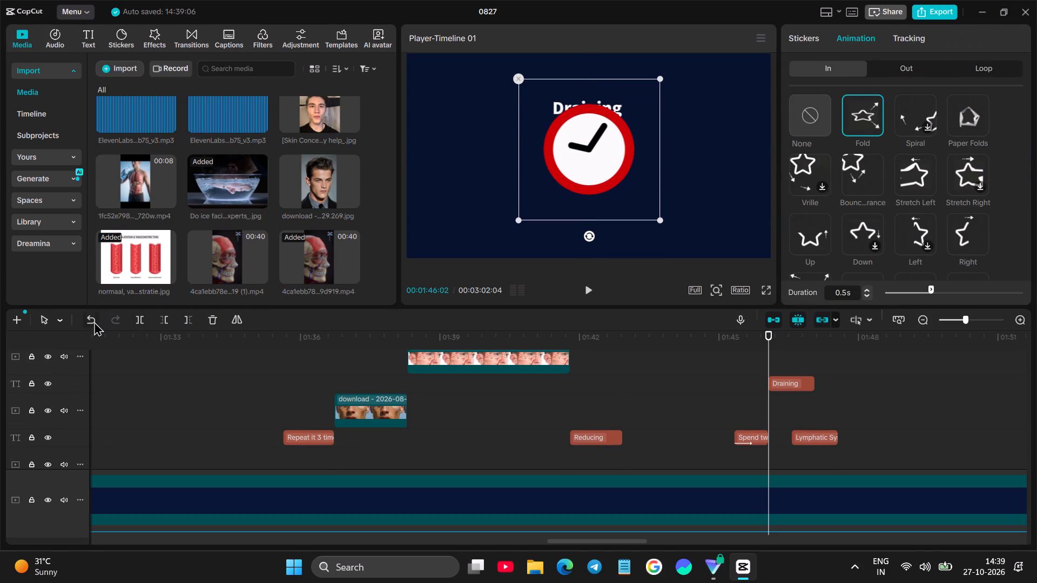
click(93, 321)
Move the "Draining" caption higher above the clock, to where the "Spend two mins" text appears.
click(793, 387)
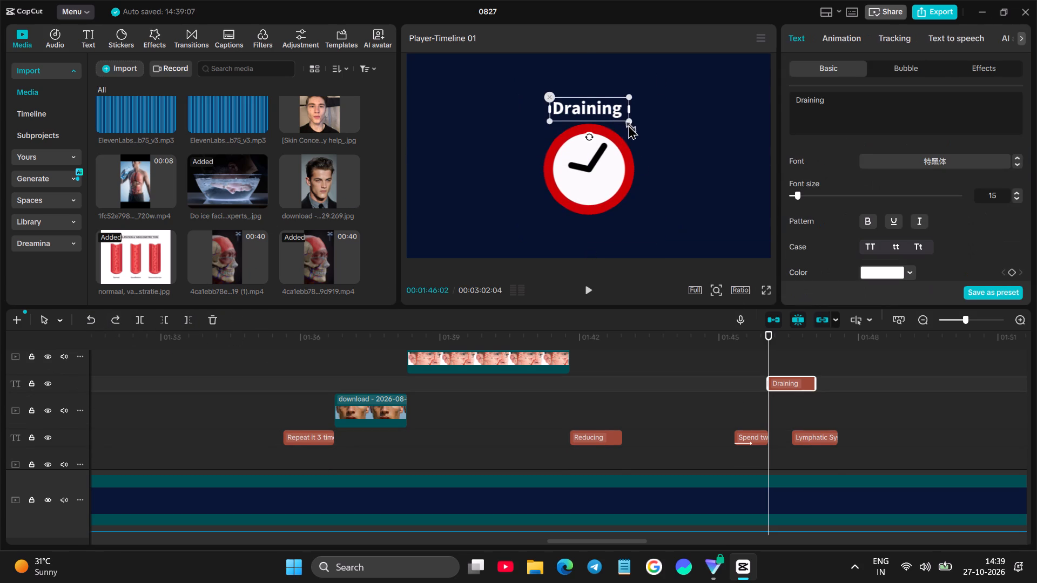
click(628, 125)
drag(598, 107, 595, 87)
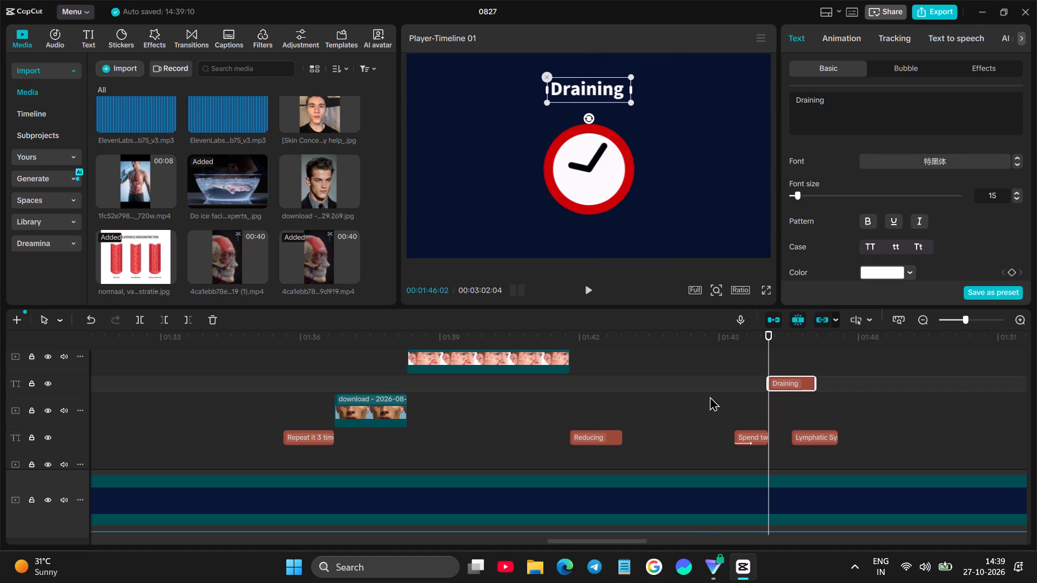
Trim the start of the "Lymphatic System" caption to slightly after 01:46:17, replaying the narration to check its timing.
click(710, 396)
key(space)
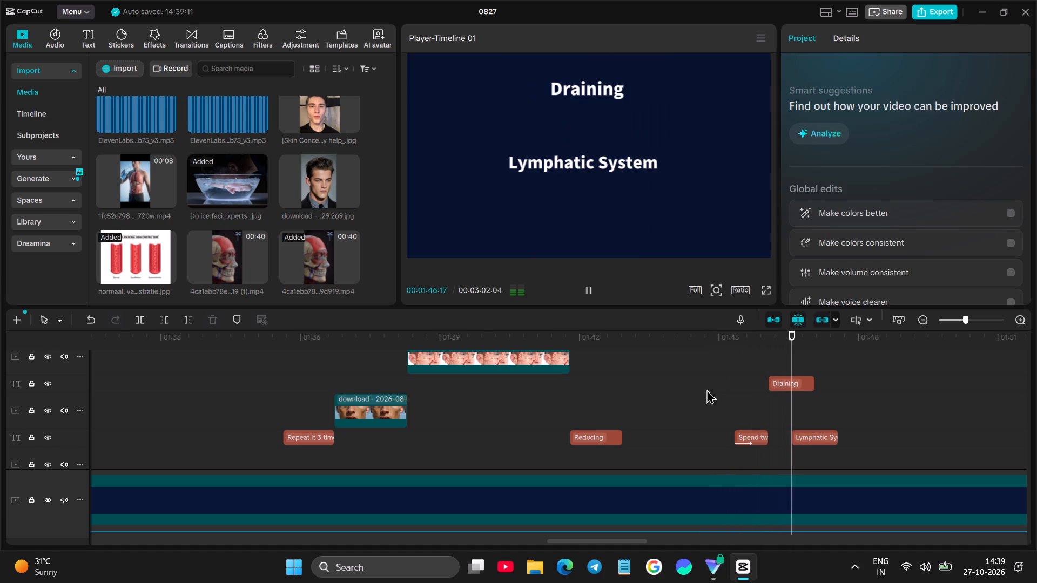
key(space)
click(800, 440)
drag(793, 438, 800, 431)
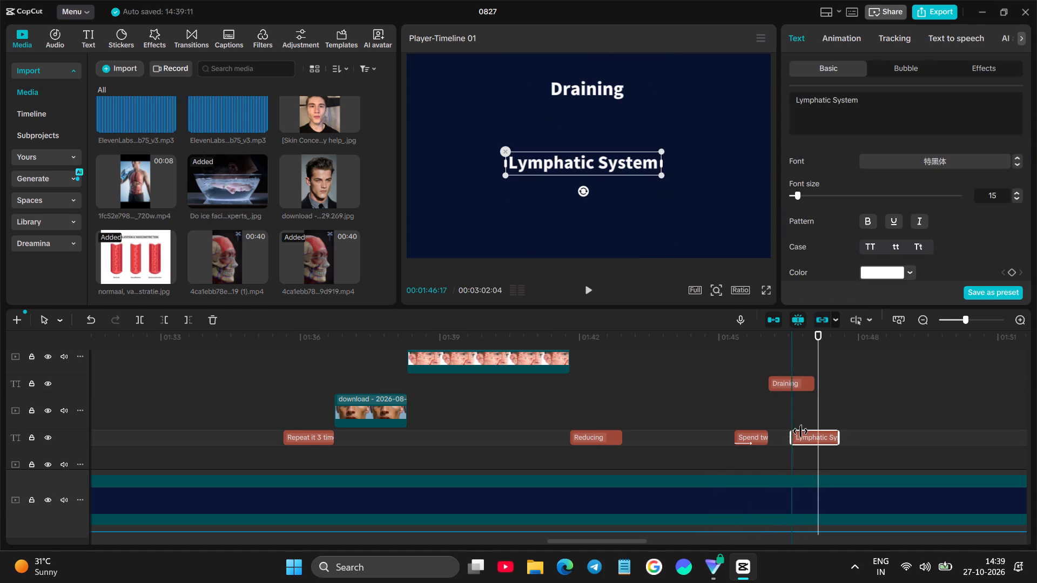
drag(800, 431, 803, 430)
click(716, 392)
key(space)
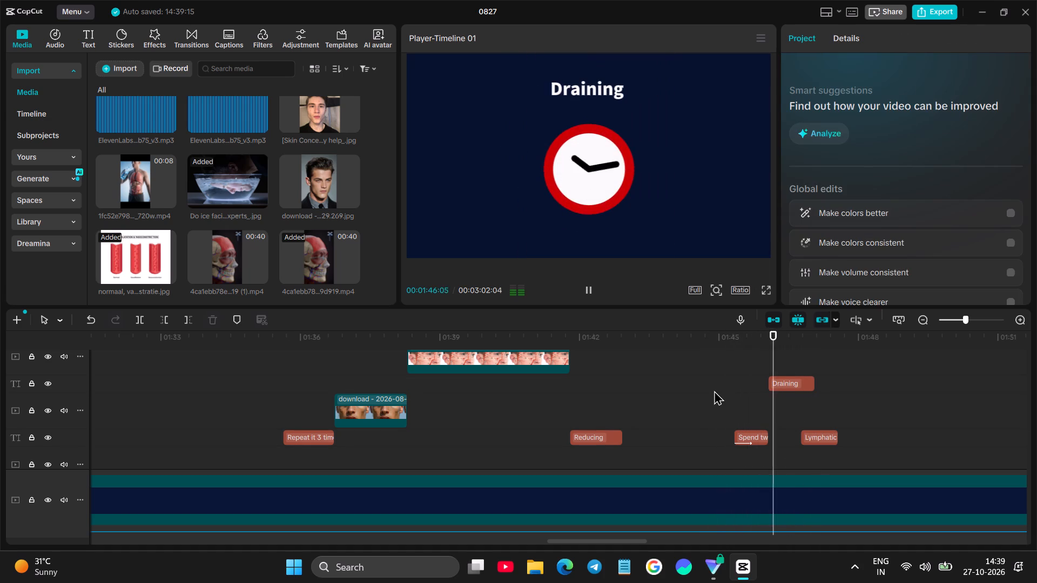
key(space)
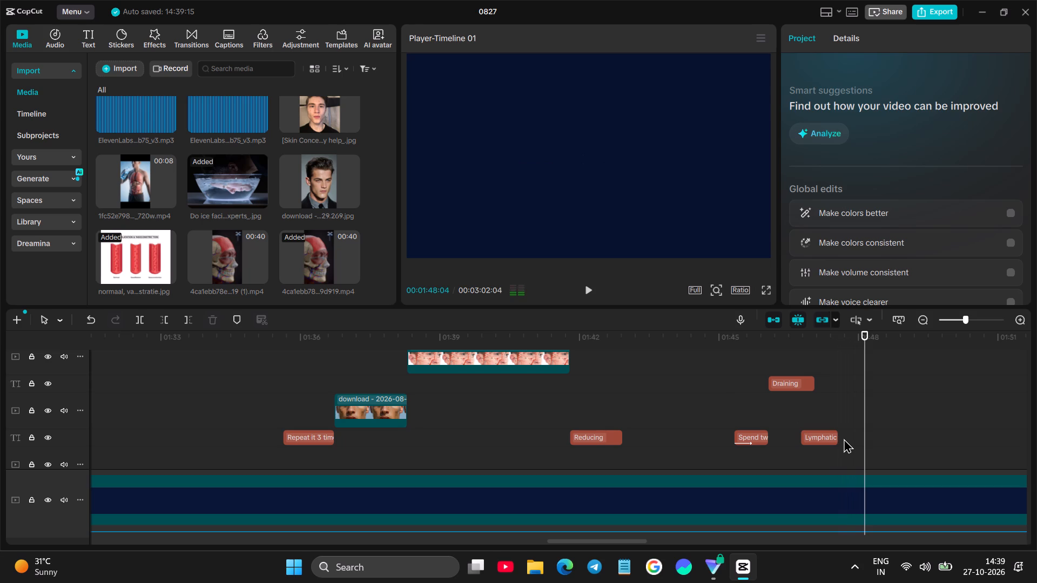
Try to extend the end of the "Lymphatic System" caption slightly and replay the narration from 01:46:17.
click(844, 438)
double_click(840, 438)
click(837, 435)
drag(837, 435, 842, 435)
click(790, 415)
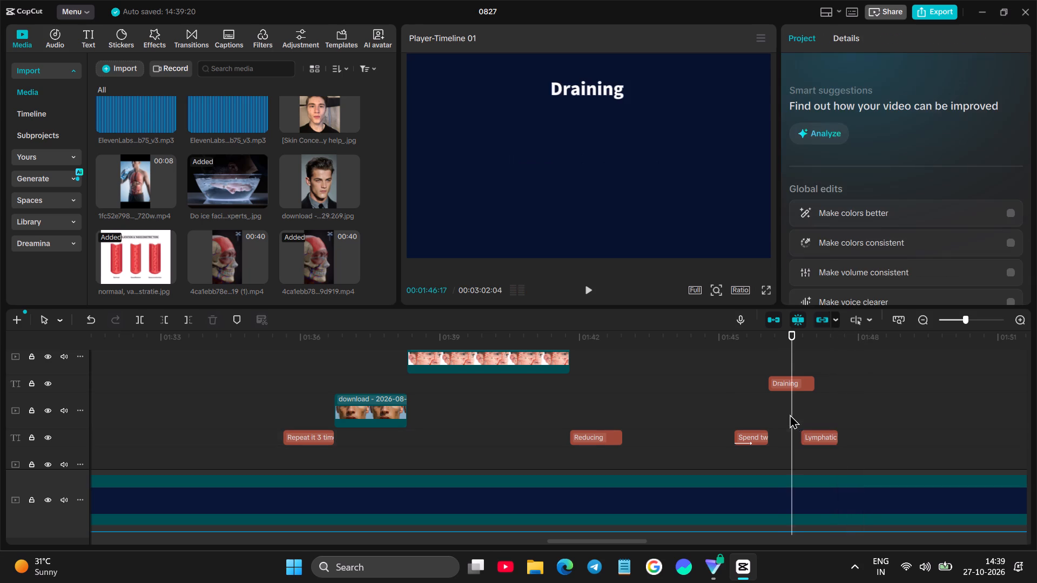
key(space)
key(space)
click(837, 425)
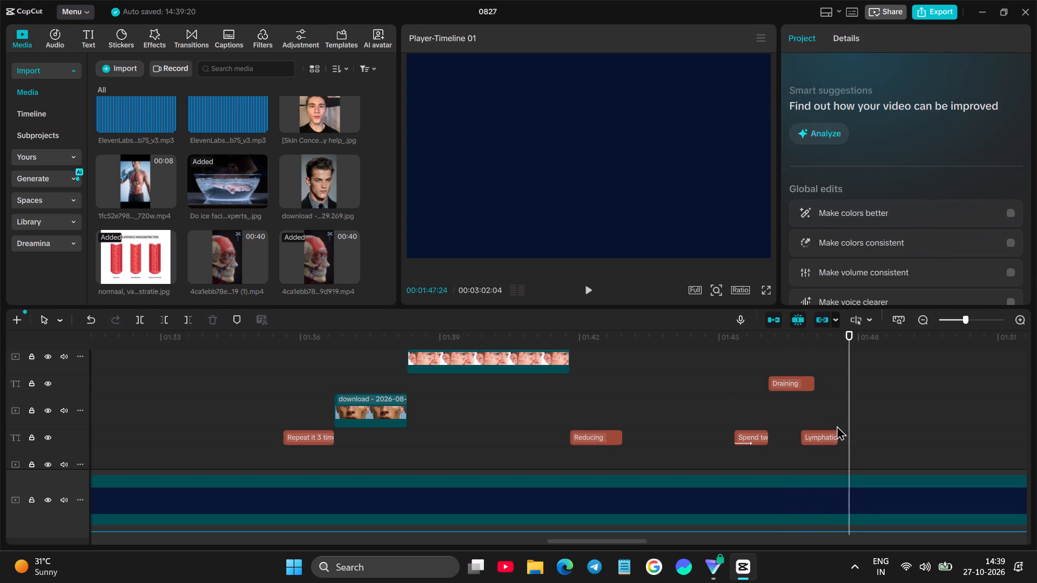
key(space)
Place the "Why cracking your knuckles" hands image at 01:47:17, directly after the end of the "Lymphatic System" caption.
click(837, 425)
scroll(156, 192, up, 3)
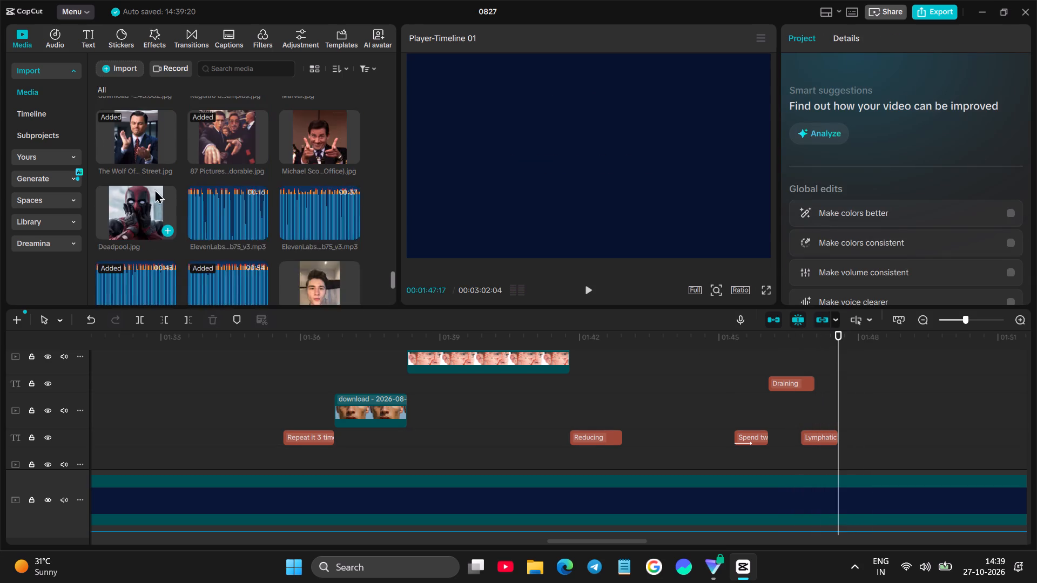
scroll(150, 186, up, 11)
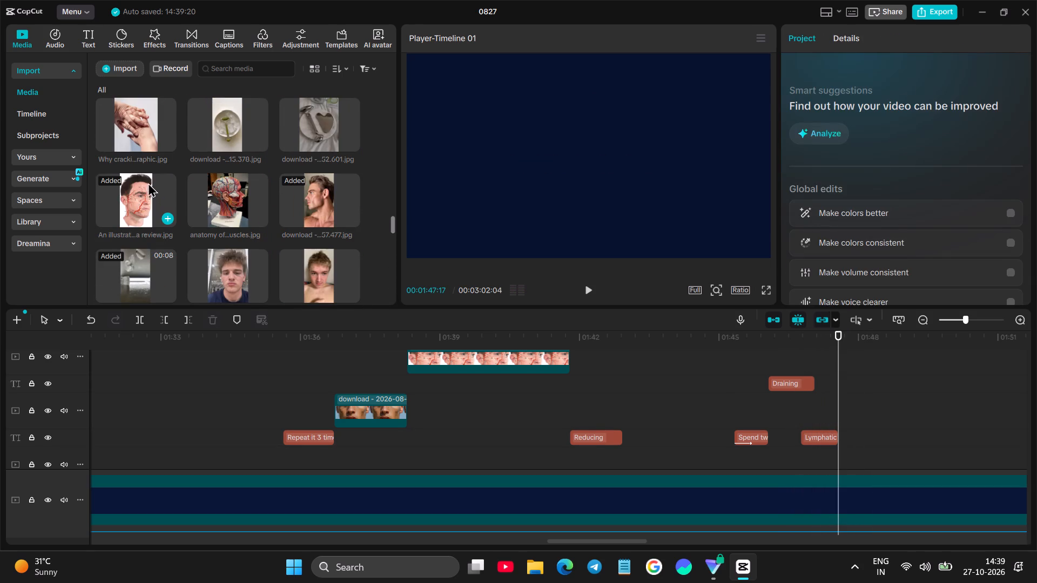
drag(140, 123, 839, 416)
click(823, 401)
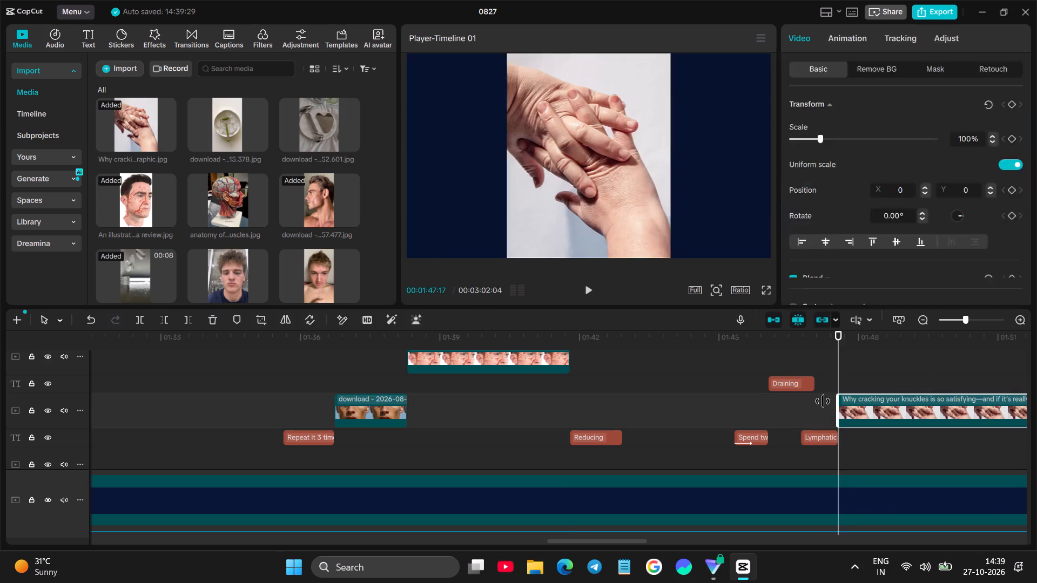
Play on from 01:47:17 and cut off the hands image's remainder at about 01:49:01.
key(space)
key(space)
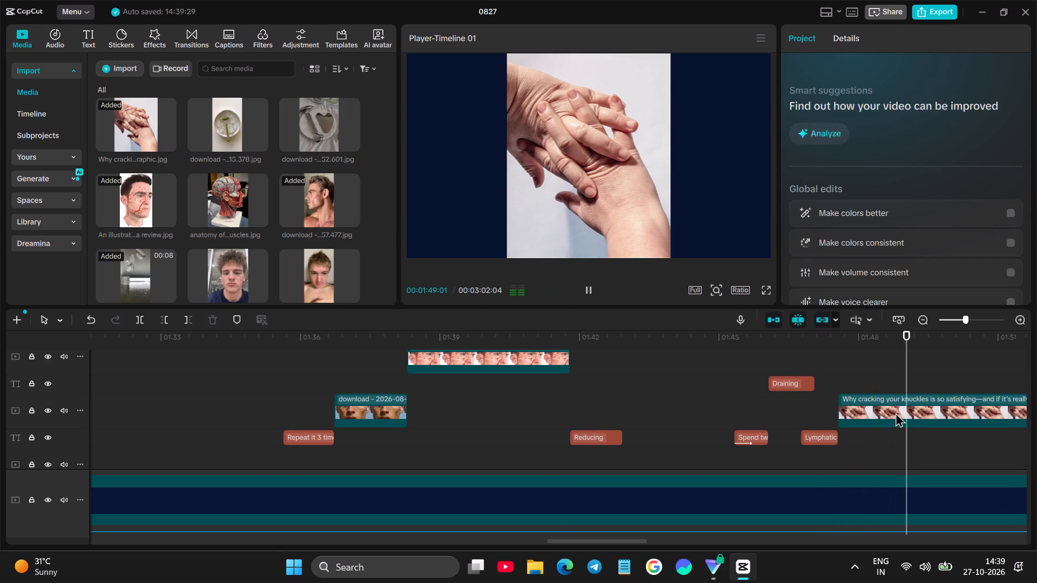
click(895, 412)
click(189, 321)
Preview the skincare tool images and place the metal roller and gua sha image directly after the hands image on the same track.
key(space)
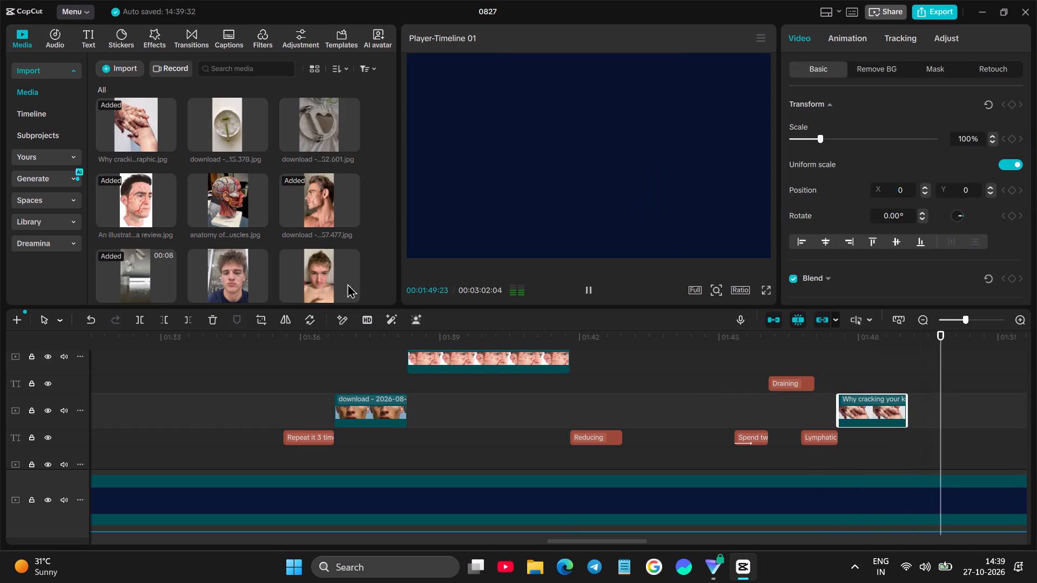
key(space)
click(230, 124)
click(286, 127)
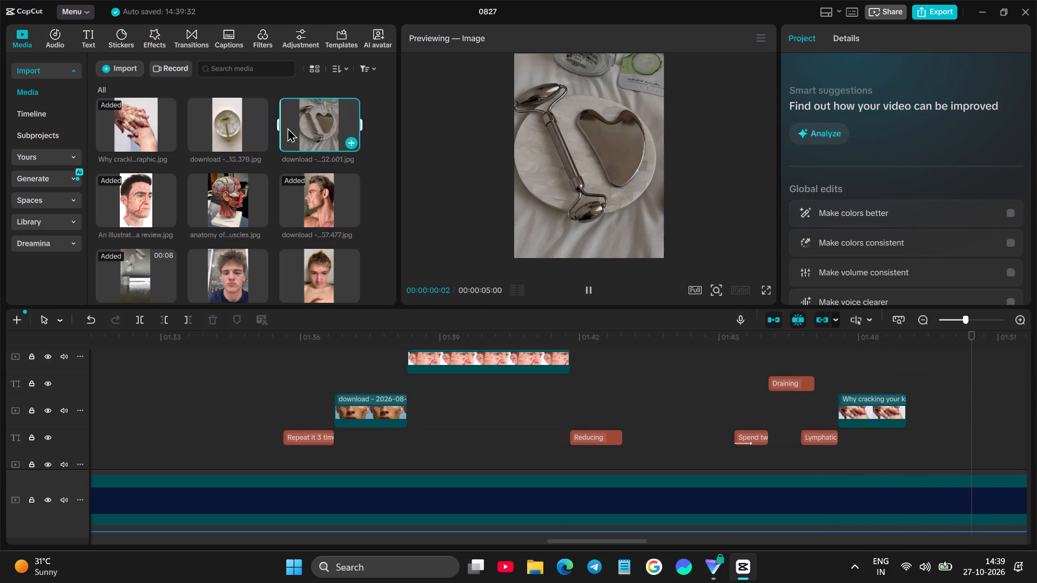
click(257, 120)
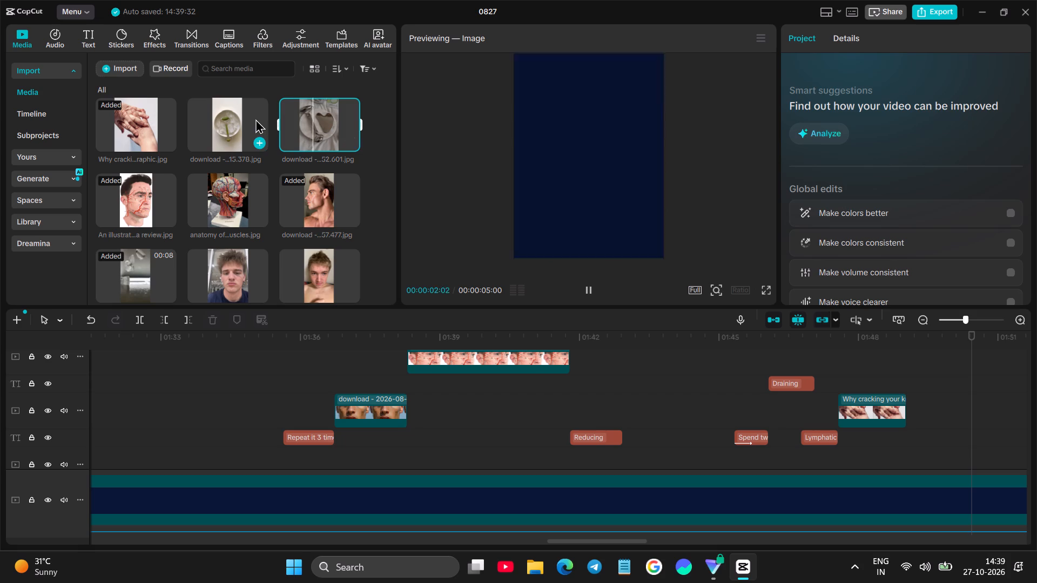
click(331, 118)
drag(332, 118, 993, 334)
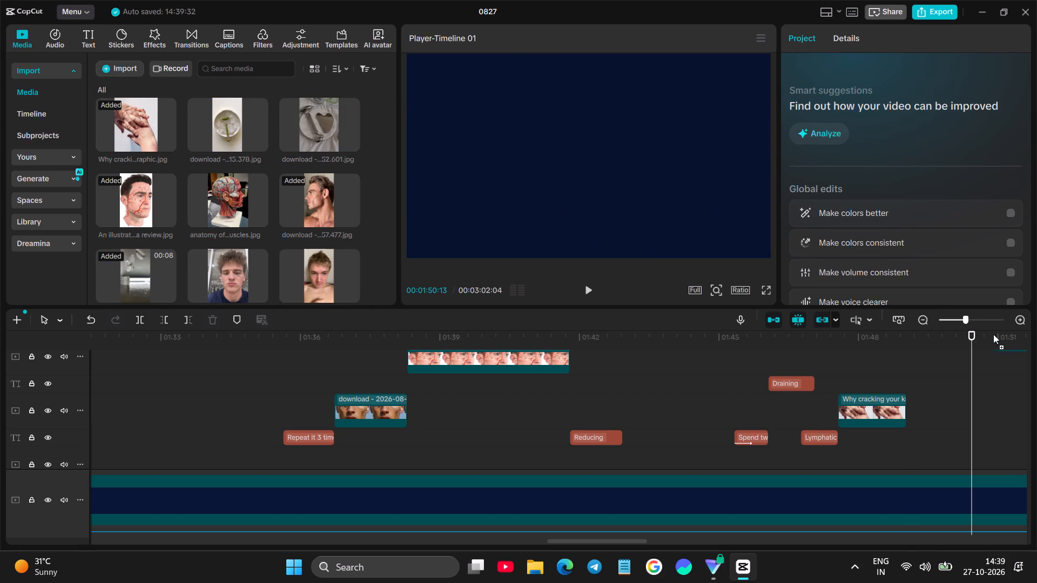
drag(993, 334, 905, 381)
click(881, 367)
drag(925, 359, 932, 409)
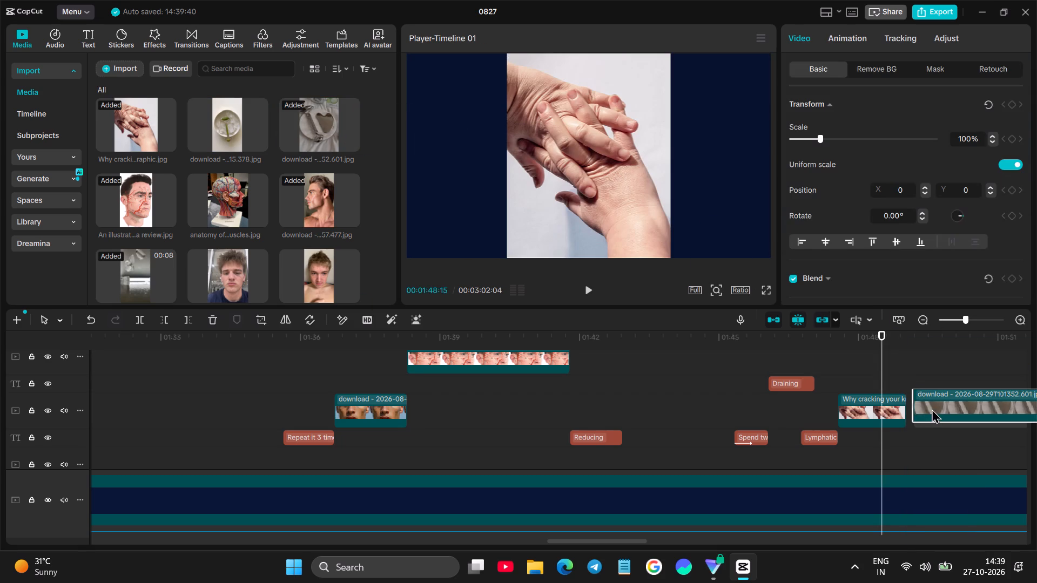
drag(932, 409, 927, 410)
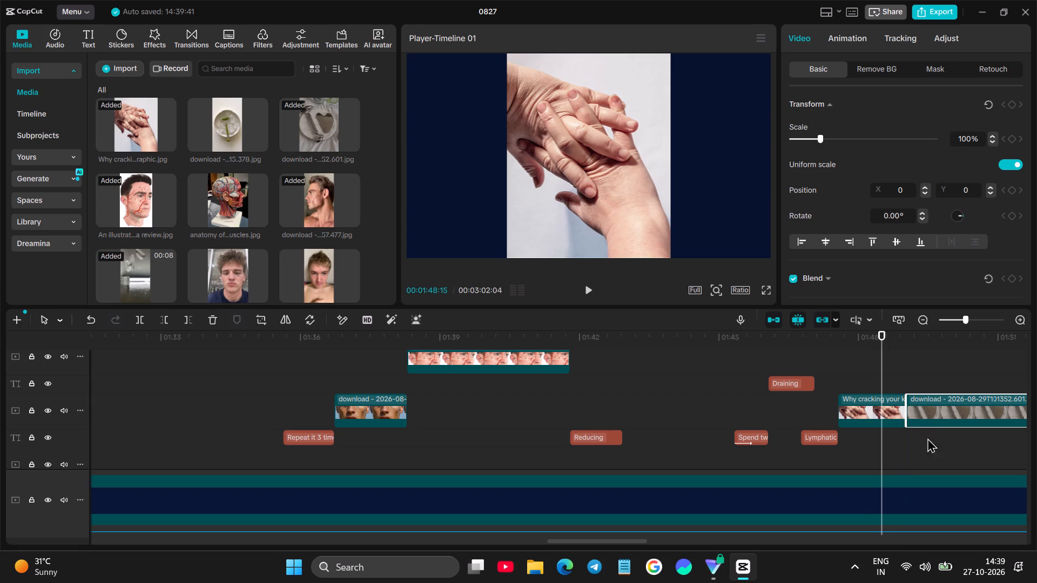
Replay the narration, trim the hands image's end to 01:48:28 and close the gap so the gua sha image starts there.
click(872, 436)
key(space)
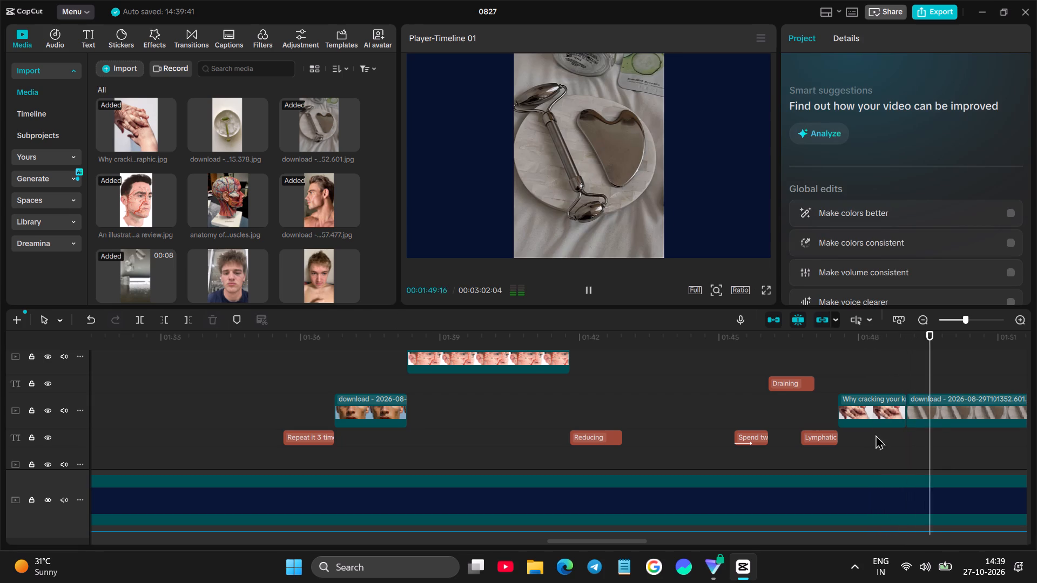
click(893, 432)
key(space)
click(872, 441)
key(space)
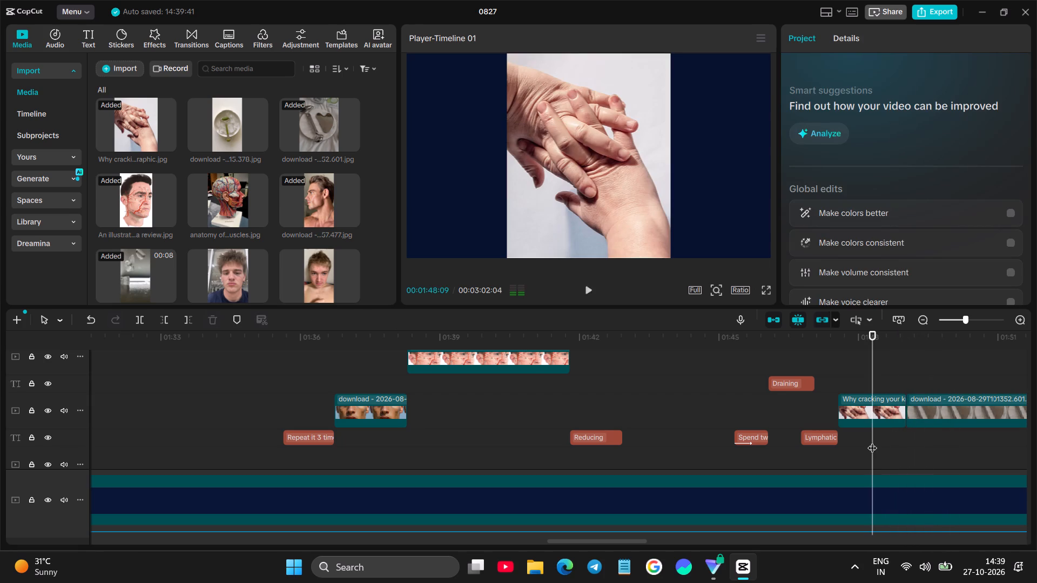
key(space)
click(894, 416)
drag(906, 402, 901, 403)
click(919, 402)
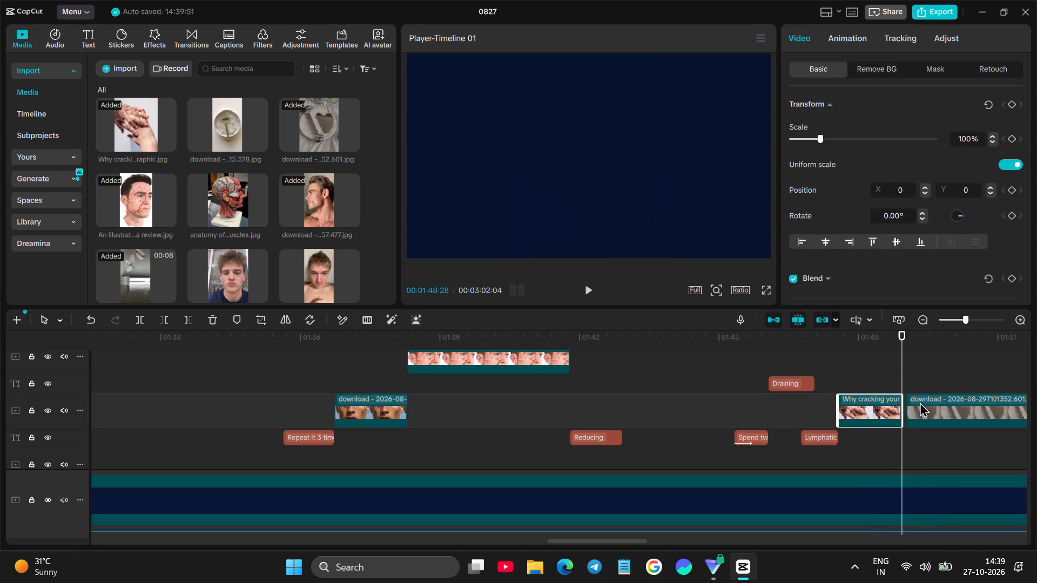
drag(908, 405, 903, 407)
Replay the narration around 01:48:28 to check the image change and what is said over the gua sha image.
click(891, 381)
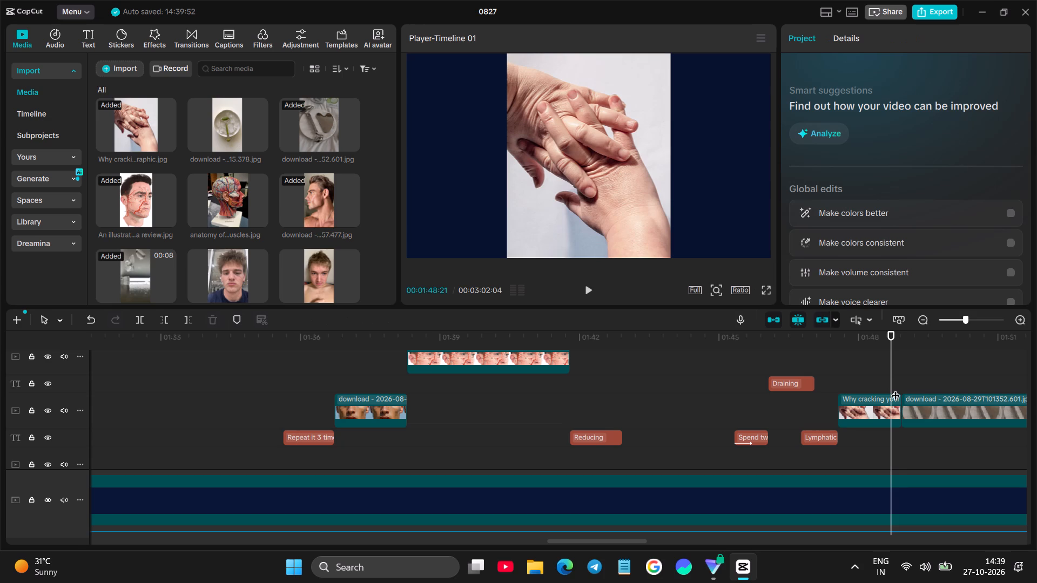
key(space)
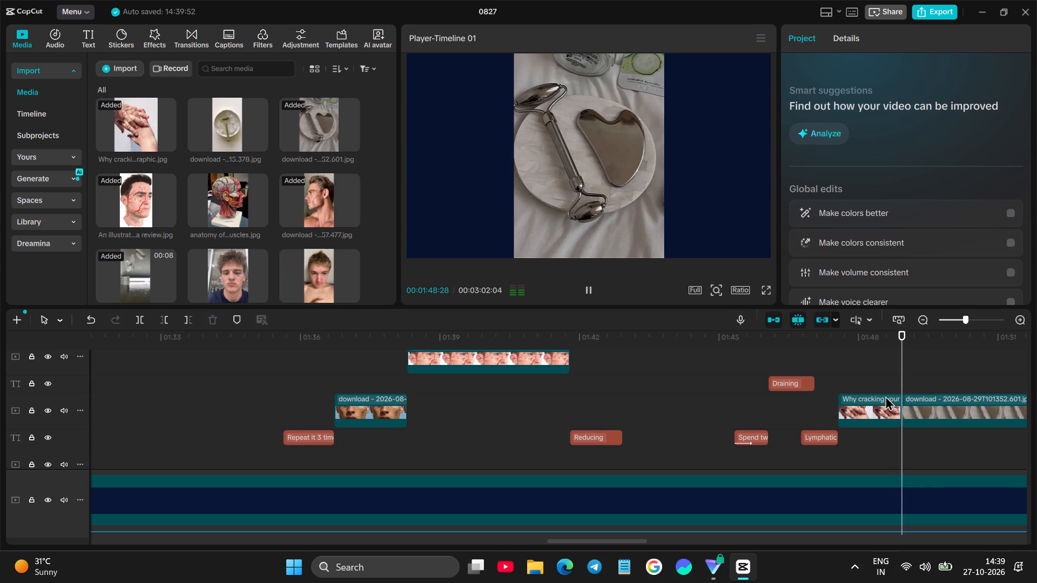
click(901, 374)
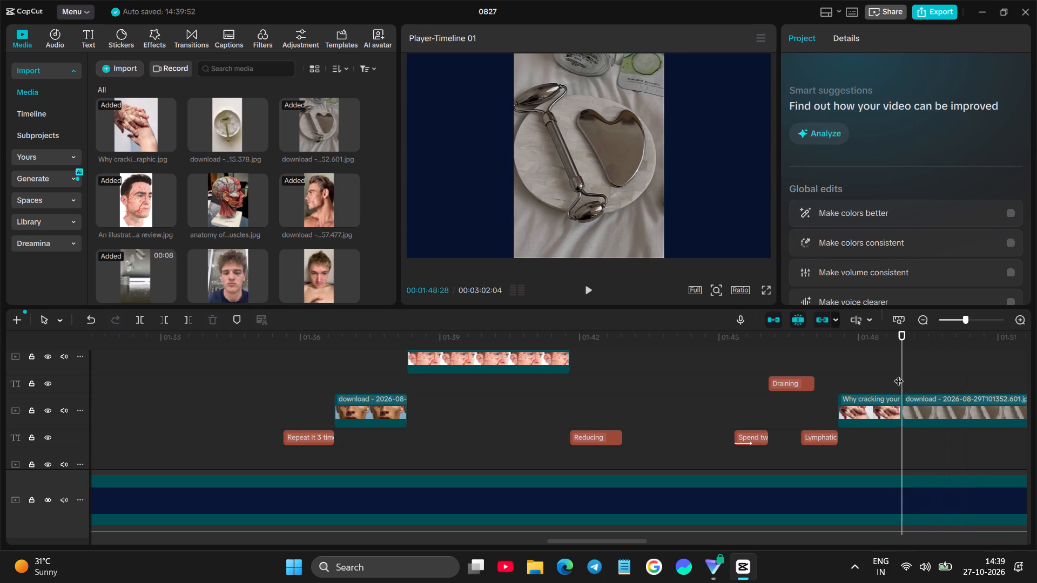
double_click(900, 373)
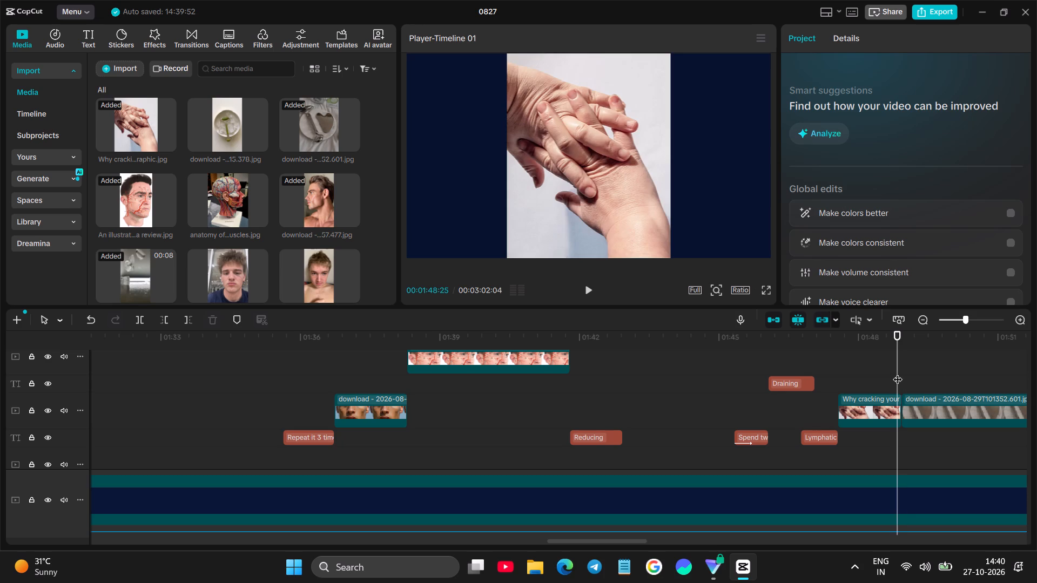
click(874, 366)
key(space)
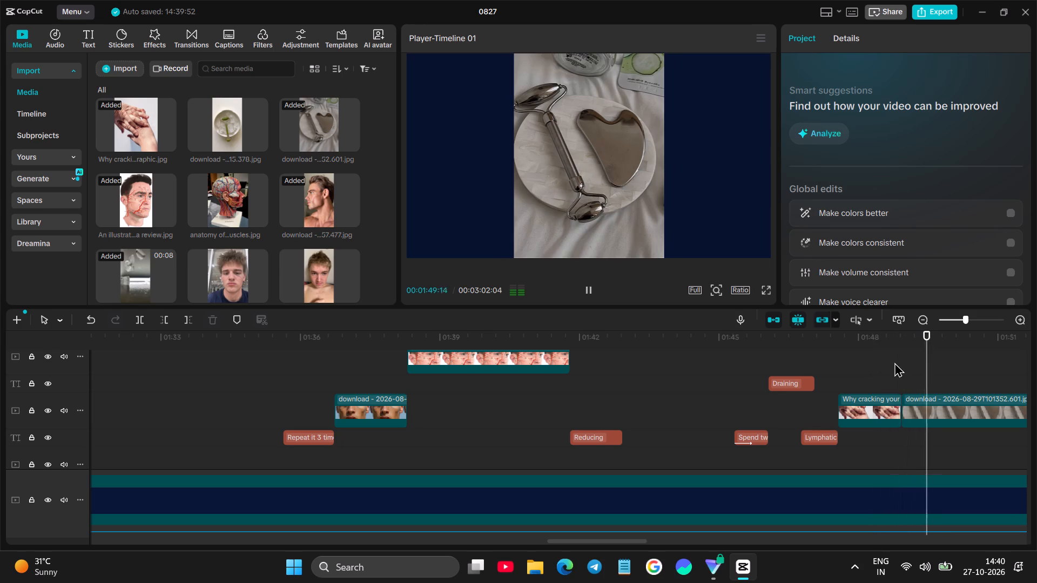
click(898, 362)
key(space)
click(899, 362)
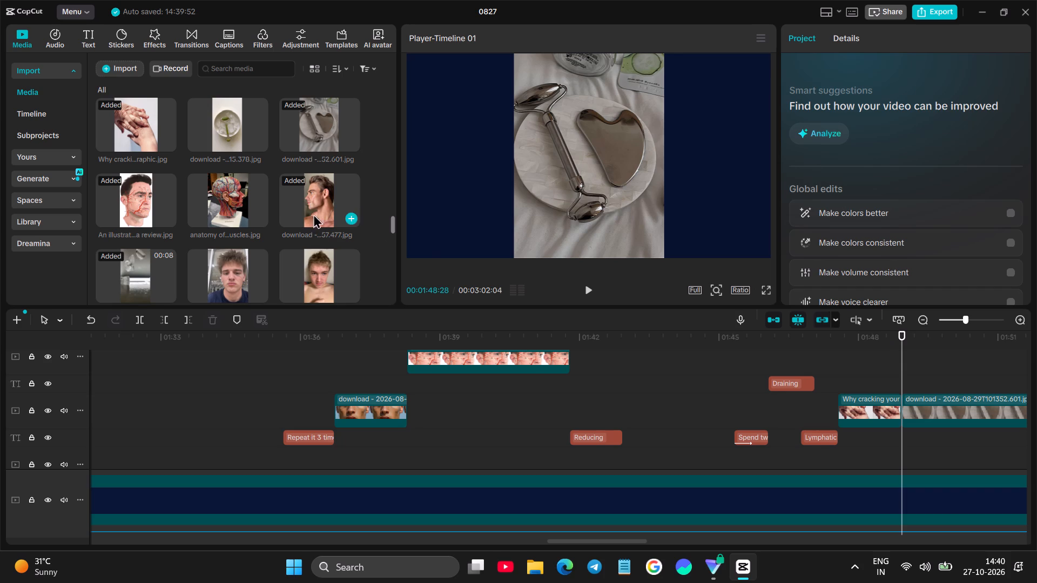
key(space)
key(space)
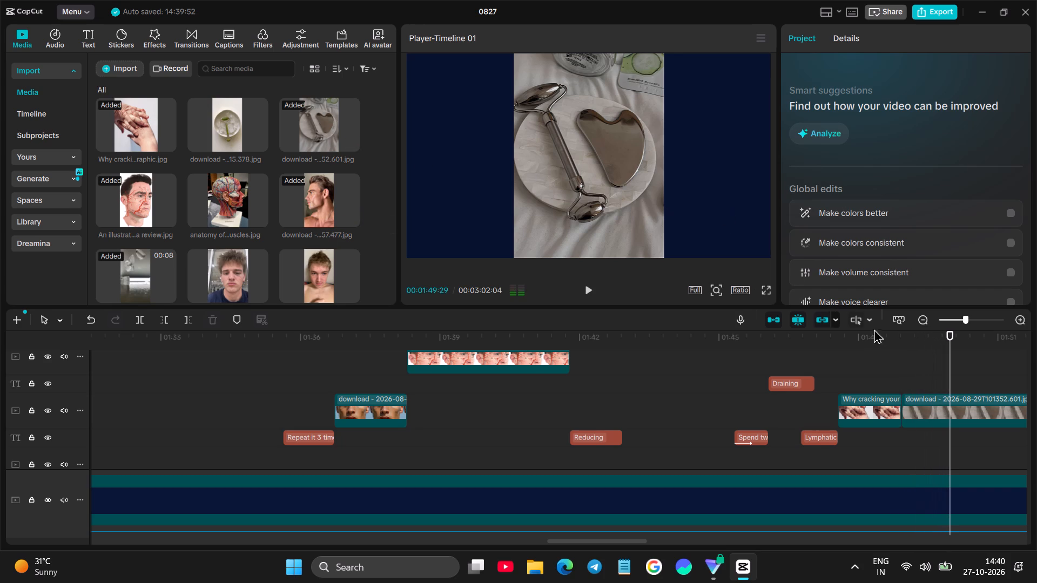
click(903, 379)
key(space)
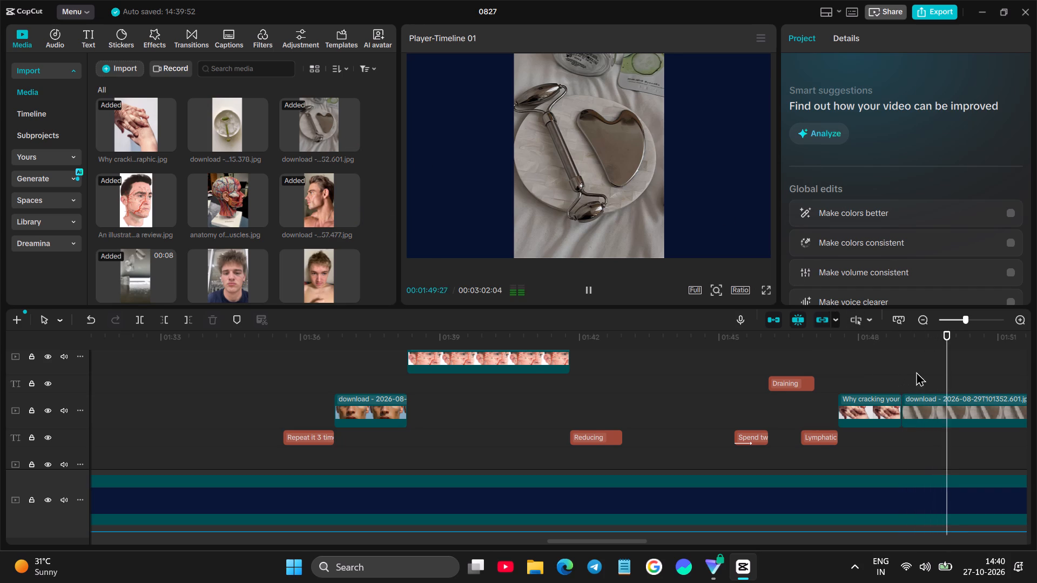
key(space)
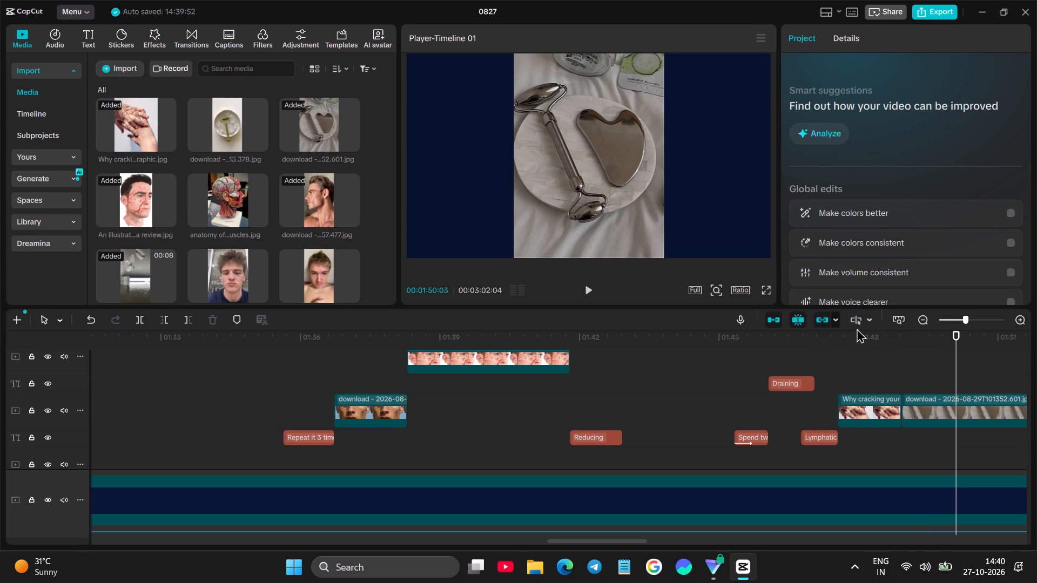
click(898, 370)
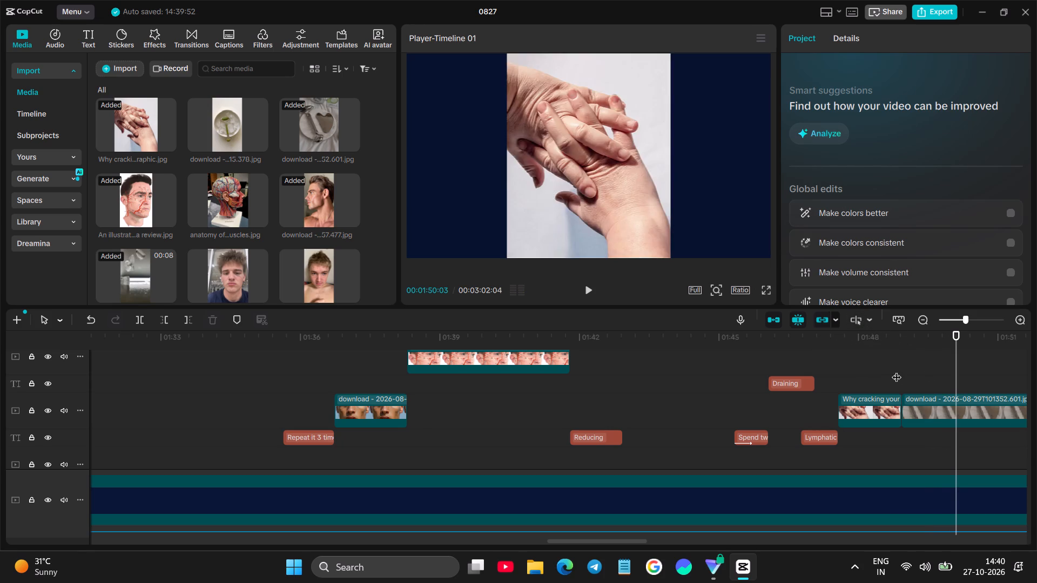
click(901, 370)
Duplicate the "Draining" caption to start at 01:48:28, over the beginning of the gua sha image.
alt+drag(785, 381, 889, 387)
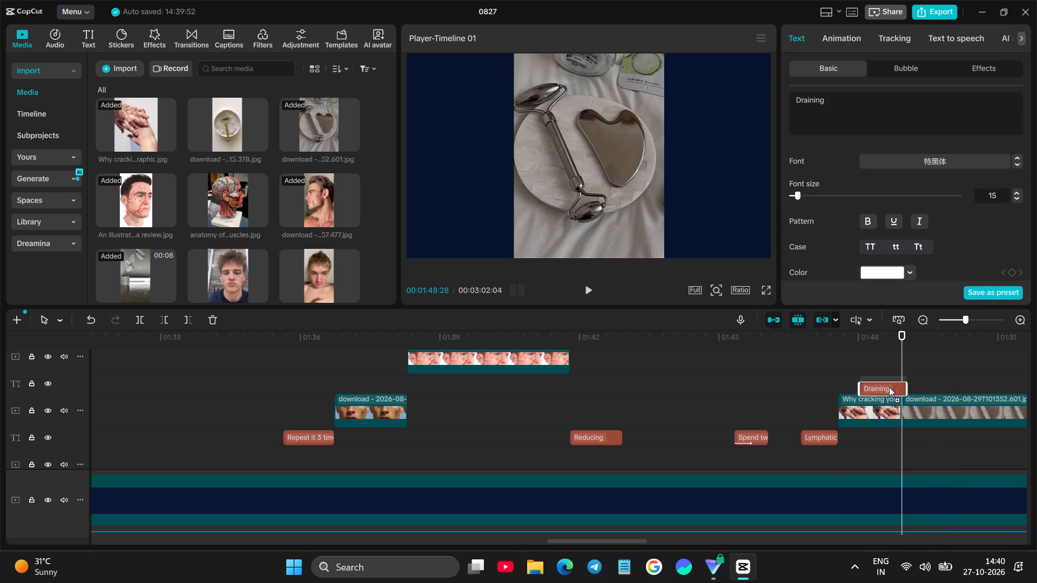
alt+drag(889, 387, 916, 387)
click(918, 383)
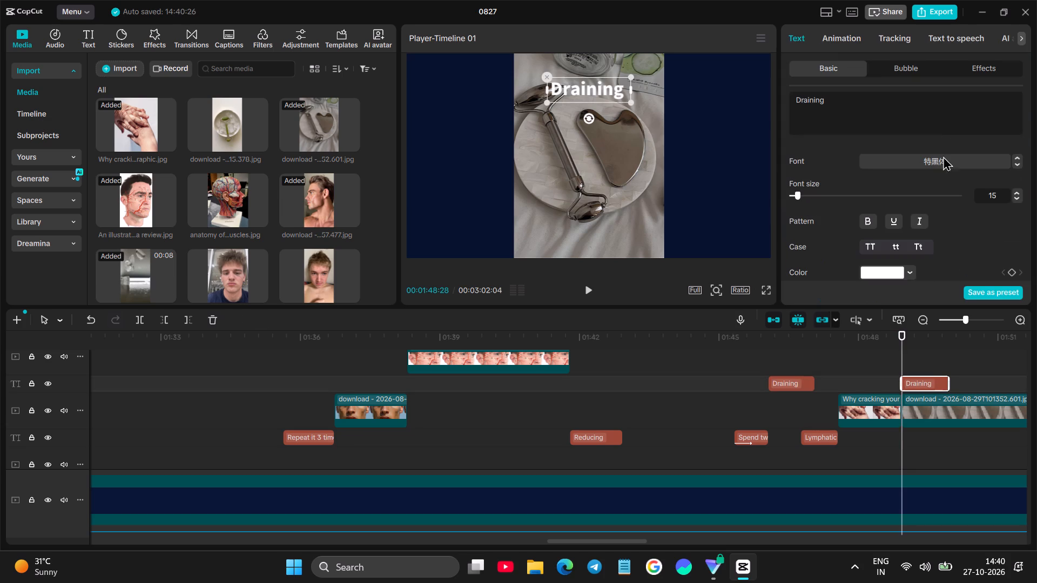
Change the duplicated caption's text to "Gua Sha Tool".
click(946, 124)
key(BackSpace)
key(BackSpace)
key(BackSpace)
key(BackSpace)
key(BackSpace)
key(BackSpace)
key(BackSpace)
key(BackSpace)
key(BackSpace)
key(BackSpace)
key(BackSpace)
key(BackSpace)
key(BackSpace)
key(BackSpace)
key(BackSpace)
key(BackSpace)
key(BackSpace)
key(BackSpace)
key(BackSpace)
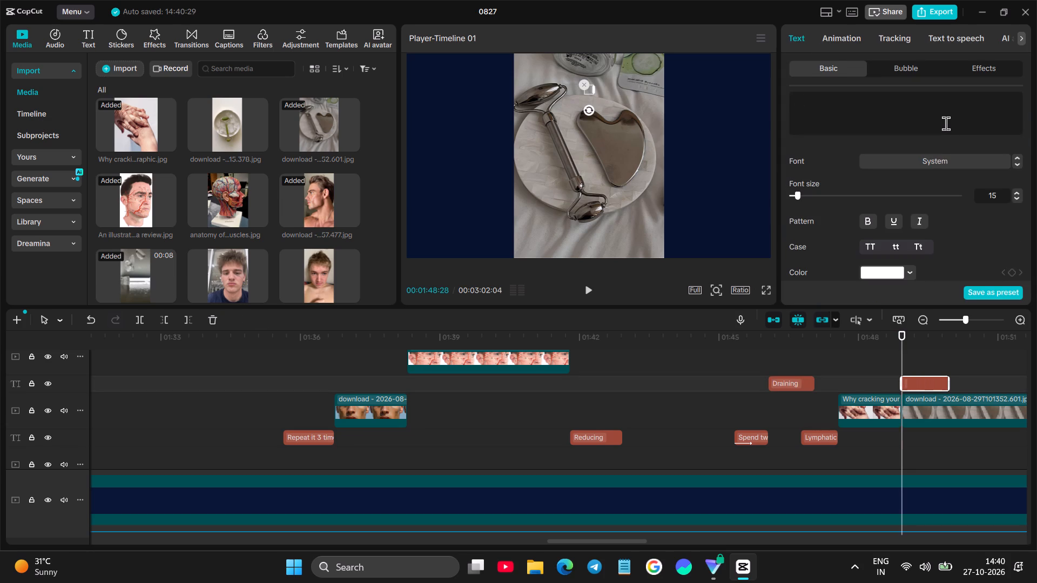
text(gua)
key(BackSpace)
key(BackSpace)
key(BackSpace)
key(BackSpace)
key(BackSpace)
key(BackSpace)
key(BackSpace)
text(Gua)
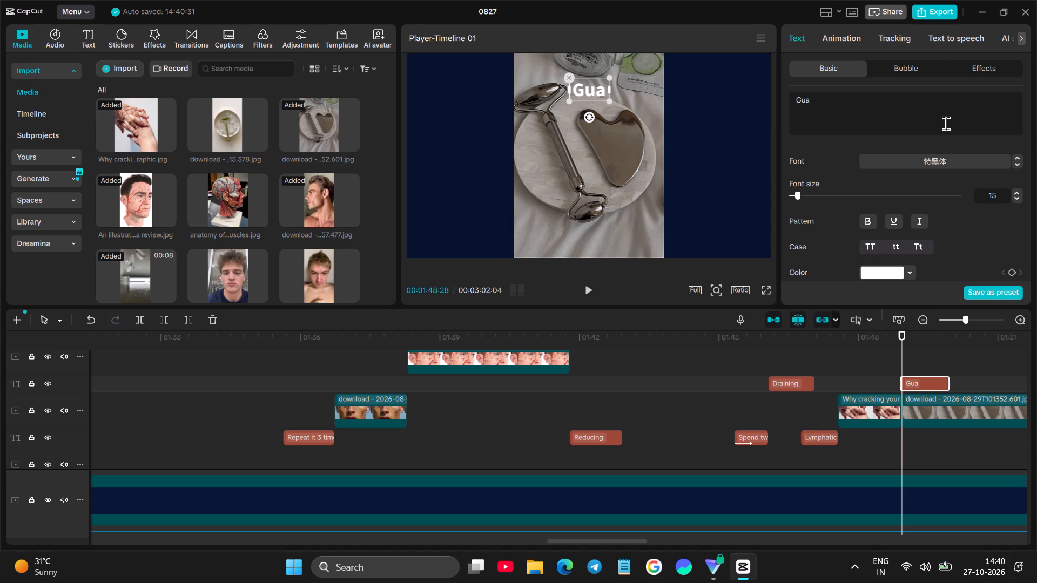
key(space)
text(Sha)
key(space)
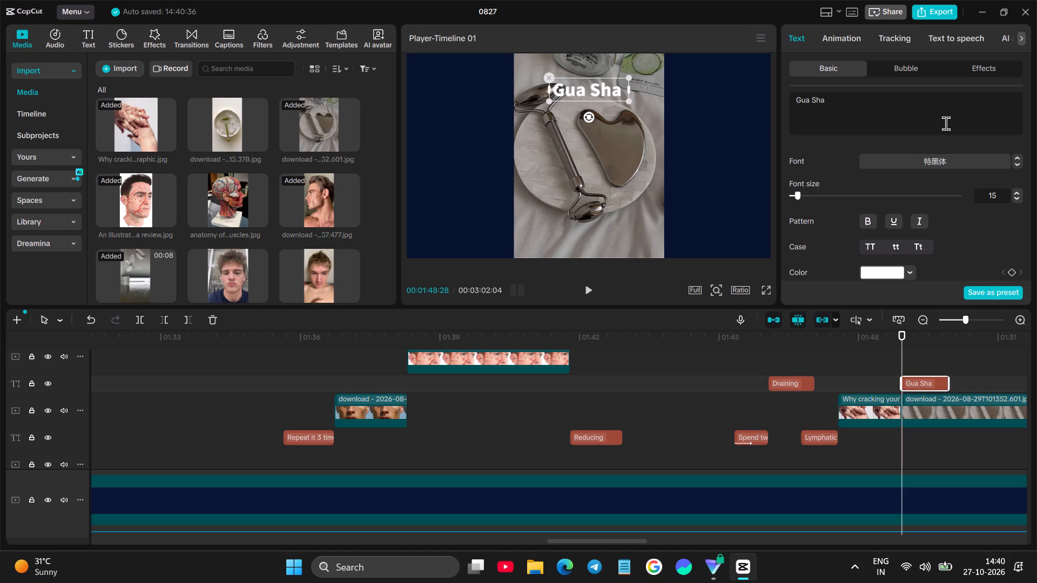
text(Tool)
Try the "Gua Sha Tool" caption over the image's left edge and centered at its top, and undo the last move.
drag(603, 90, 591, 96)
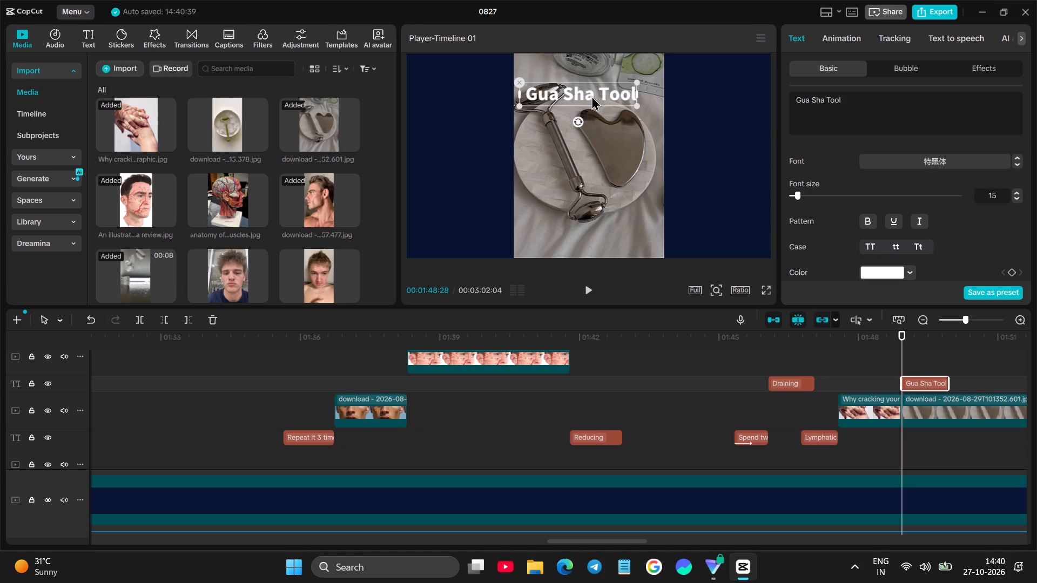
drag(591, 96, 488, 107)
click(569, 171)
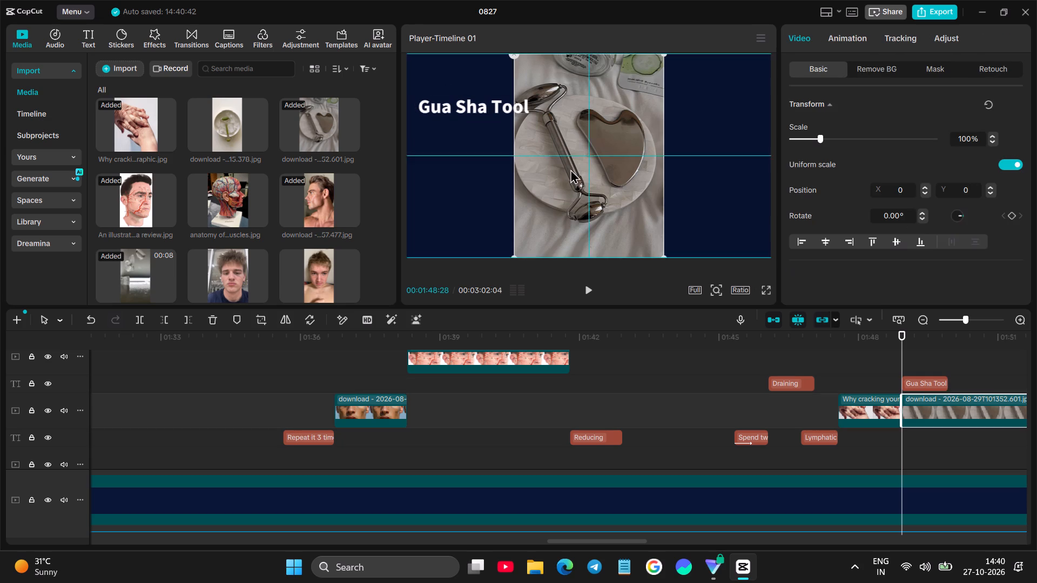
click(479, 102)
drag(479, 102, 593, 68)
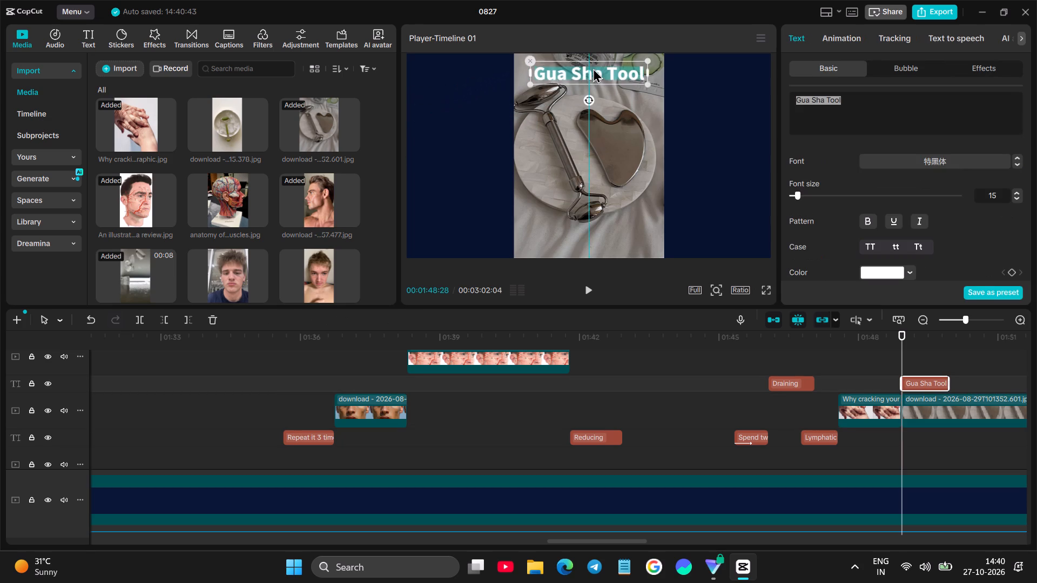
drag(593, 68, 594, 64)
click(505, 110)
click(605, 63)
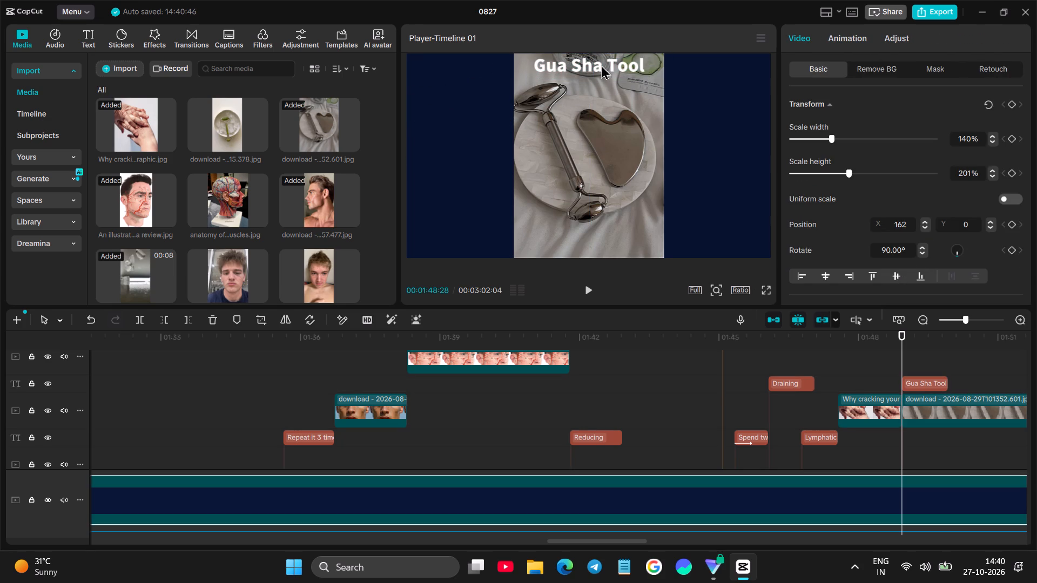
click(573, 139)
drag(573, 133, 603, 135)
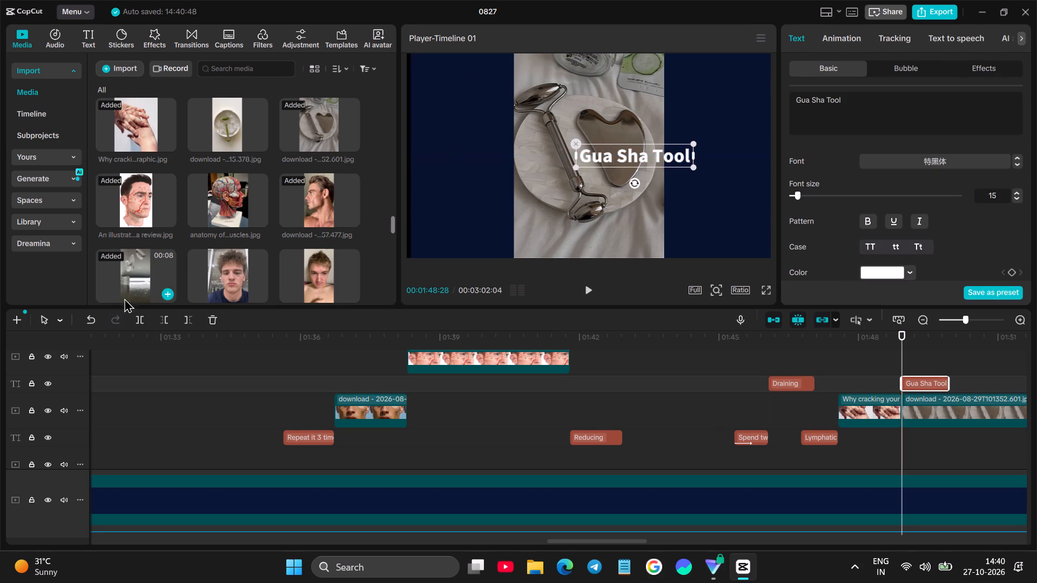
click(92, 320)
Shift the gua sha image left in the frame to about X -776, keeping Y at 0.
click(922, 414)
drag(564, 205, 566, 204)
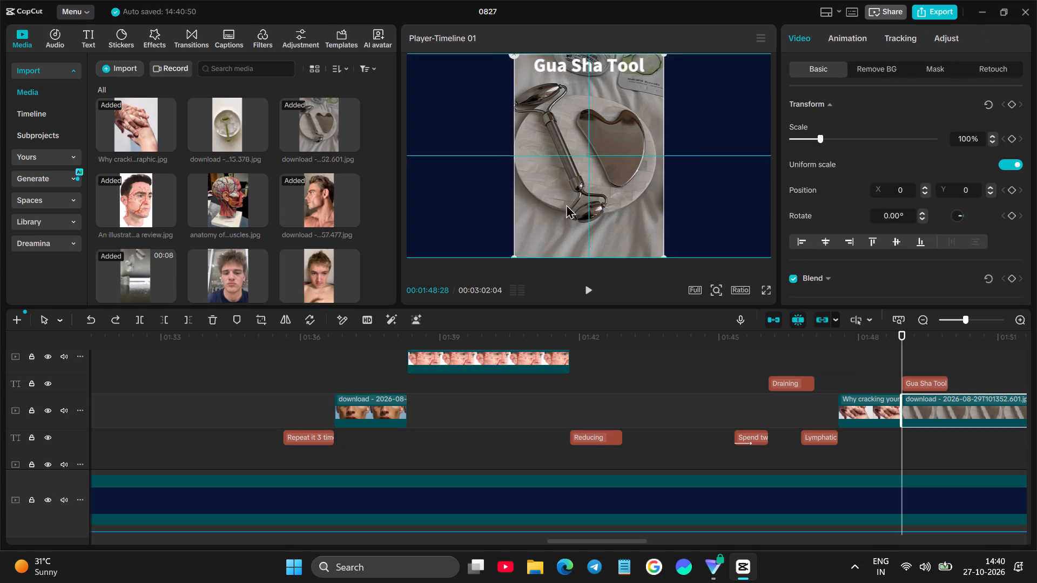
drag(566, 204, 493, 205)
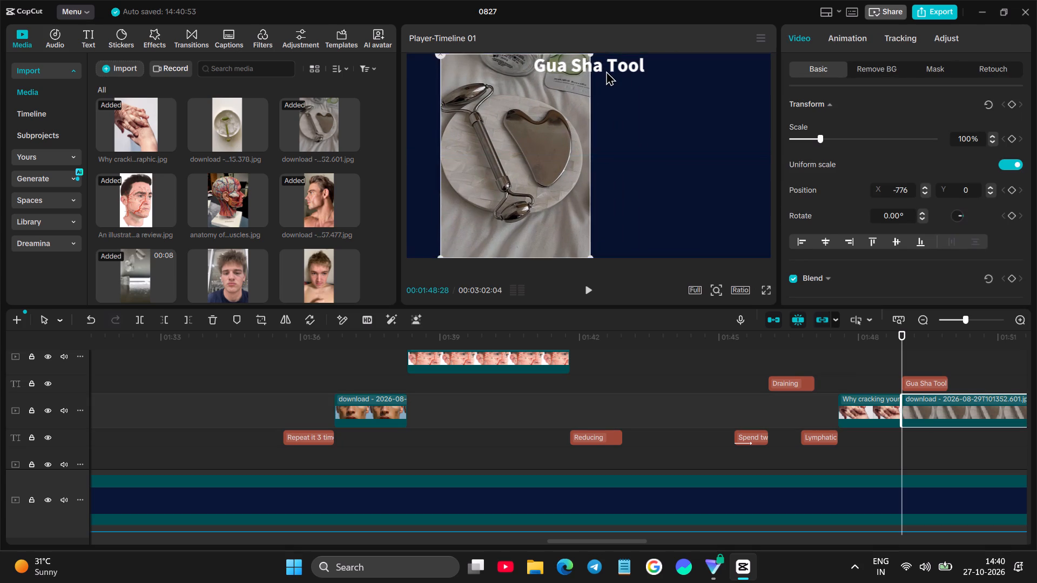
Move the "Gua Sha Tool" caption into the empty area right of the gua sha image, near mid-height.
click(606, 71)
drag(606, 71, 696, 158)
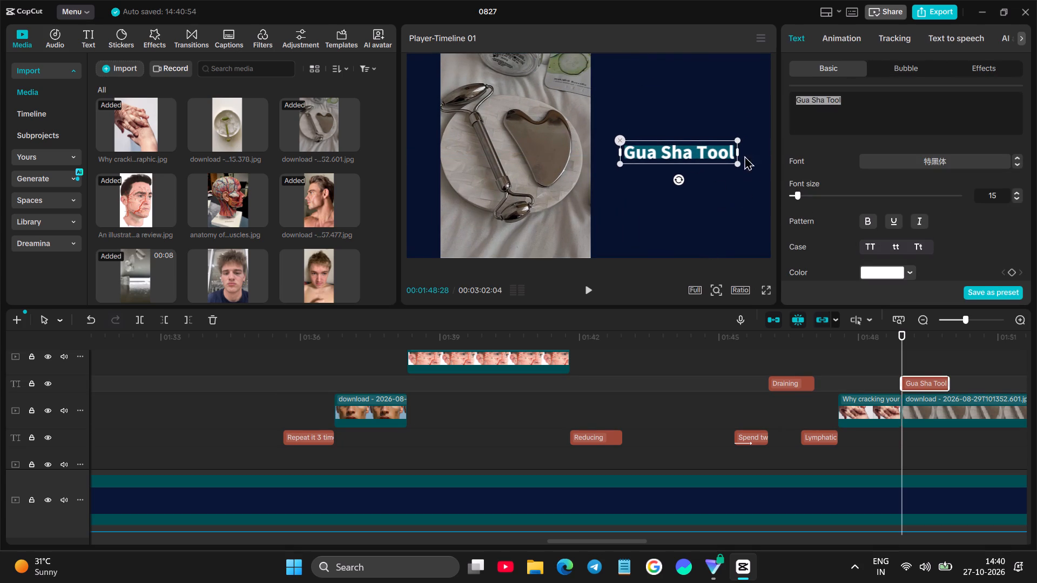
drag(735, 138, 731, 146)
Play back the section with the hands image and the gua sha image, starting from about 01:47:17.
click(836, 373)
key(space)
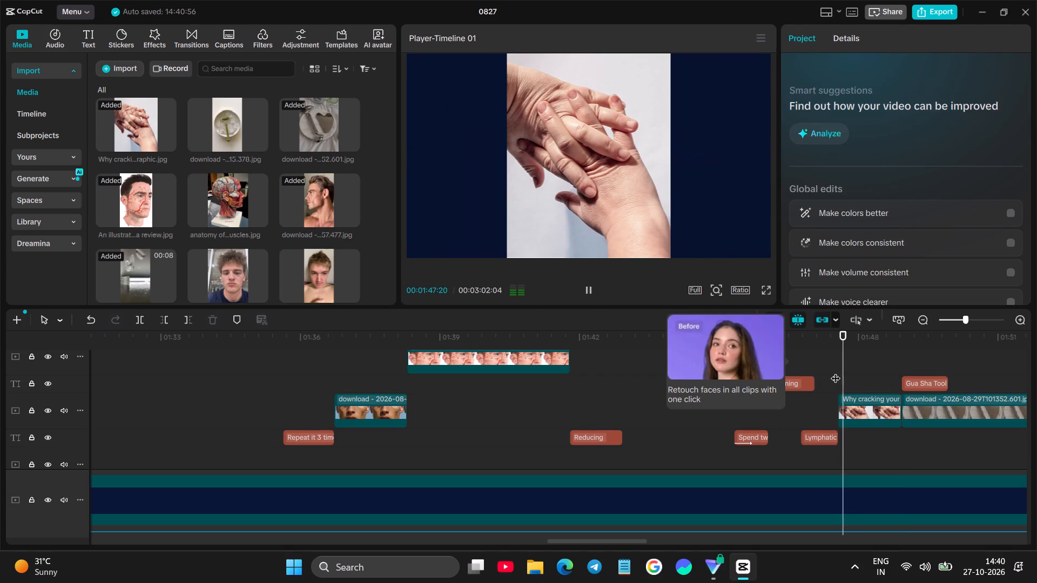
click(869, 397)
key(space)
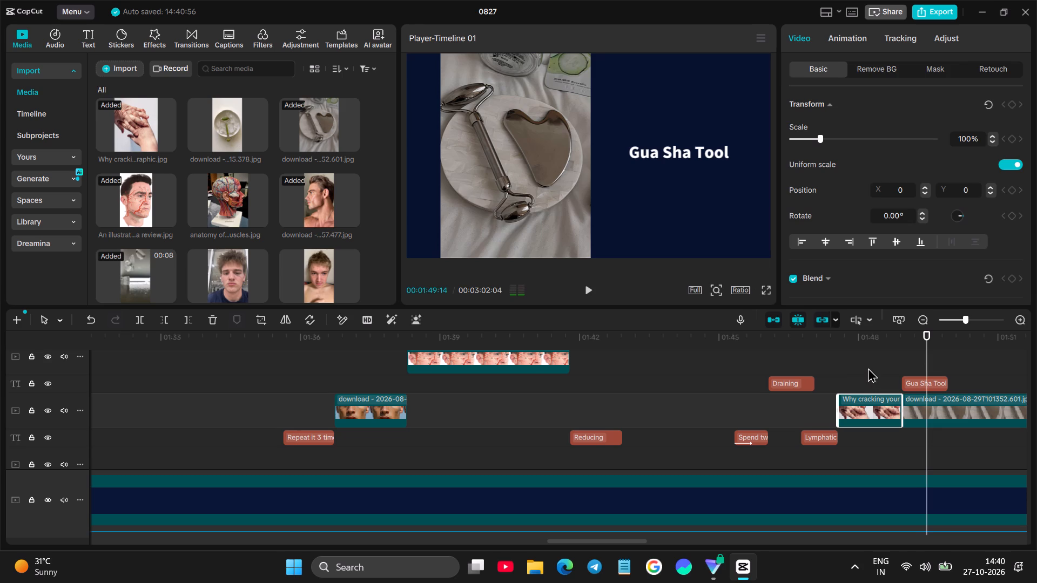
click(837, 360)
key(space)
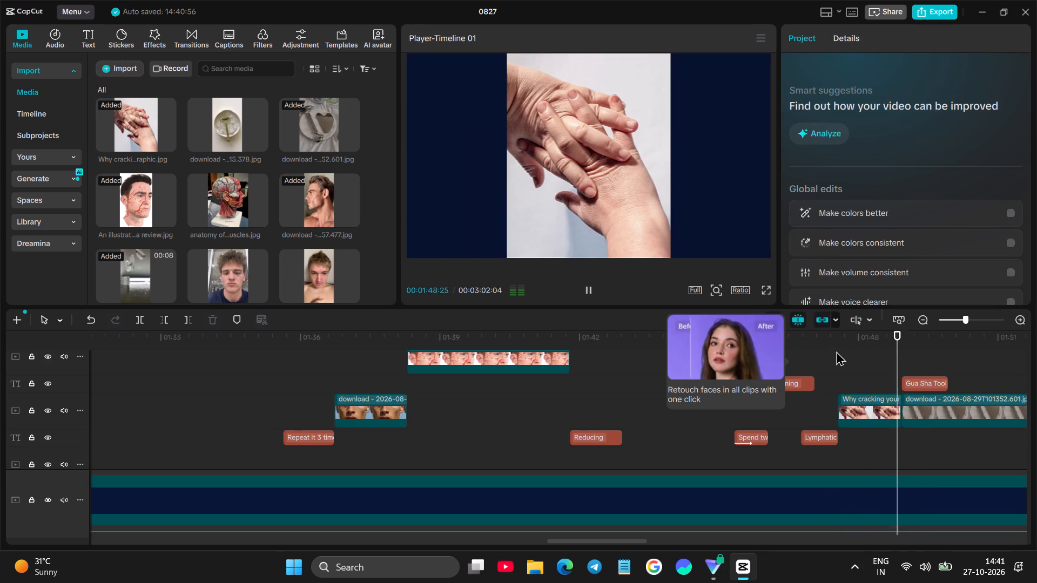
key(space)
Apply the Elastic Unfold in-animation to the "Gua Sha Tool" caption.
click(921, 386)
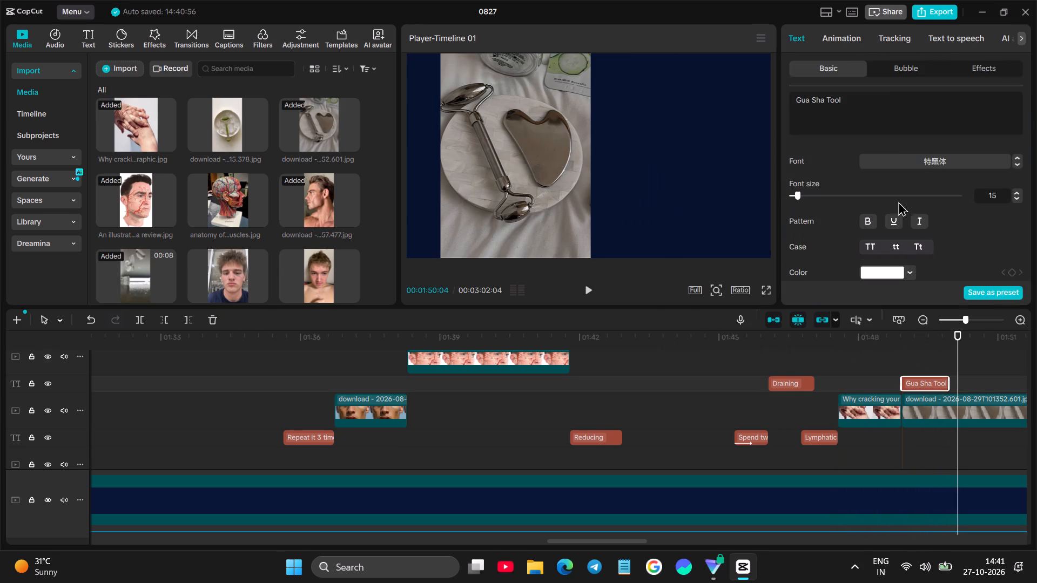
click(856, 48)
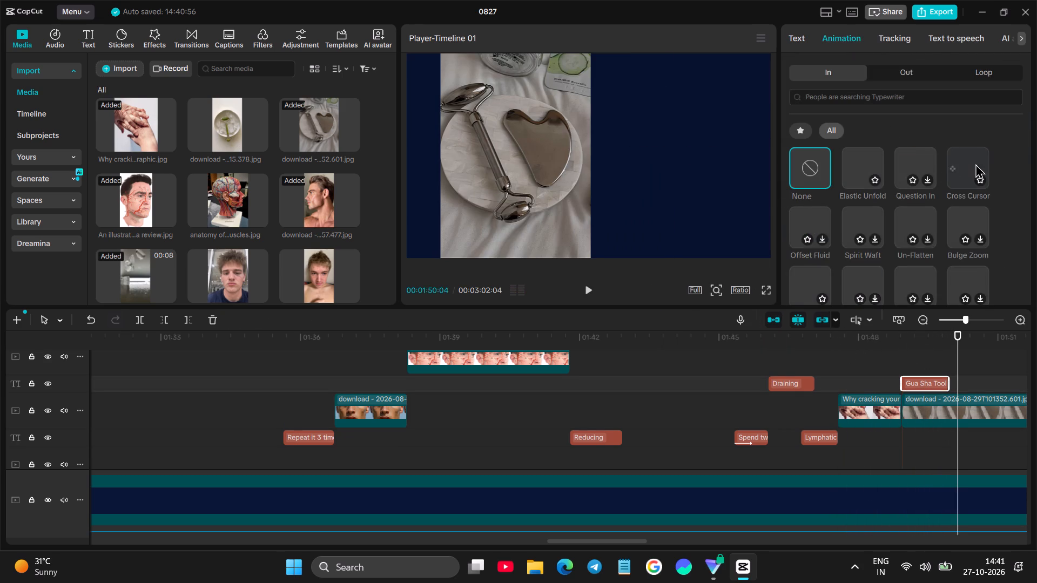
click(859, 167)
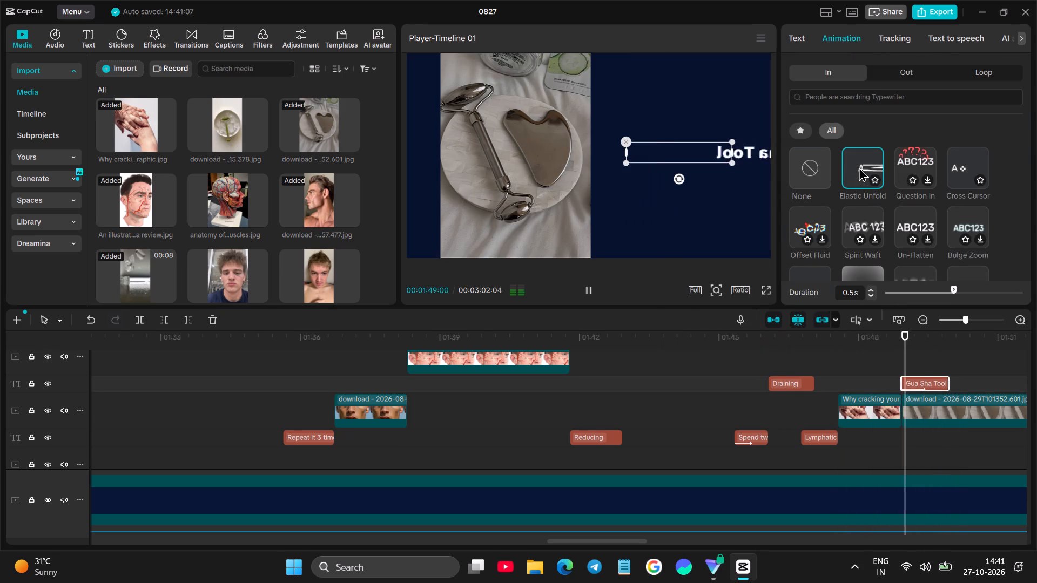
Replay the "Gua Sha Tool" caption's entrance several times from around the start of the gua sha image.
click(898, 371)
key(space)
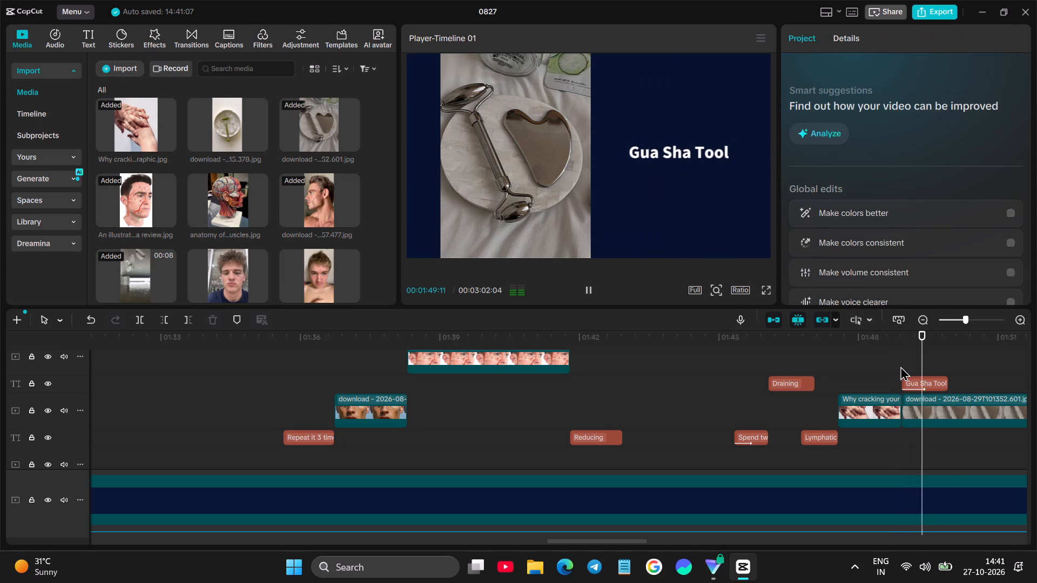
click(894, 365)
key(space)
click(905, 363)
click(911, 361)
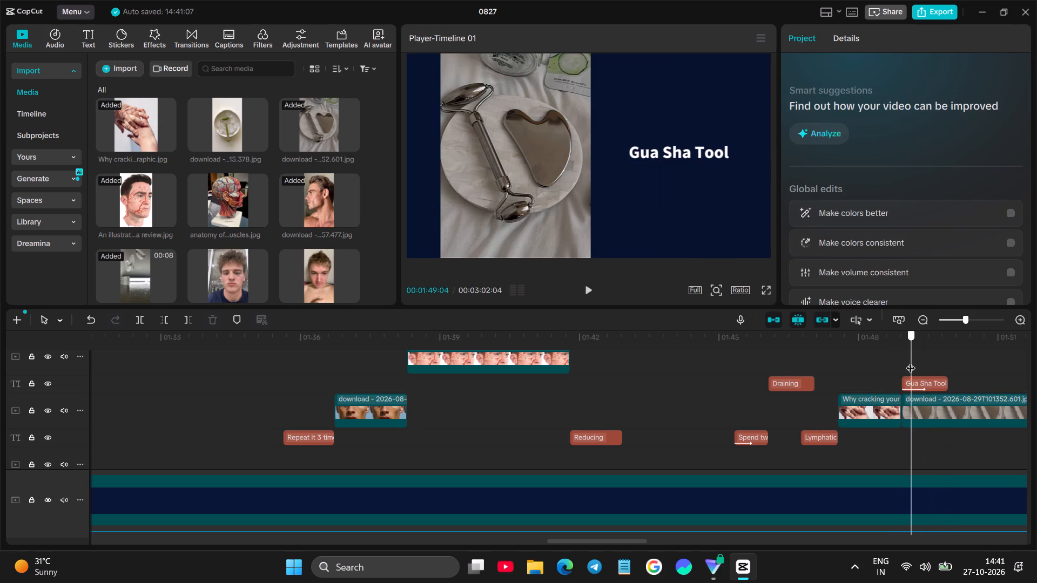
key(space)
click(901, 360)
click(901, 360)
key(space)
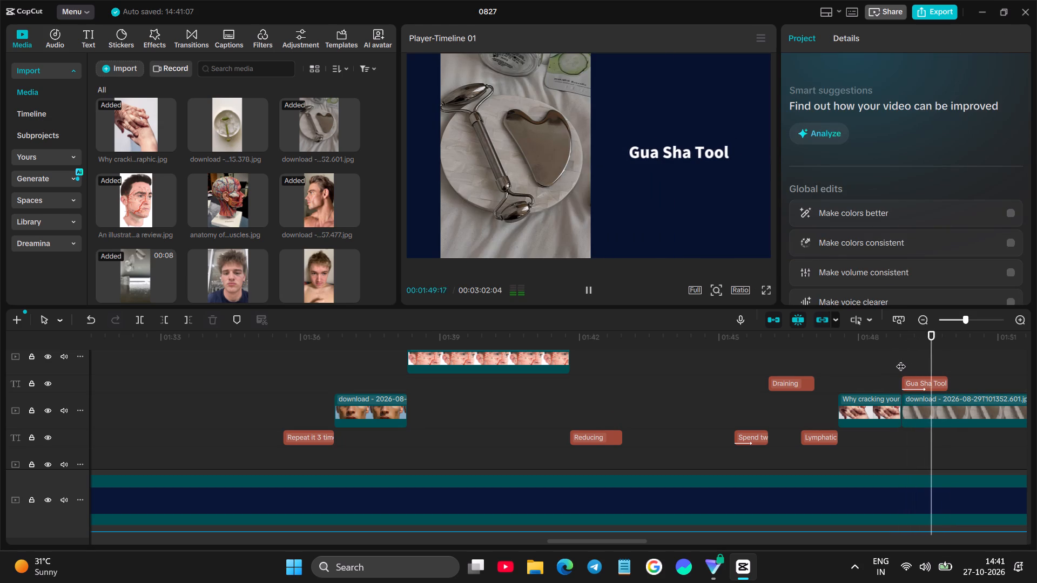
key(space)
Lengthen the "Gua Sha Tool" caption to run from the start of the gua sha image to 01:50:10.
click(939, 382)
drag(943, 381, 963, 378)
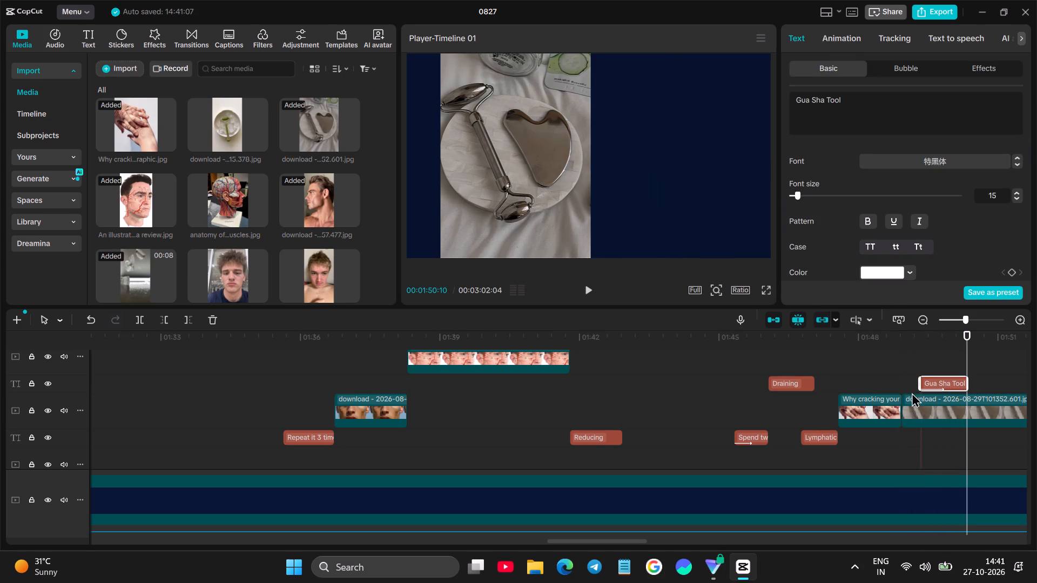
drag(921, 377, 900, 381)
click(888, 354)
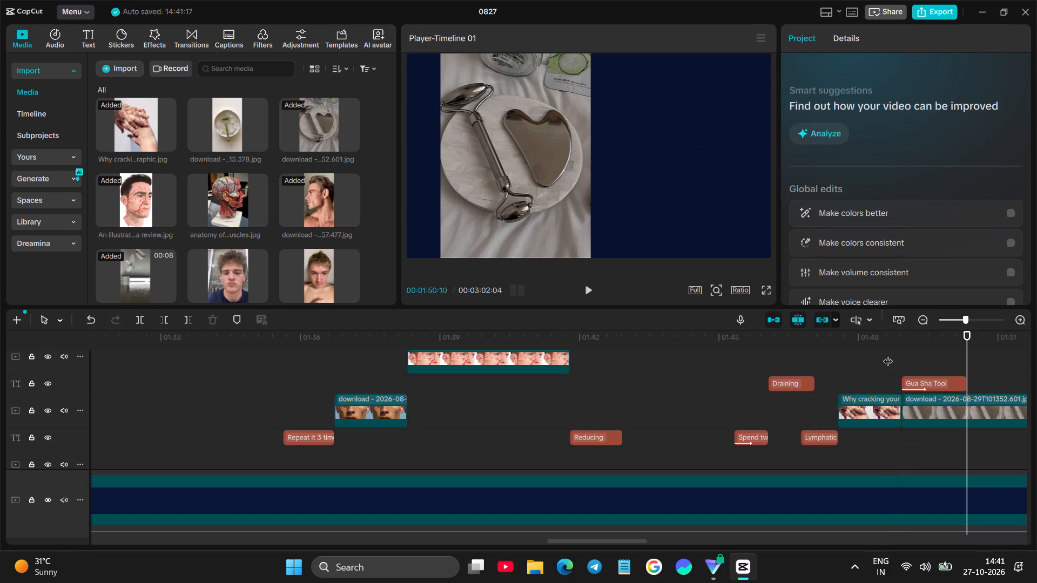
key(space)
key(space)
Cut off the gua sha image at 01:50:10 so it ends with its caption, and play the section back.
click(965, 408)
click(193, 324)
key(space)
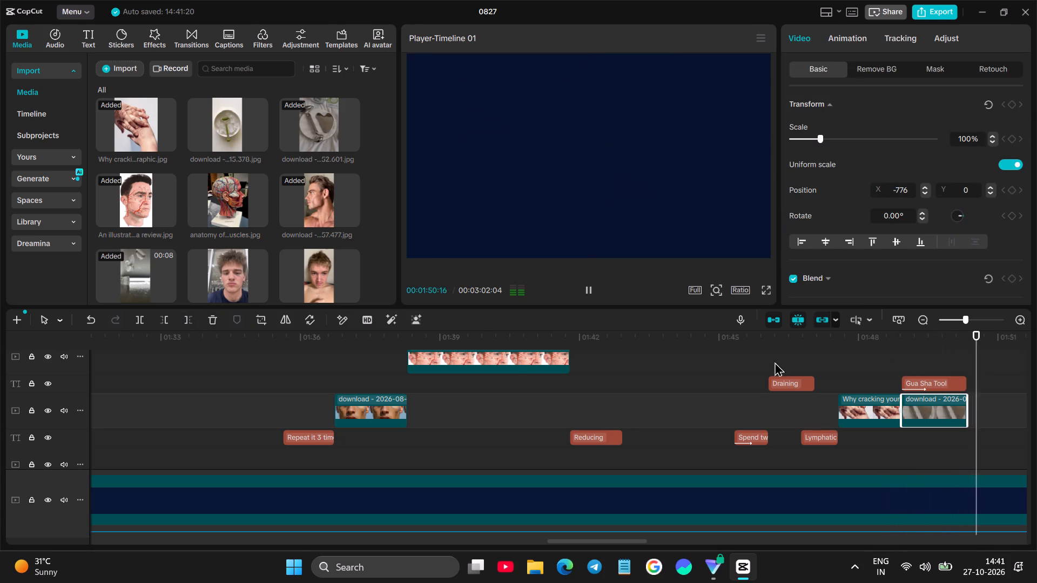
click(868, 351)
key(space)
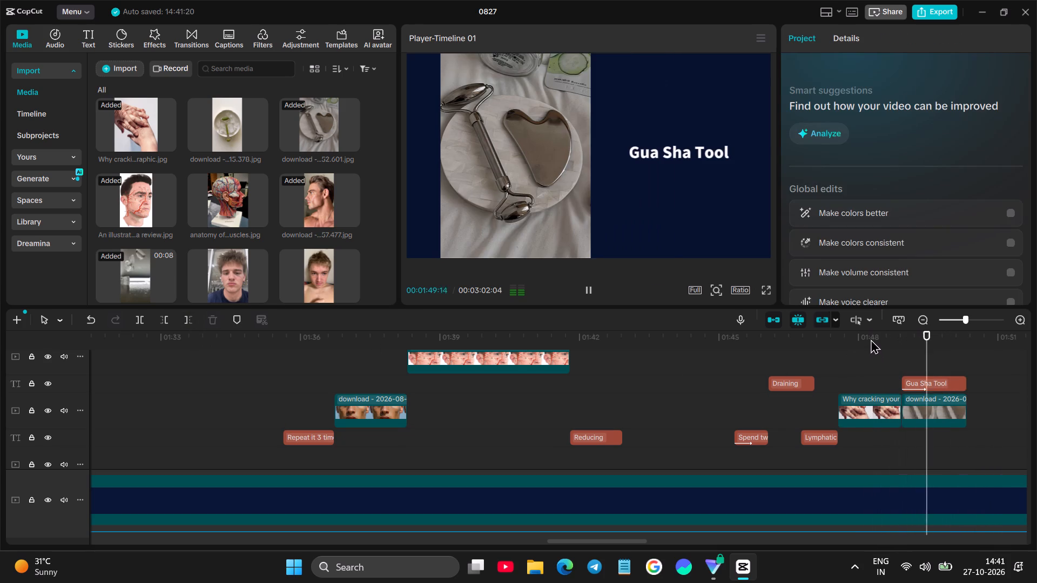
scroll(895, 327, left, 1)
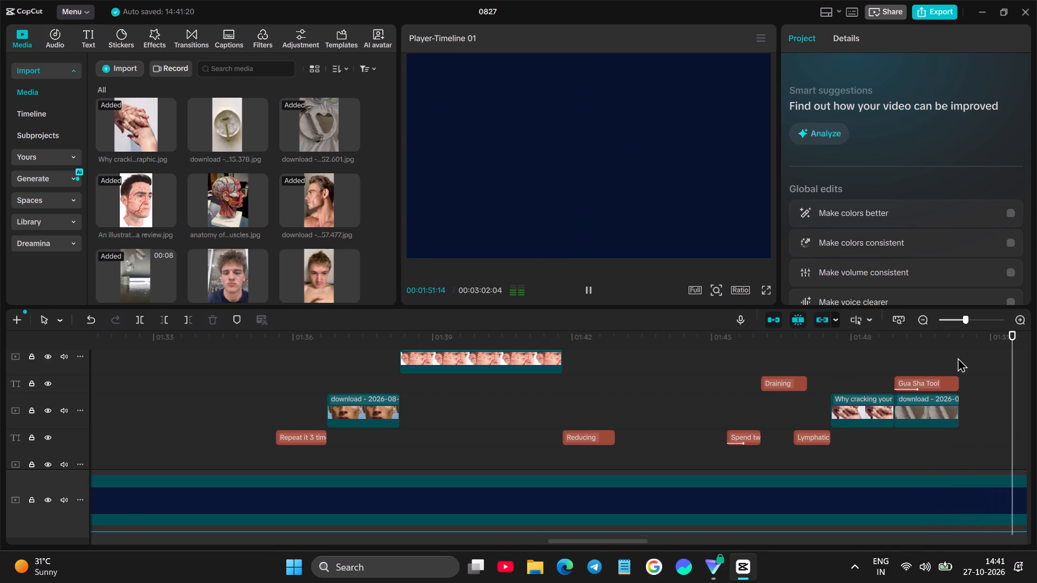
click(456, 358)
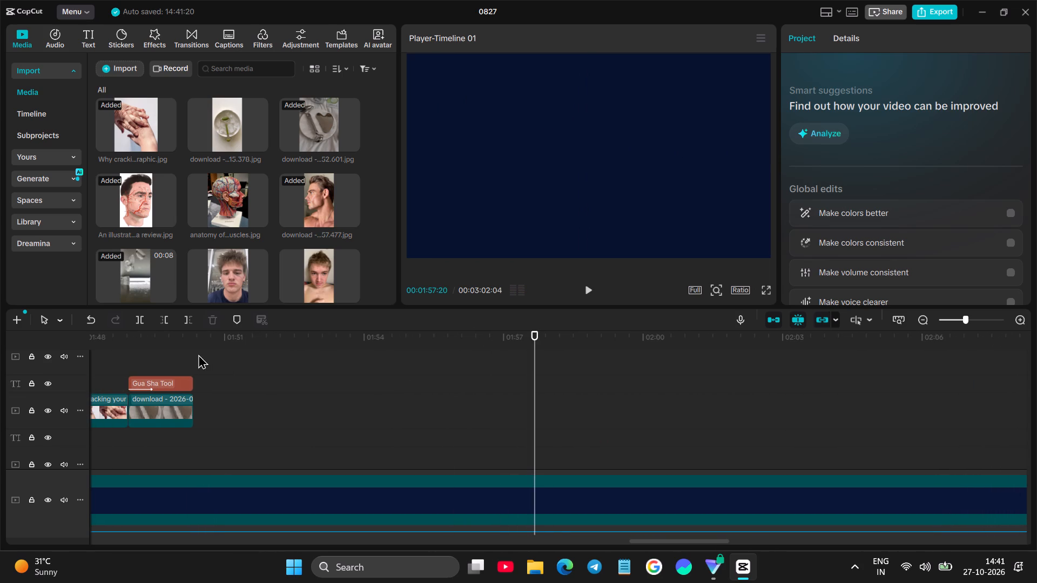
From 01:50:10, browse the imported media for the next clip, previewing the man-with-ice image and the 8-second organs video.
click(192, 357)
scroll(260, 158, down, 1)
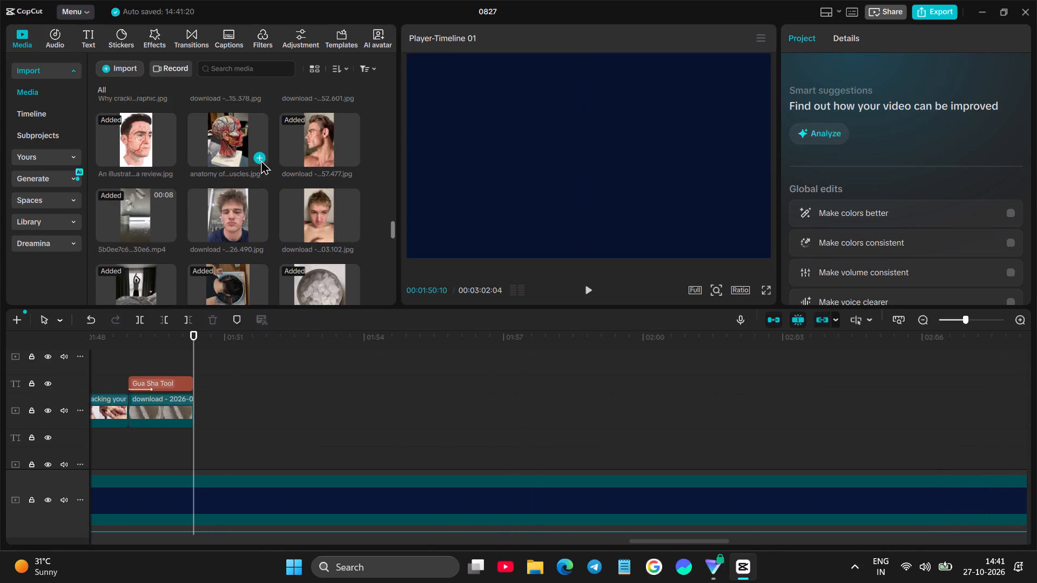
scroll(262, 160, down, 4)
click(226, 185)
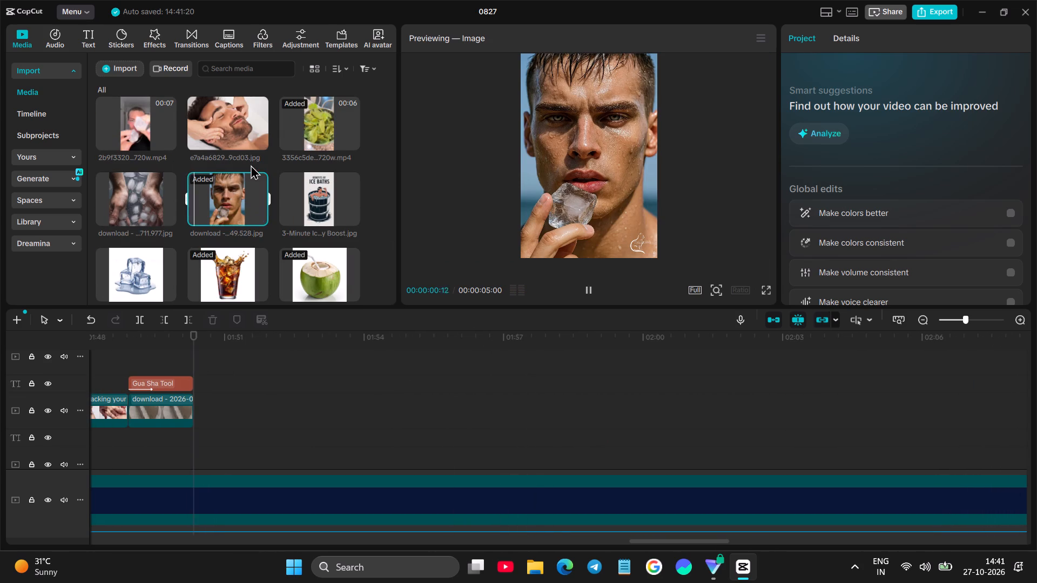
scroll(251, 165, down, 8)
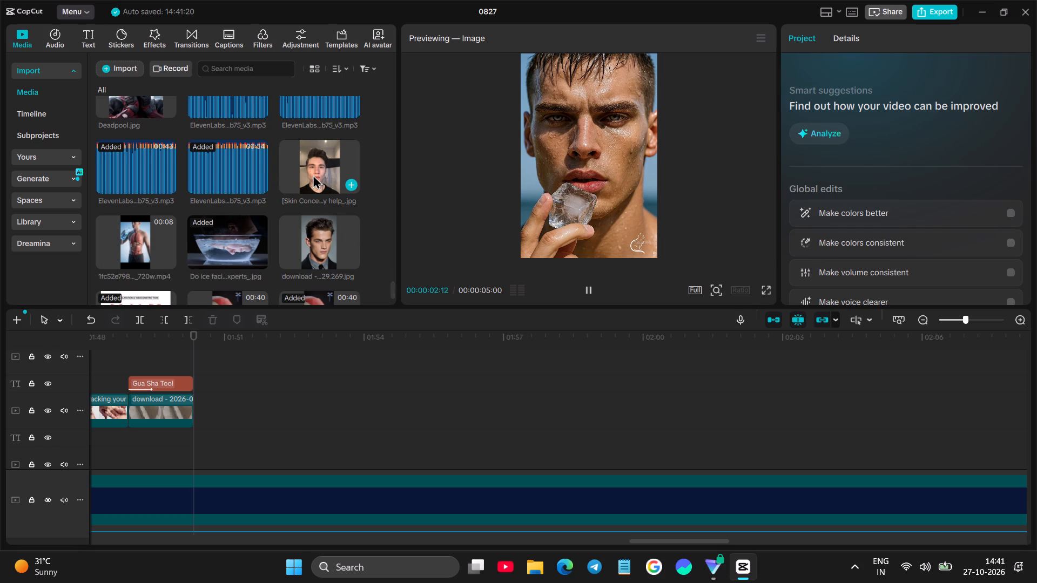
scroll(313, 174, down, 4)
click(142, 168)
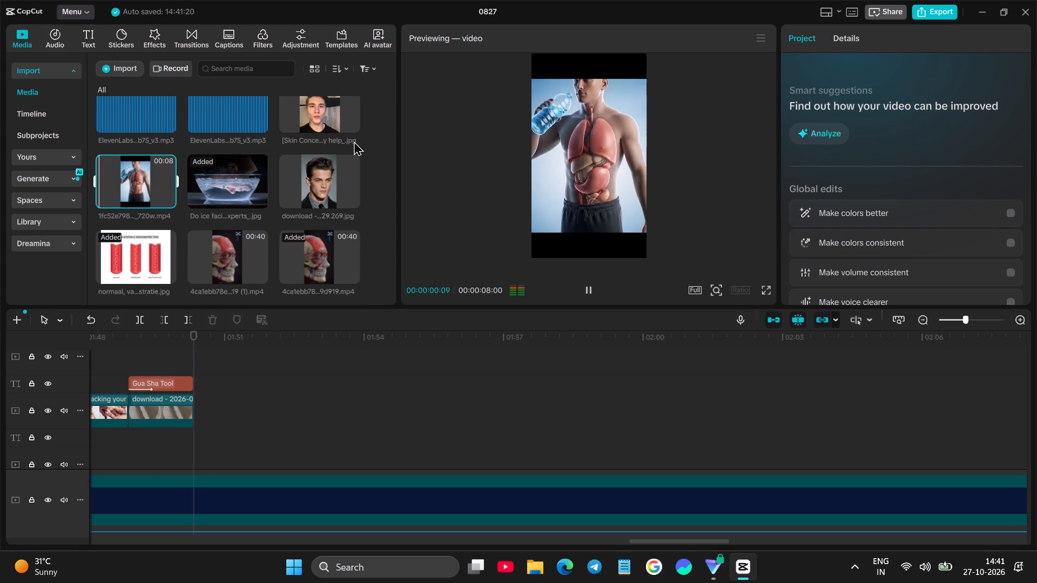
Browse back through the imported media, previewing the 7-second video of a man rubbing ice on his face.
scroll(290, 173, up, 5)
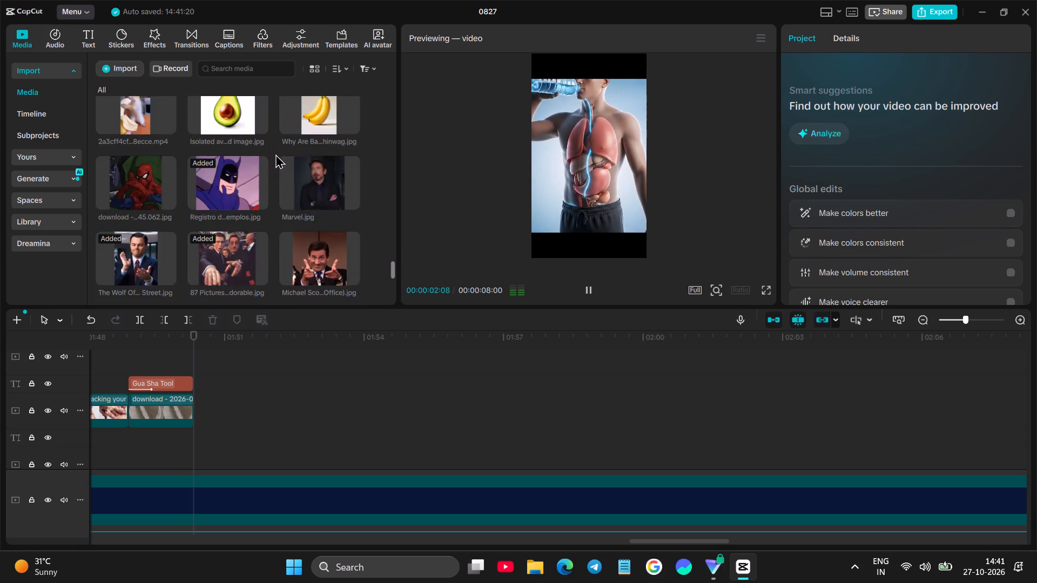
scroll(276, 147, up, 4)
click(122, 103)
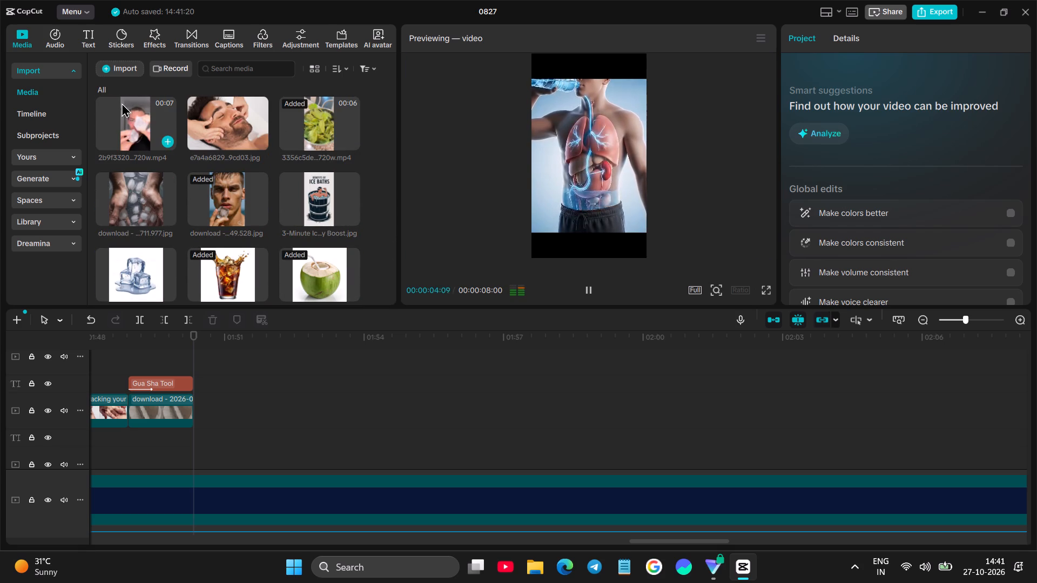
scroll(273, 133, up, 1)
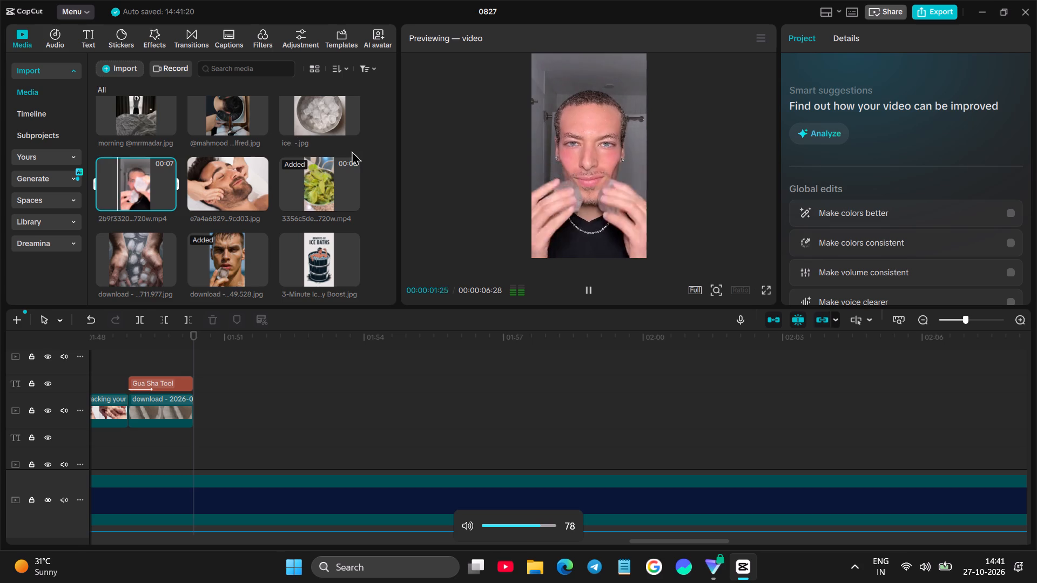
scroll(353, 151, up, 2)
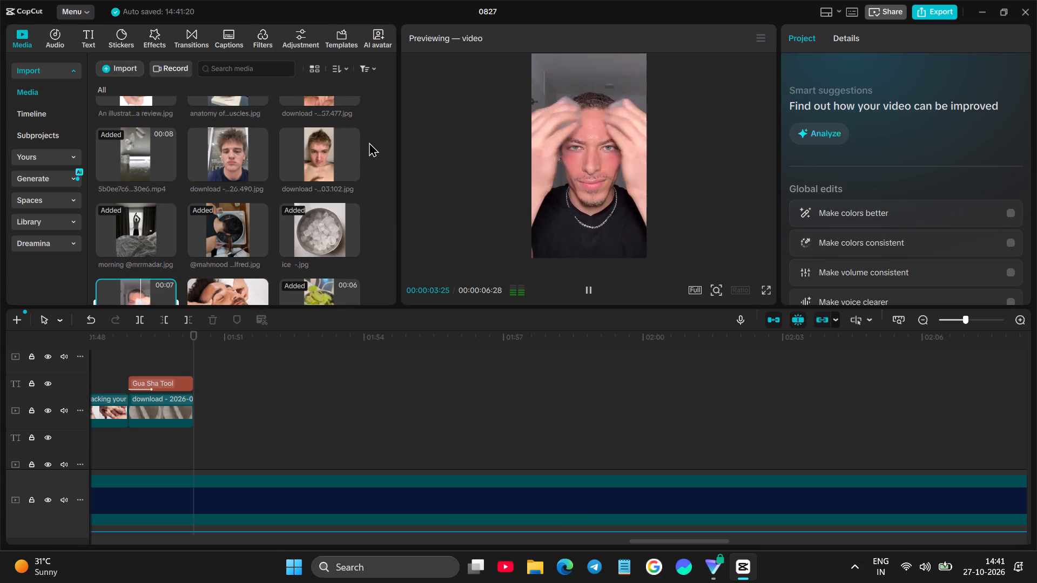
scroll(369, 141, down, 2)
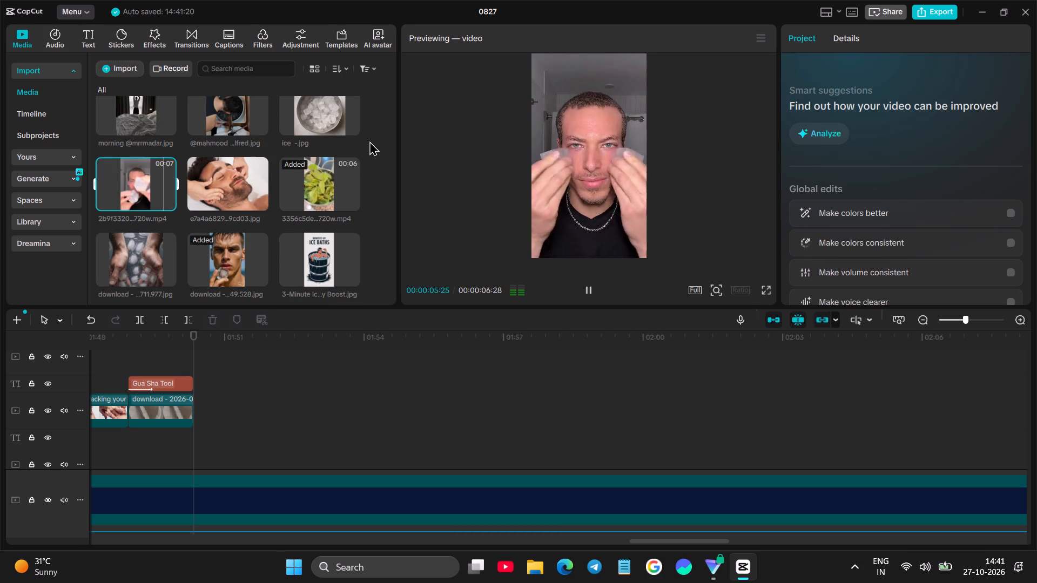
scroll(369, 141, up, 4)
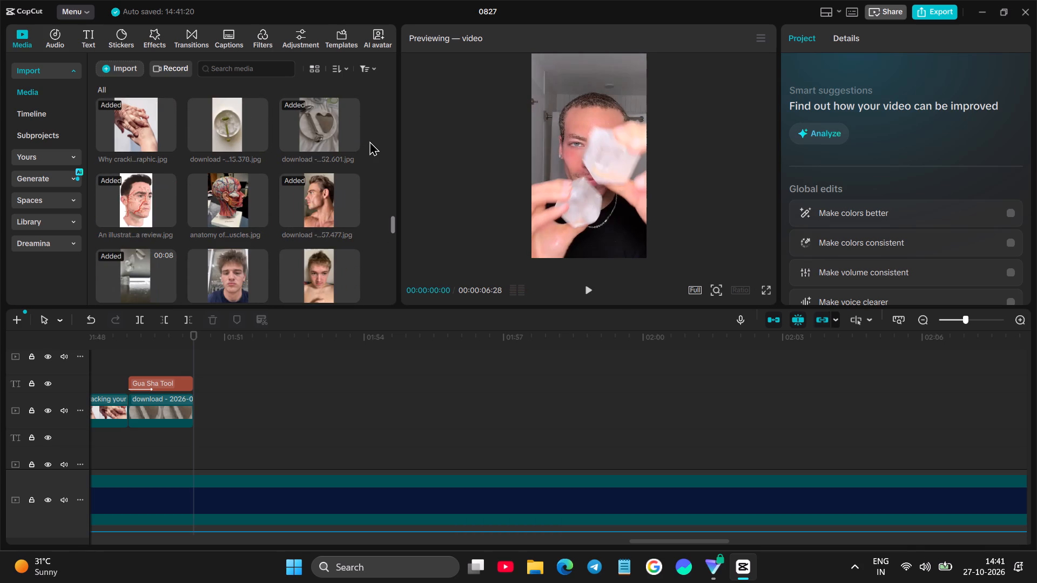
scroll(369, 141, up, 2)
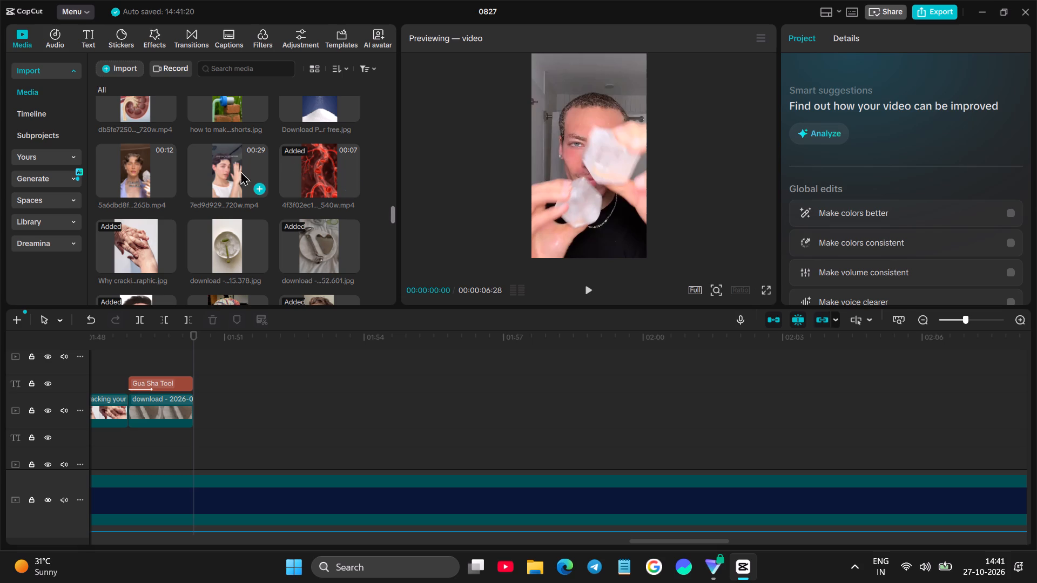
Preview the 29-second facial massage video at several points.
click(231, 171)
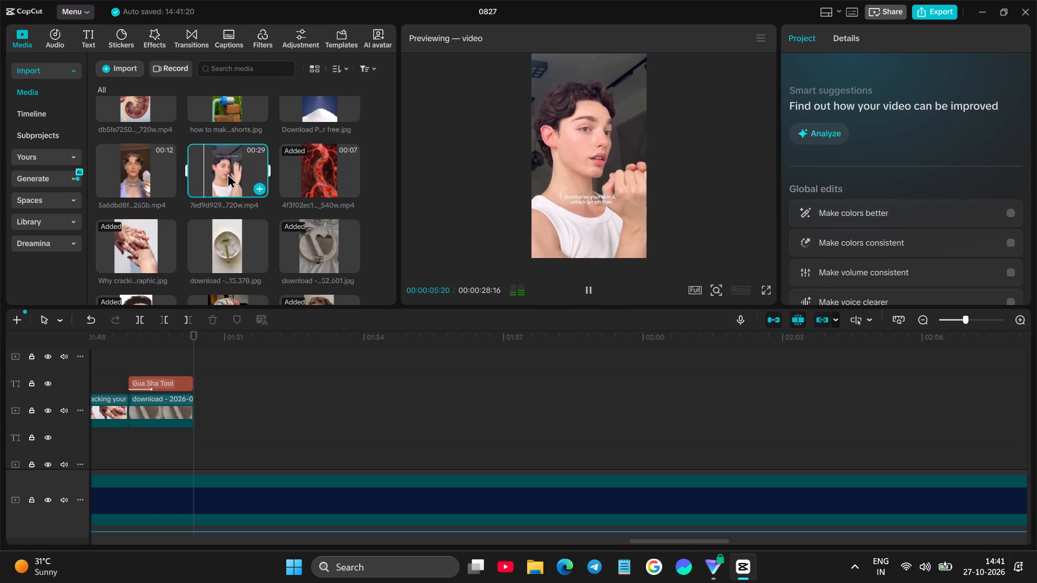
click(219, 173)
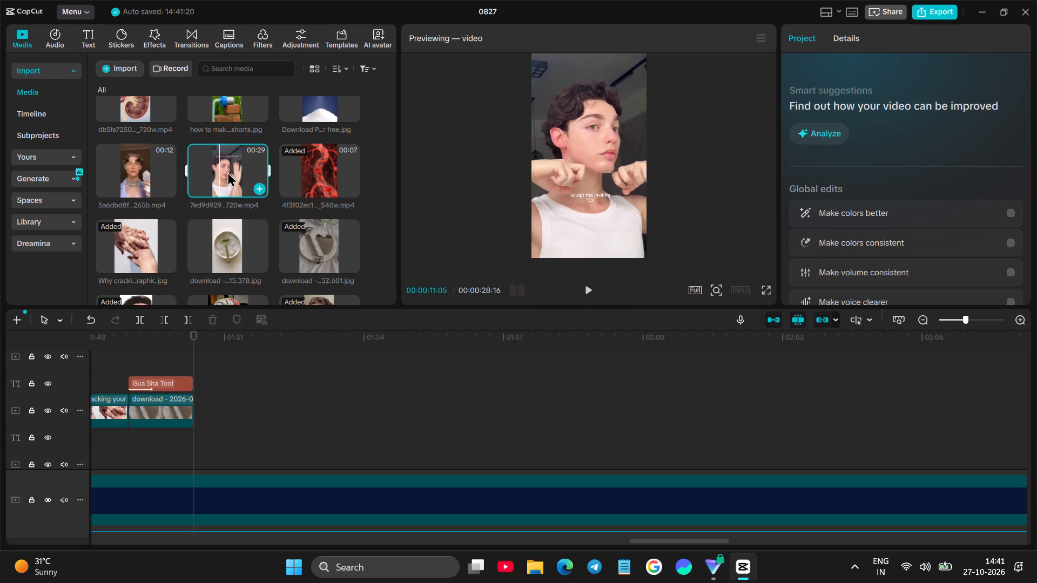
click(227, 172)
click(239, 169)
click(244, 168)
click(249, 167)
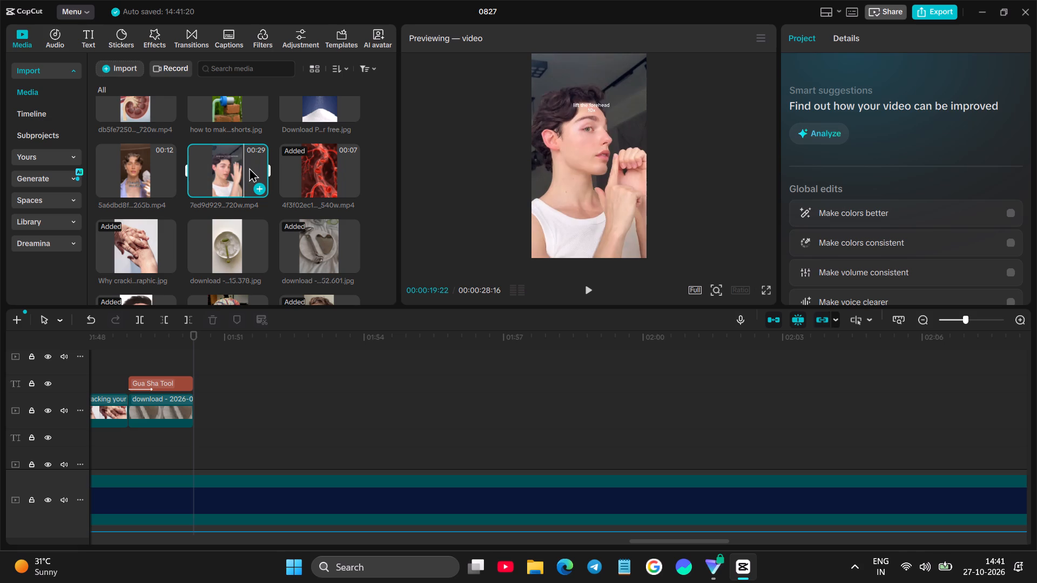
Preview the 12-second gua sha video of the man in the lilac shirt at several points.
click(112, 172)
click(125, 165)
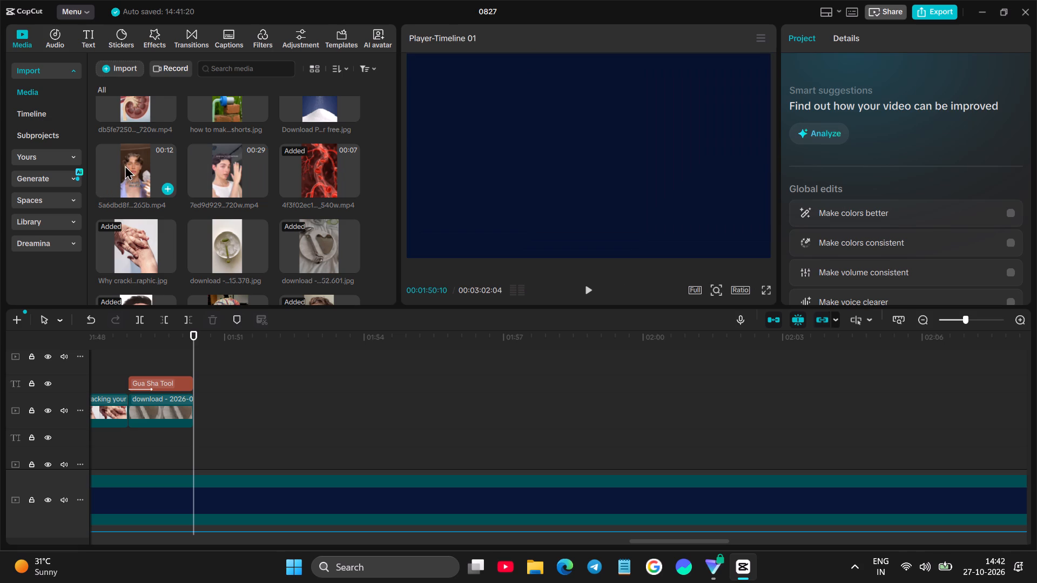
click(115, 167)
click(119, 166)
click(123, 165)
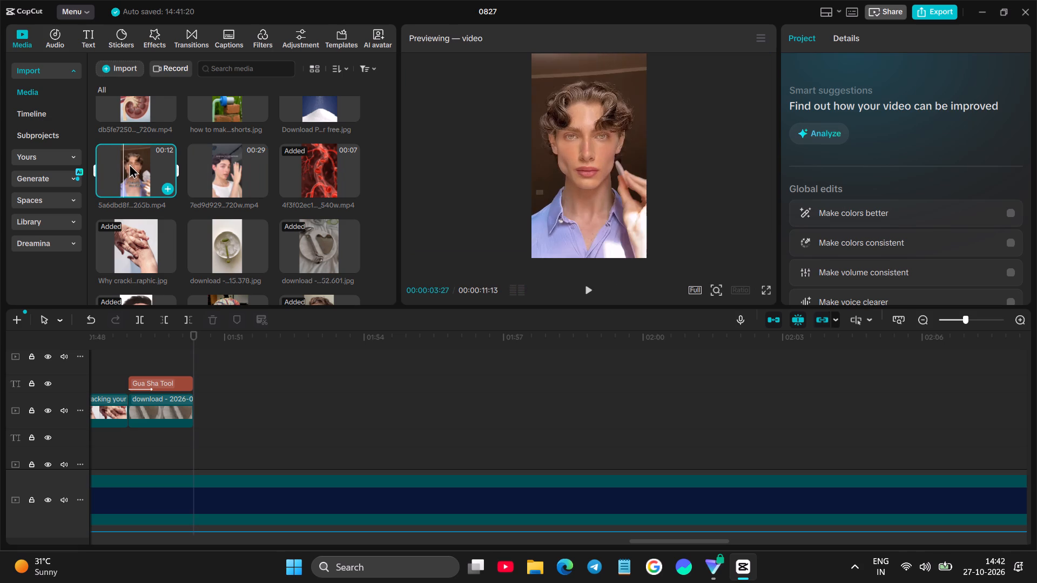
click(130, 164)
click(136, 162)
click(141, 162)
click(146, 161)
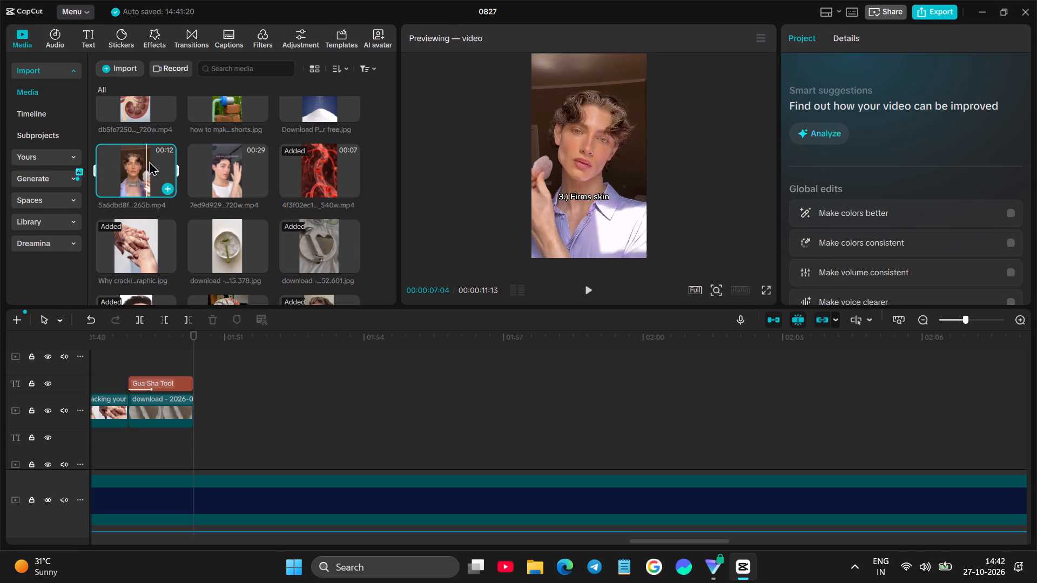
click(152, 161)
click(160, 160)
Add the 29-second facial massage video right after the gua sha image on the same track, near 01:50:10.
scroll(176, 157, up, 1)
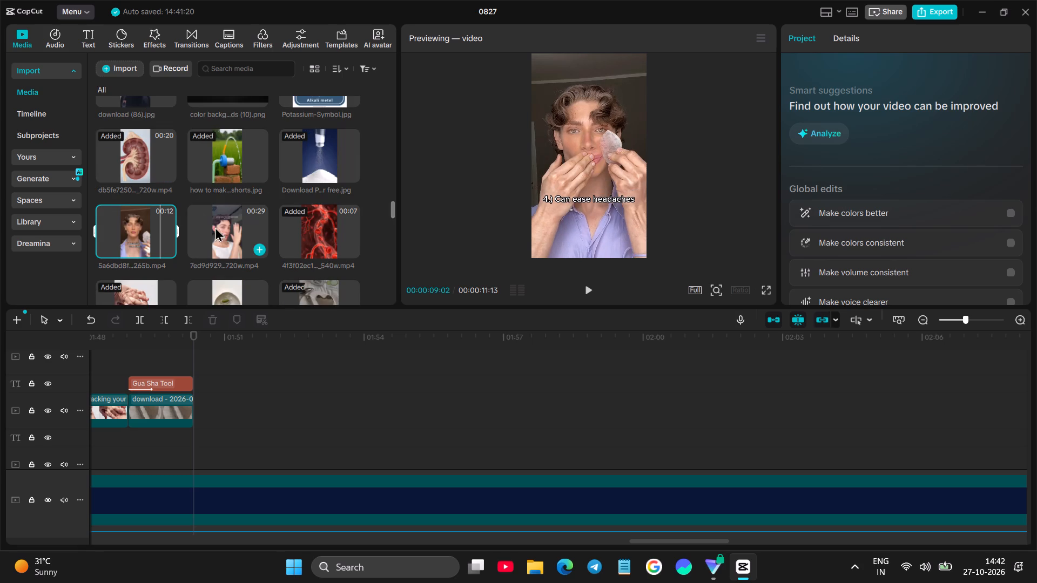
drag(226, 227, 198, 408)
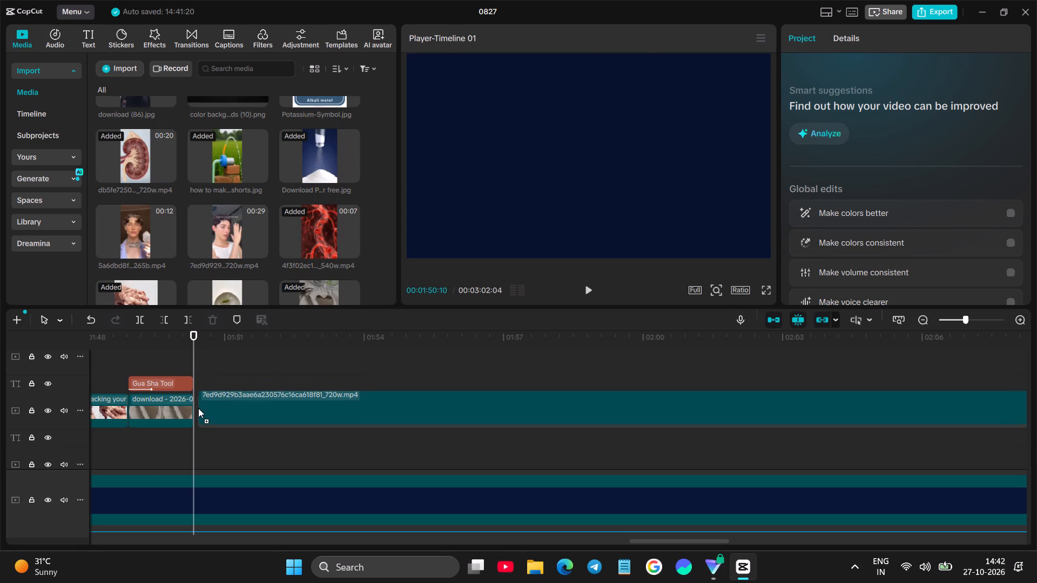
Place the 29-second facial massage video at 01:50:10, directly after the gua sha image, and lower its volume all the way.
drag(198, 408, 197, 416)
click(246, 425)
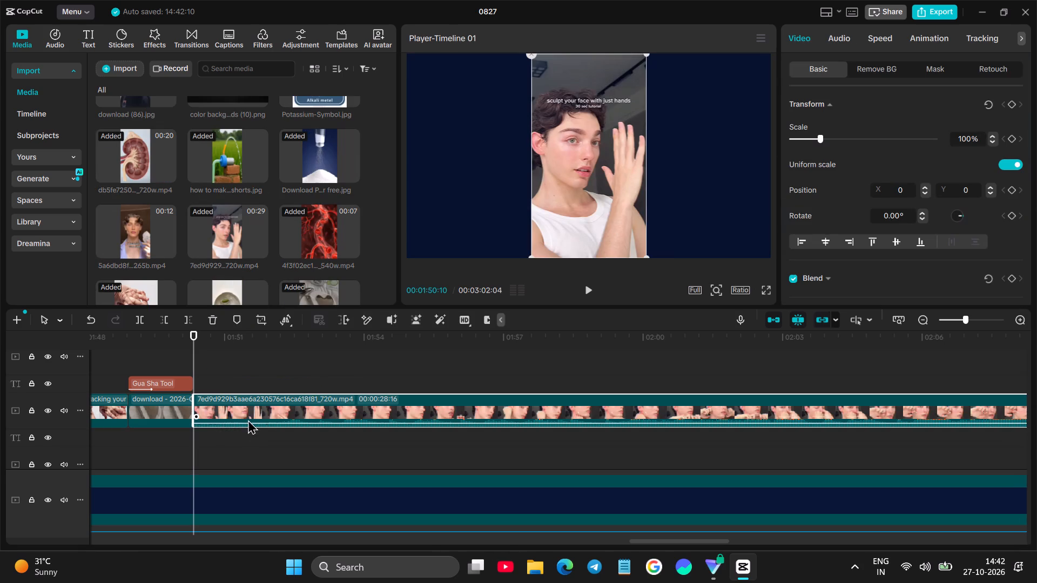
drag(249, 423, 256, 444)
Preview the facial massage clip at several points up to about 01:59 for a suitable section to start from.
key(space)
click(369, 372)
click(437, 379)
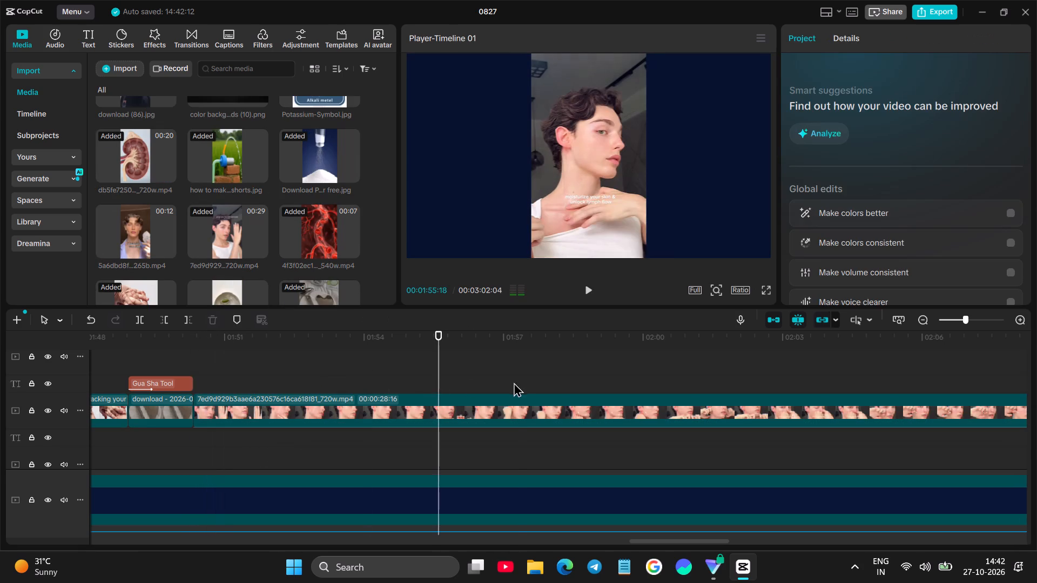
click(514, 382)
click(569, 383)
click(605, 383)
click(527, 378)
key(space)
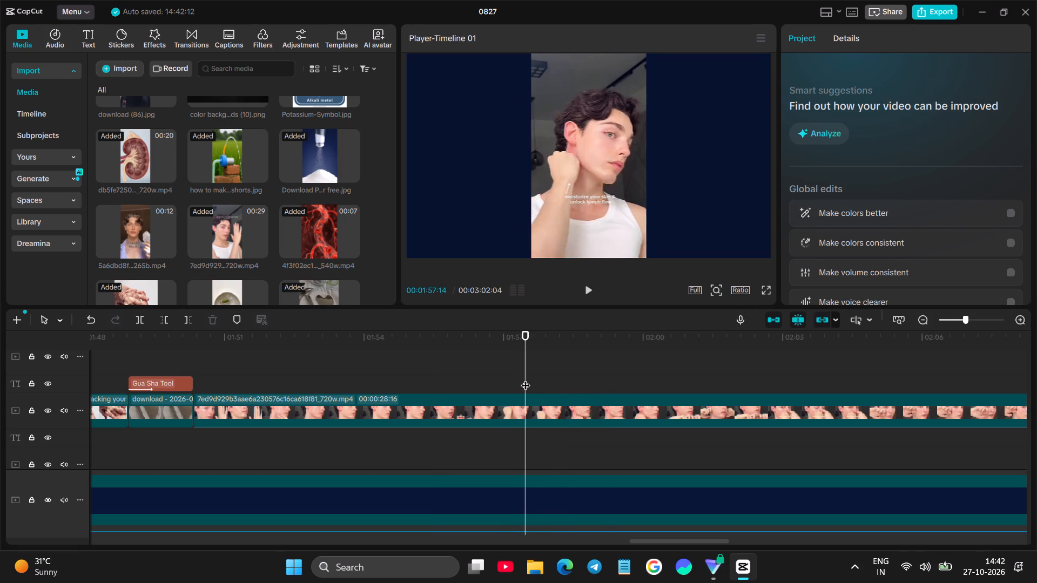
click(472, 374)
key(space)
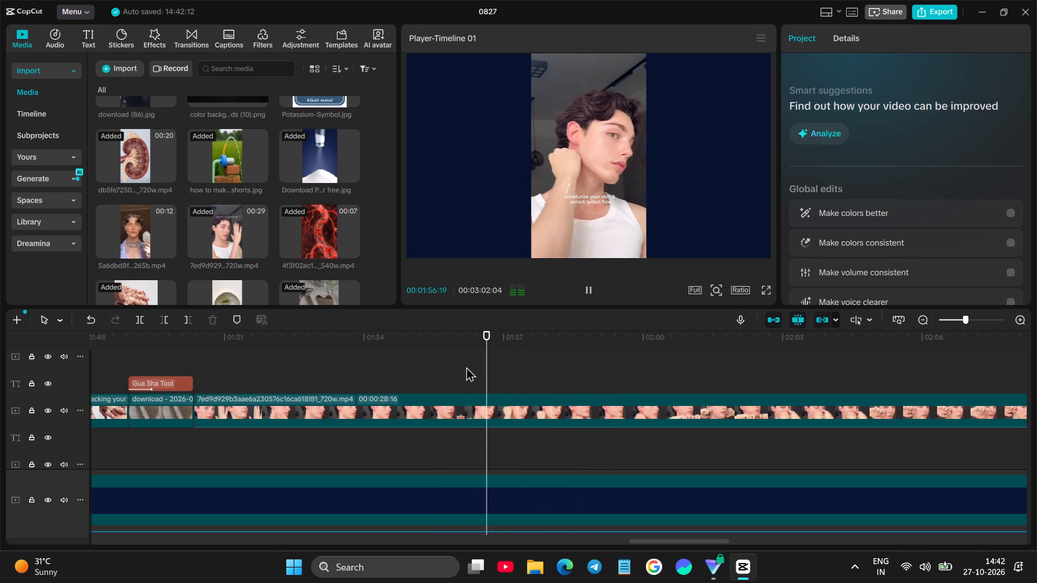
key(space)
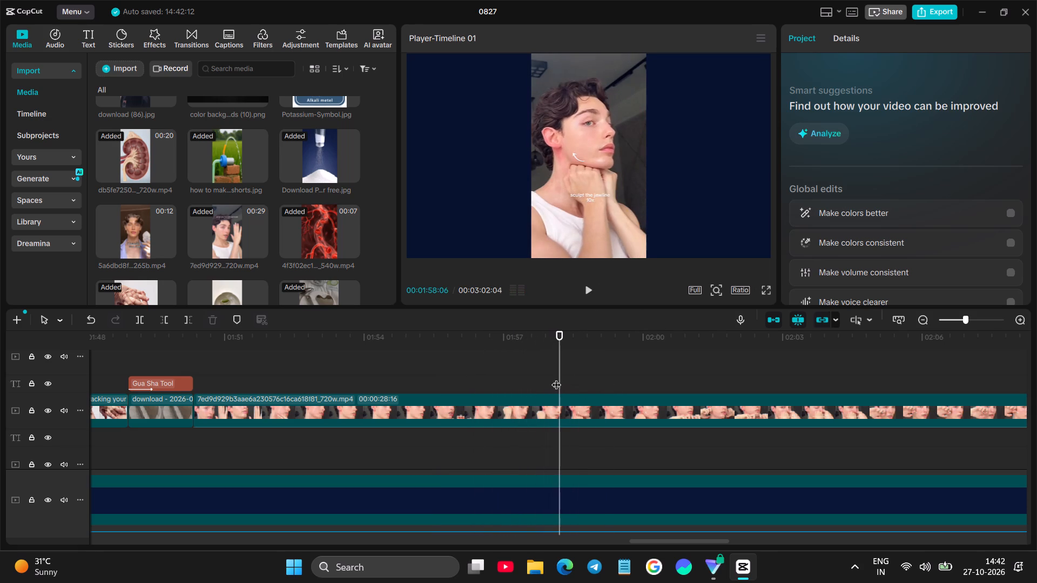
Trim off the massage clip's footage before 01:57:24 and move the remainder back against the gua sha image at 01:50:10.
click(558, 382)
click(551, 381)
triple_click(550, 381)
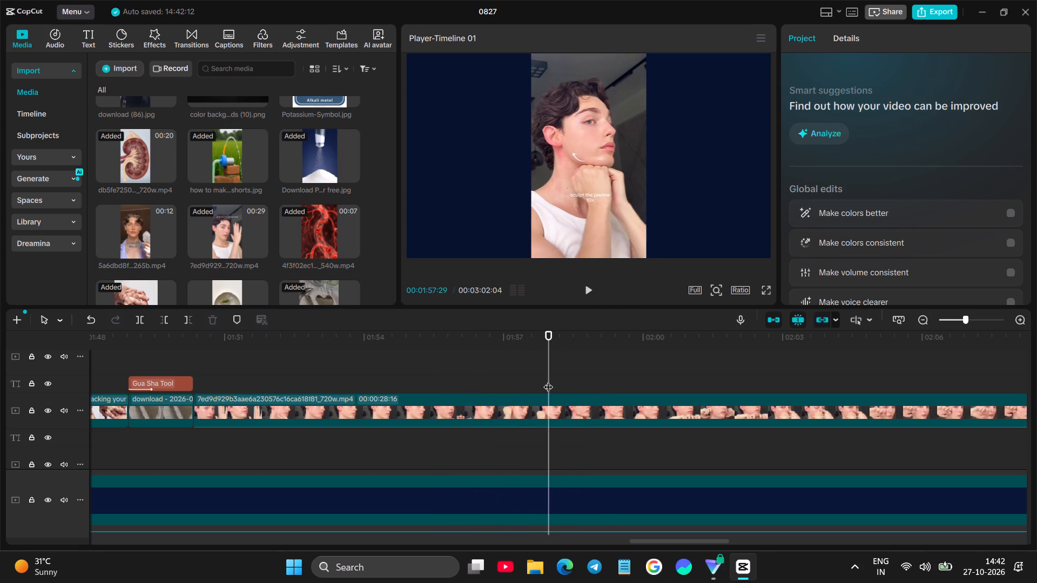
double_click(546, 379)
click(541, 379)
click(536, 379)
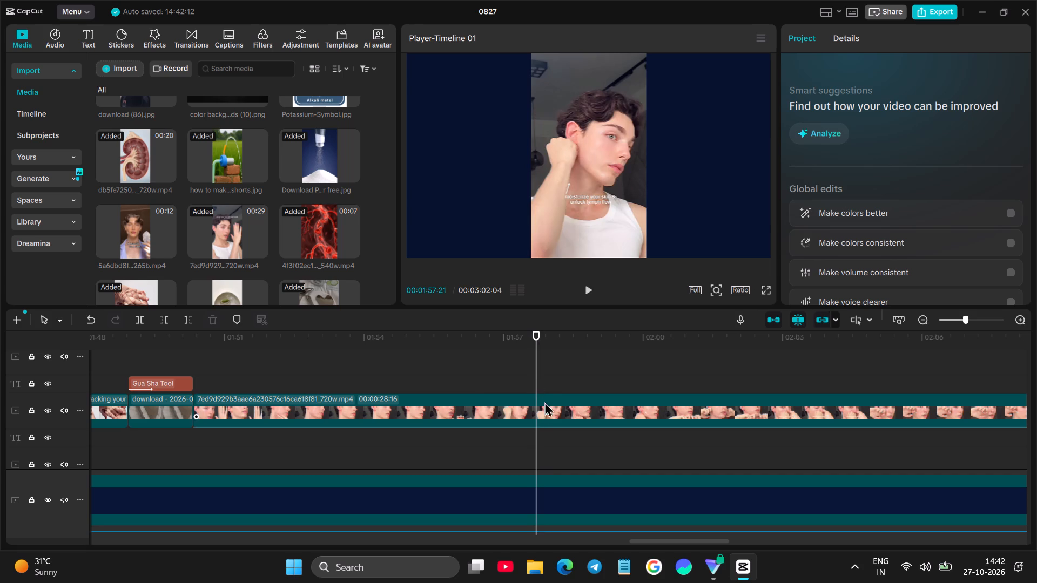
key(space)
key(space)
click(542, 369)
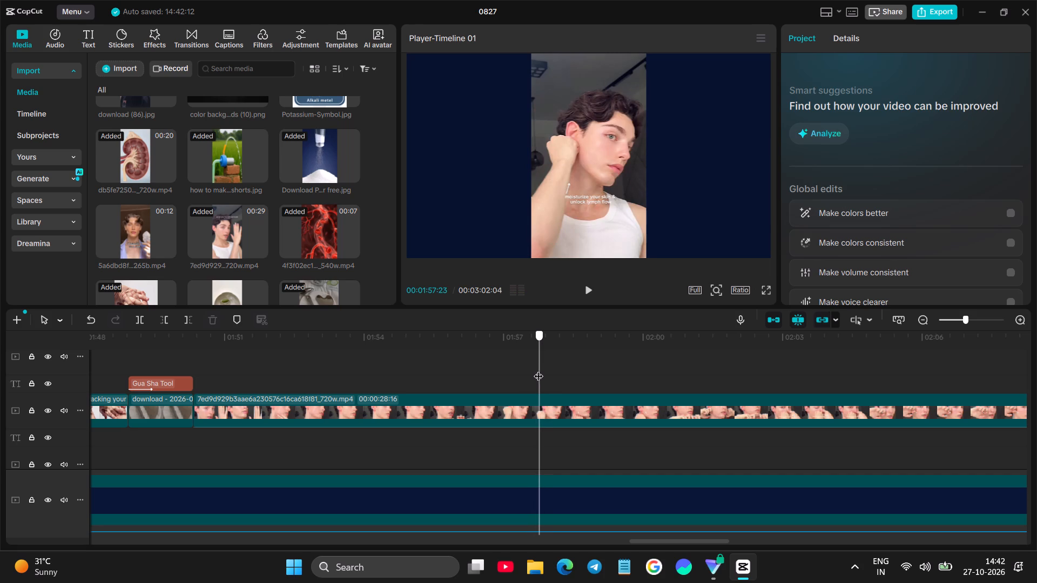
click(543, 410)
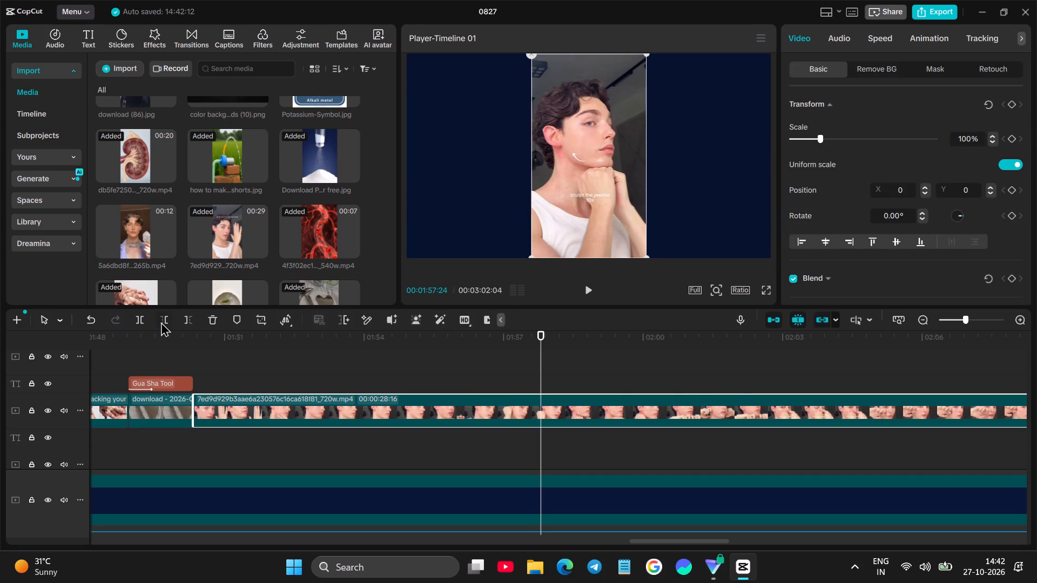
click(163, 321)
drag(597, 412, 246, 407)
Play the narration from the gua sha image through the trimmed massage clip to check the timing.
click(116, 427)
click(144, 434)
click(172, 435)
key(space)
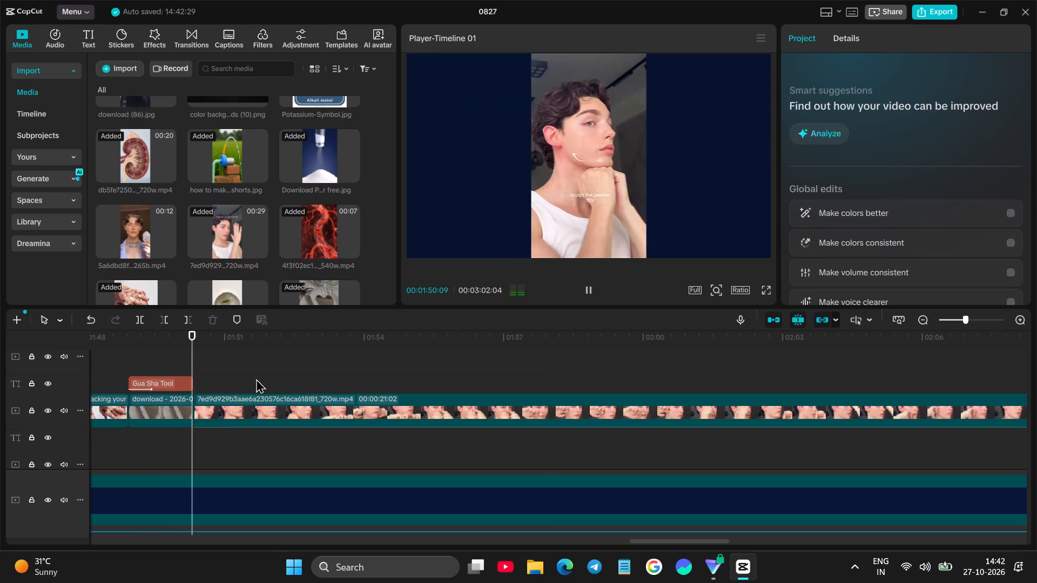
key(space)
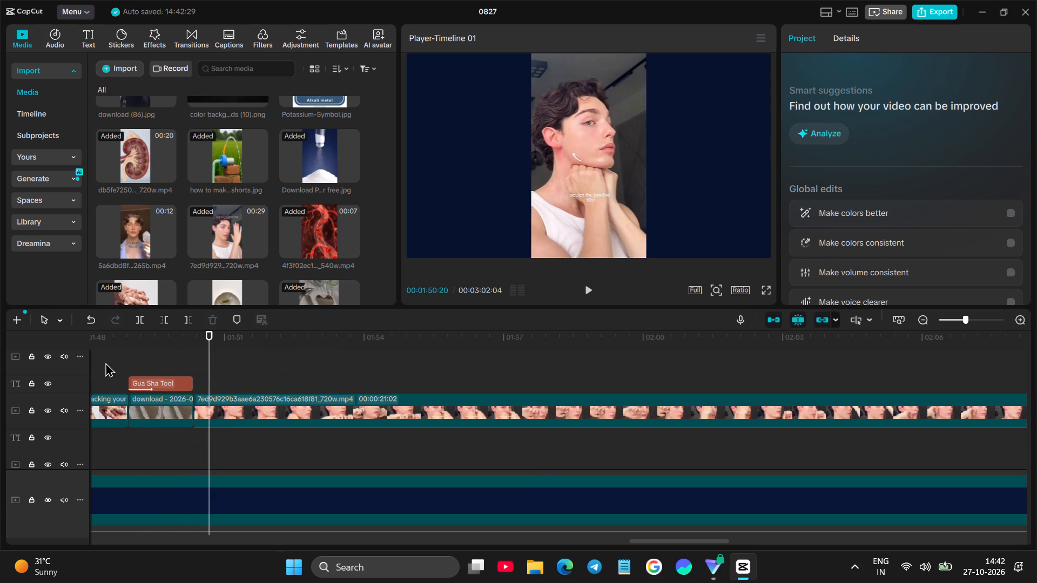
click(189, 368)
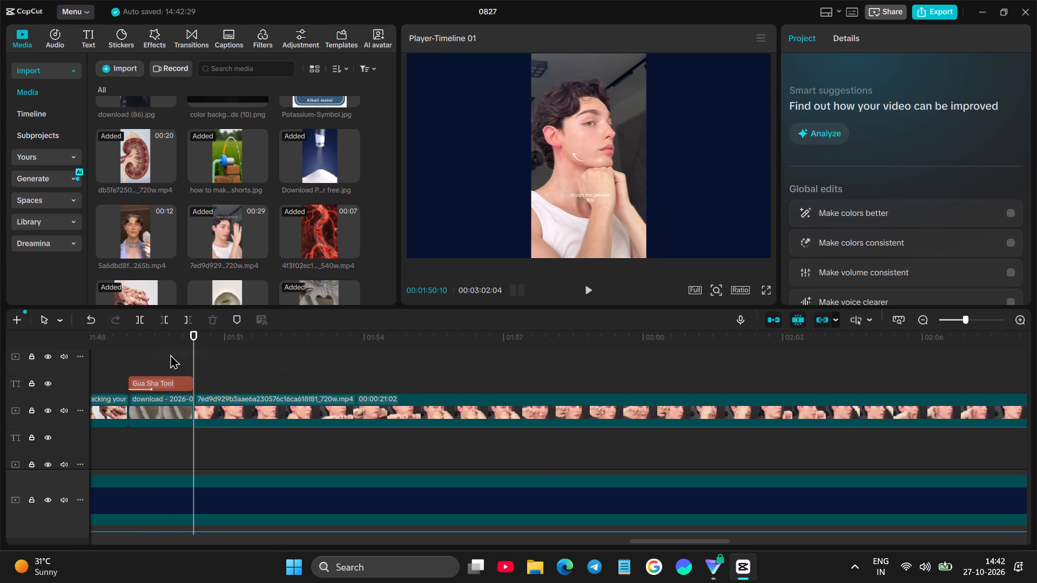
click(169, 354)
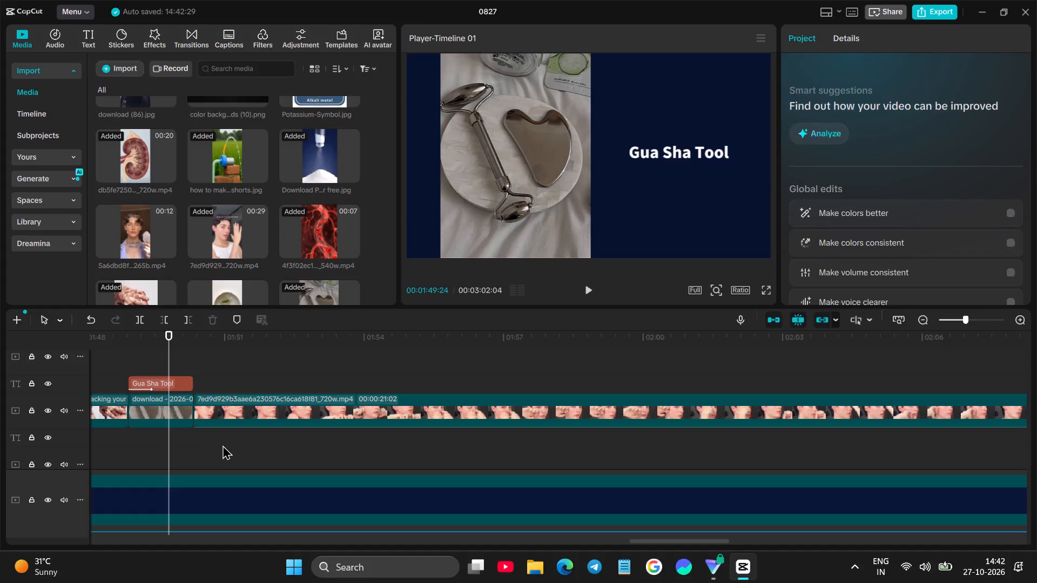
key(space)
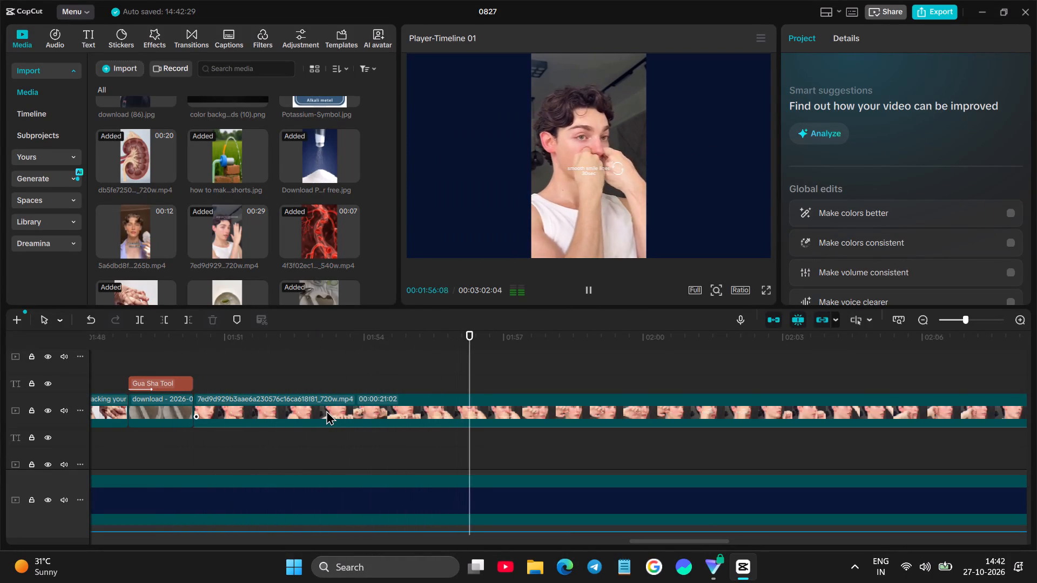
key(space)
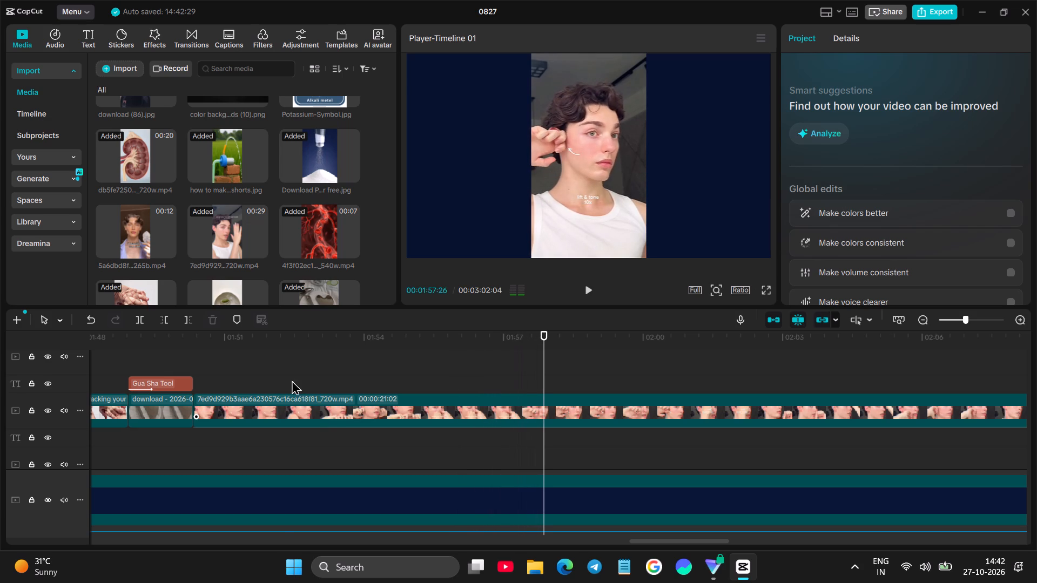
Split the massage clip at 01:54:25.
click(283, 371)
key(space)
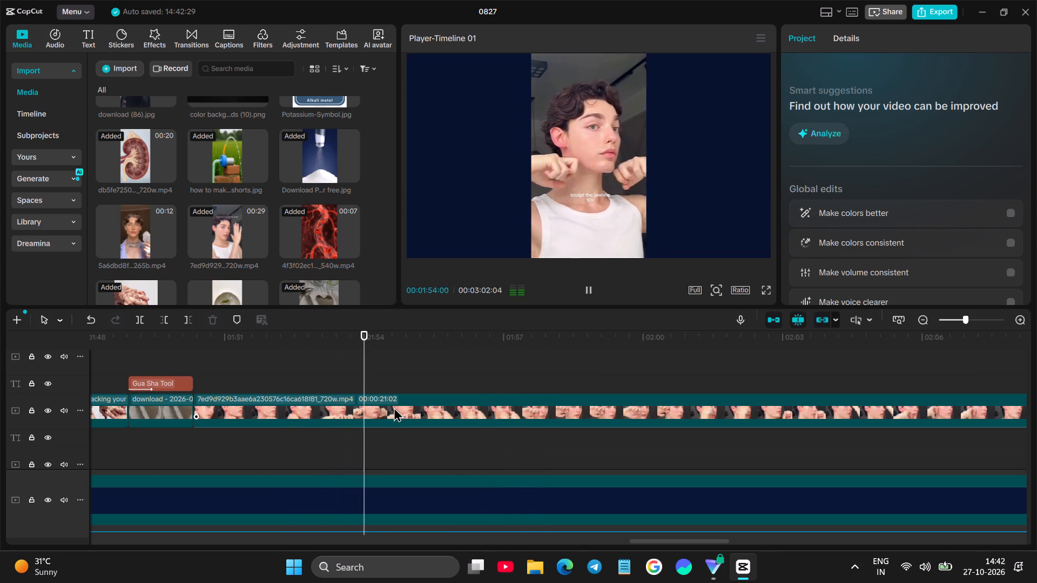
key(space)
click(400, 409)
click(137, 318)
Preview the second part of the massage clip at several points through to its end.
key(space)
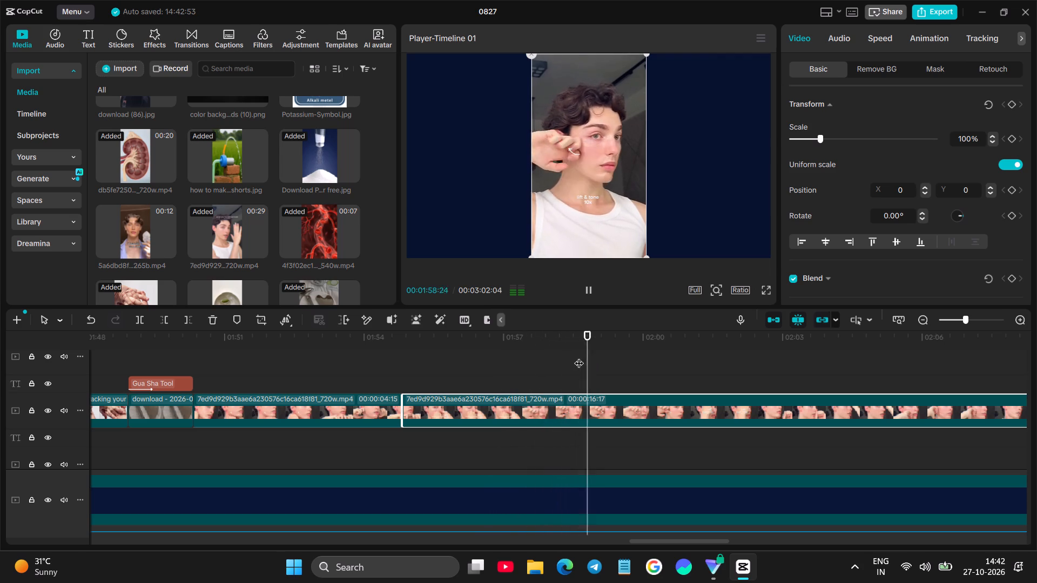
click(773, 368)
scroll(776, 369, left, 1)
click(784, 374)
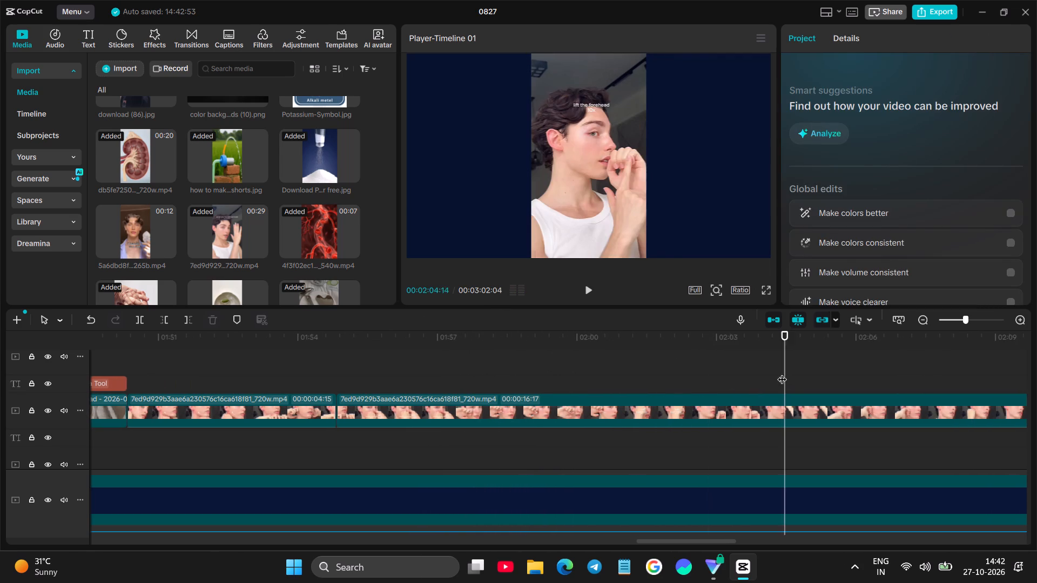
key(space)
click(816, 360)
key(space)
scroll(859, 359, left, 1)
click(858, 359)
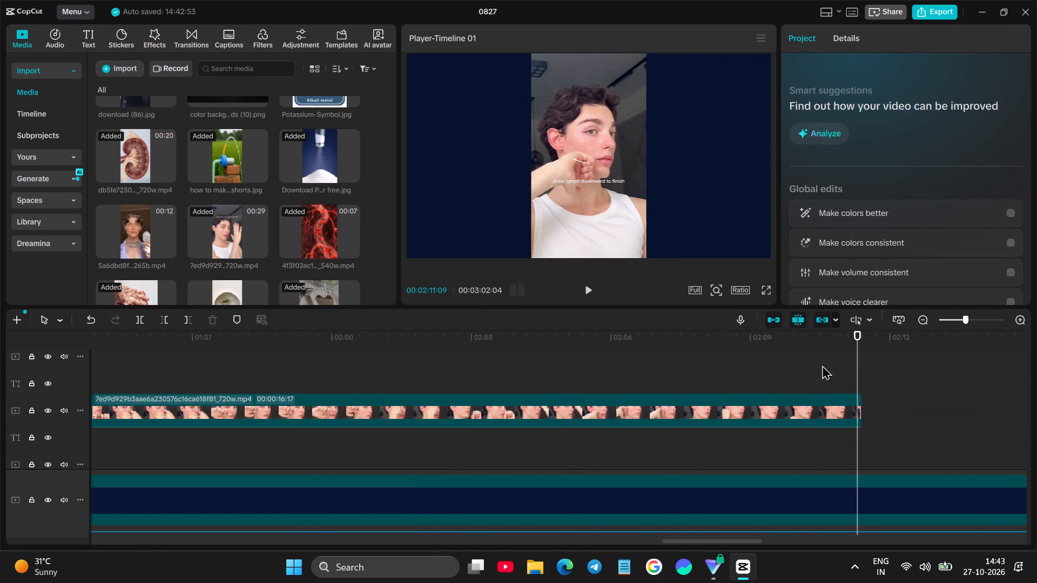
key(space)
click(692, 373)
key(space)
key(space)
scroll(517, 431, right, 2)
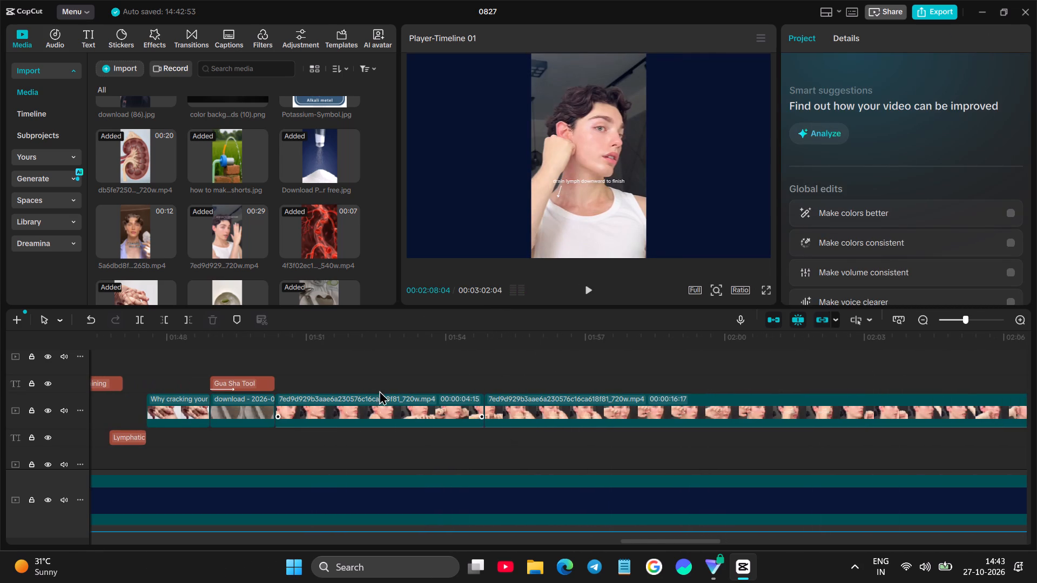
Replay the first massage part and delete the second part, from 01:54:25 onward.
click(301, 379)
key(space)
click(487, 376)
key(space)
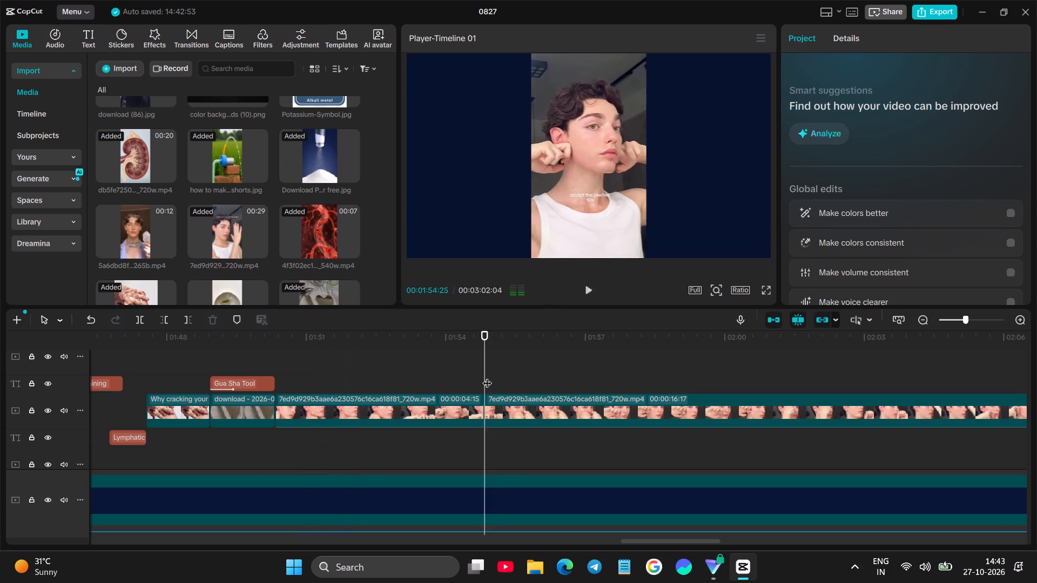
key(space)
click(565, 411)
key(BackSpace)
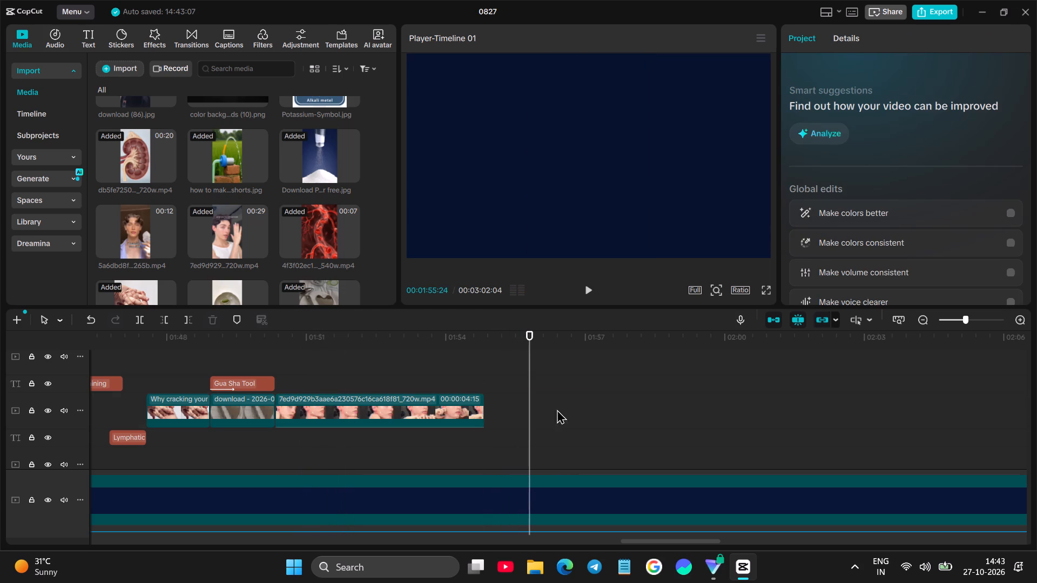
Add the 12-second gua sha video of the man in the lilac shirt shortly after the massage clip on the same track.
drag(131, 222, 507, 395)
Split the 12-second gua sha video at 01:58:18, at the "Defines facial features" shot.
click(511, 375)
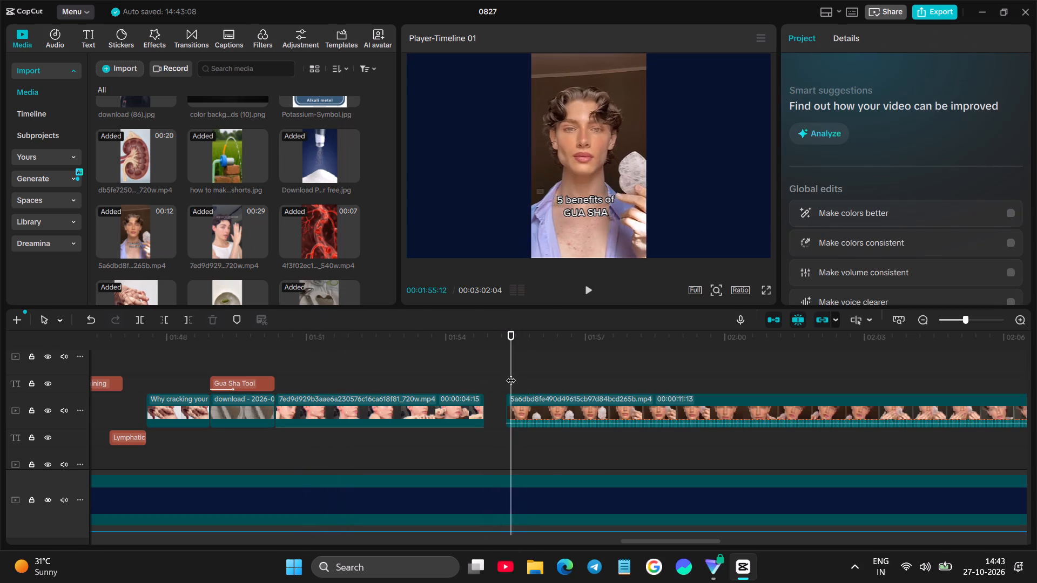
key(space)
click(578, 369)
click(659, 379)
click(689, 403)
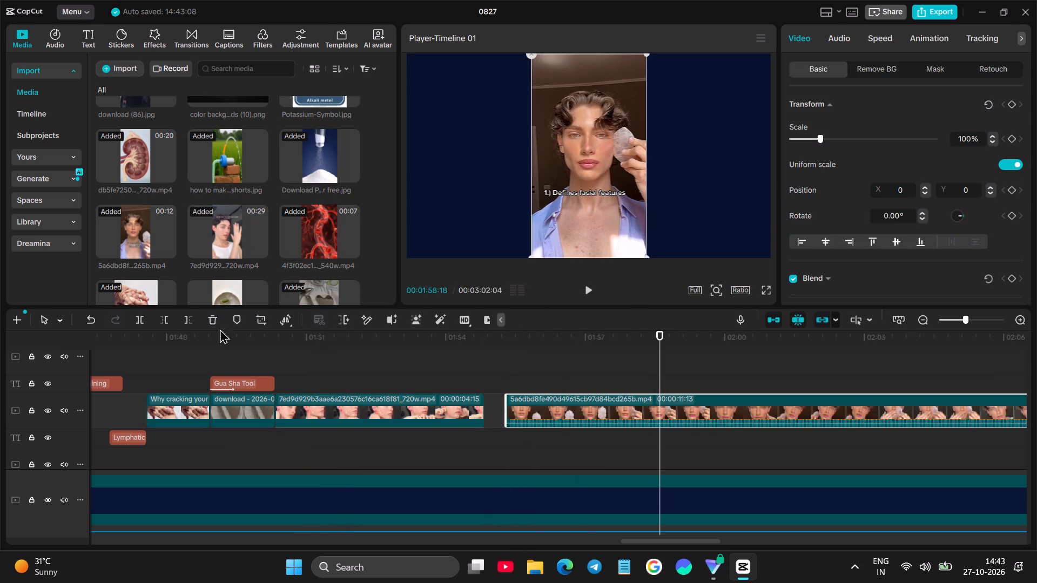
click(138, 319)
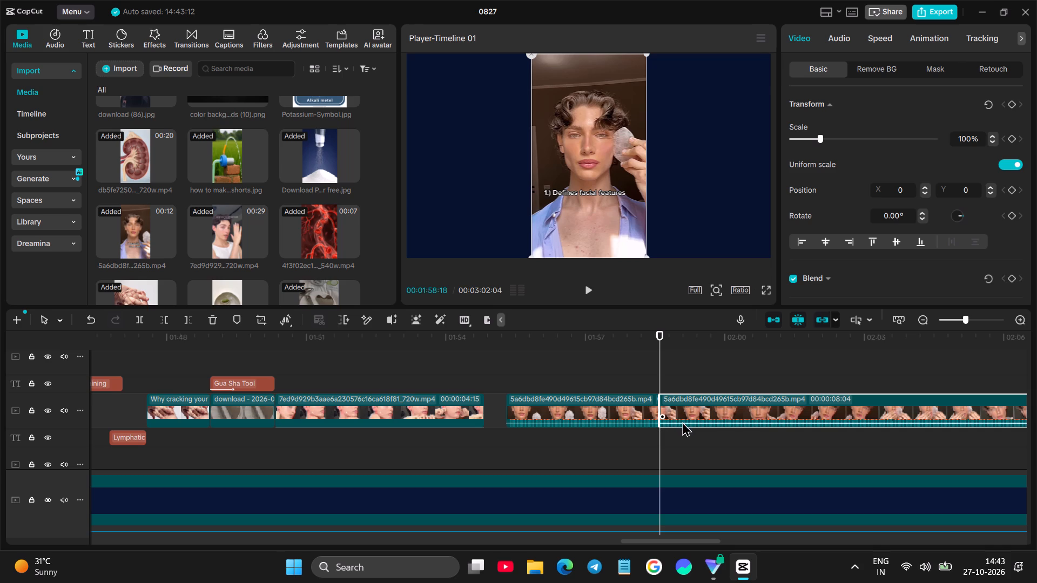
Lower the second gua sha part's volume all the way and delete the part before 01:58:18.
drag(683, 423, 690, 450)
click(610, 411)
key(BackSpace)
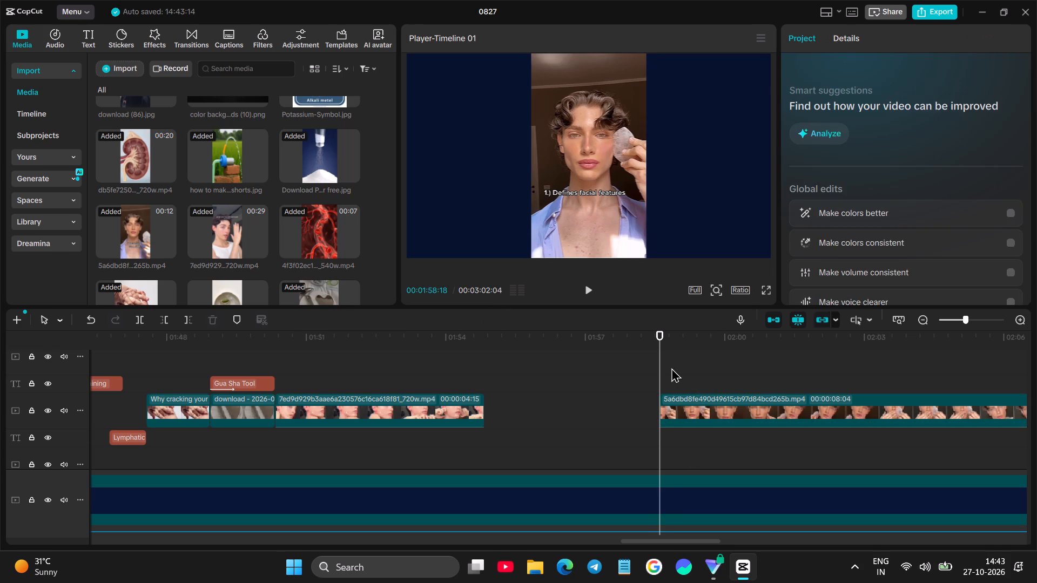
Shorten the massage clip's end to about 01:53:20 and place the remaining gua sha video directly after it on the same track.
key(space)
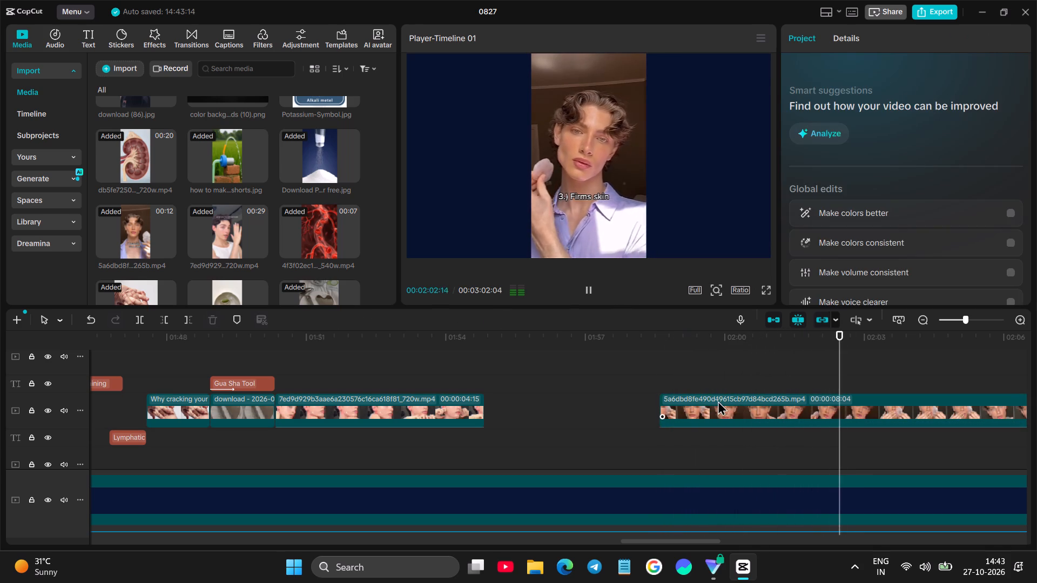
drag(725, 417, 495, 380)
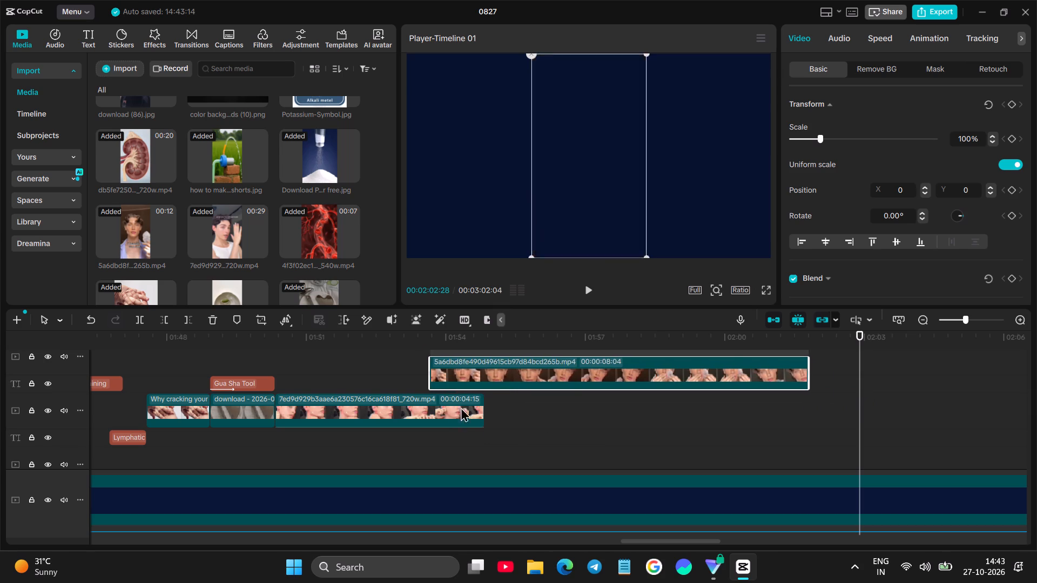
click(439, 422)
click(480, 403)
drag(487, 400, 440, 406)
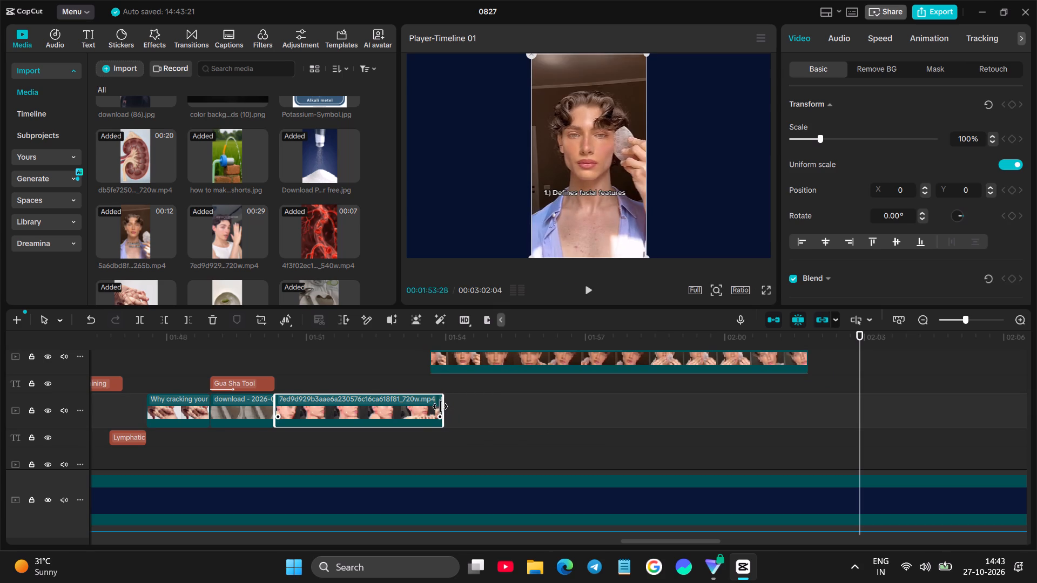
drag(440, 406, 428, 409)
drag(457, 356, 459, 409)
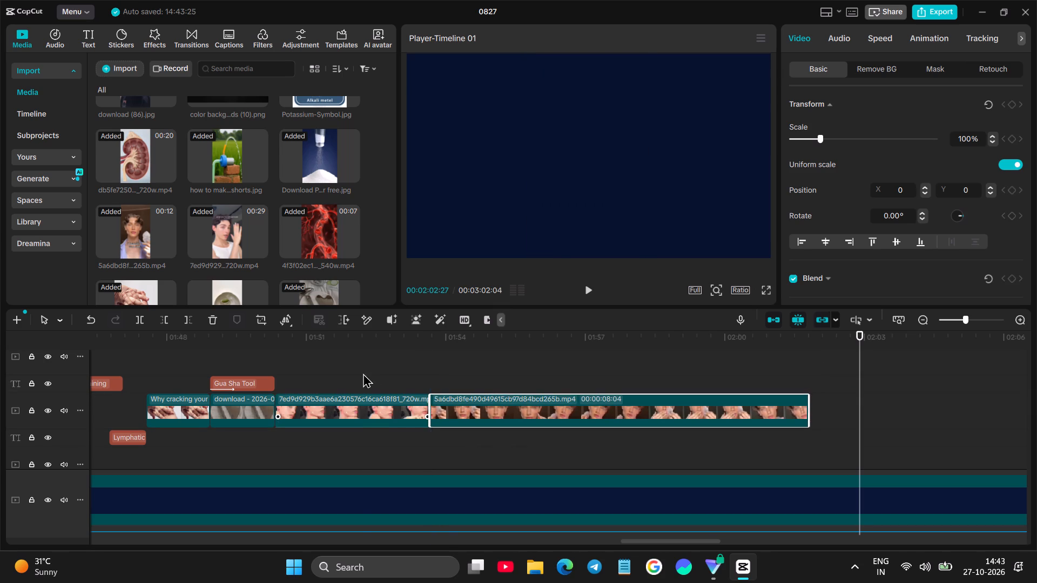
Play from about 01:52 and split the gua sha video at about 01:56:24, during the "Firms skin" shot.
click(362, 372)
key(space)
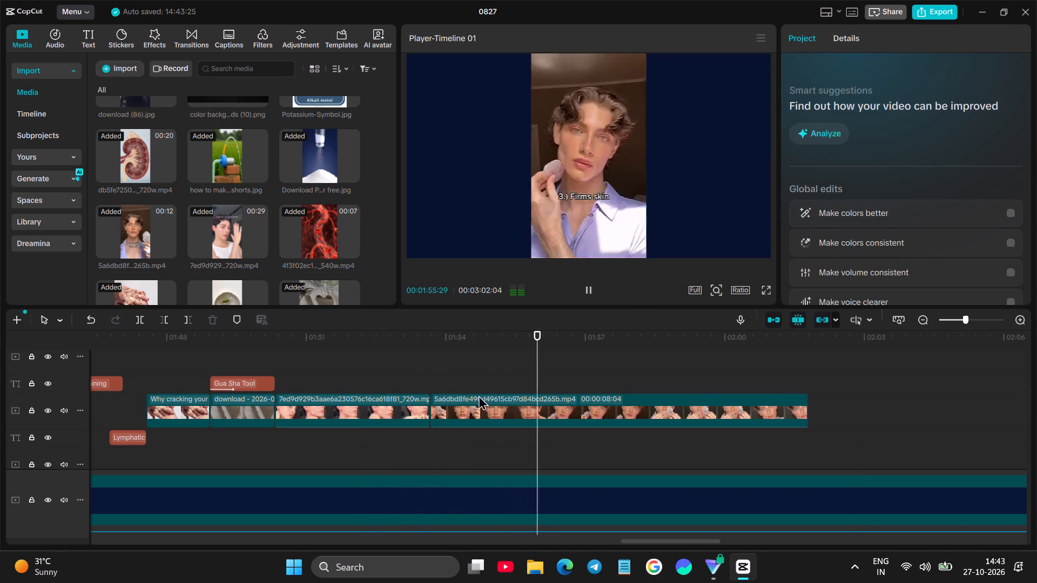
key(space)
click(523, 408)
click(138, 318)
Find the "Ease muscular tension" shot in the last gua sha part and trim off that part's footage before 01:59:29.
key(space)
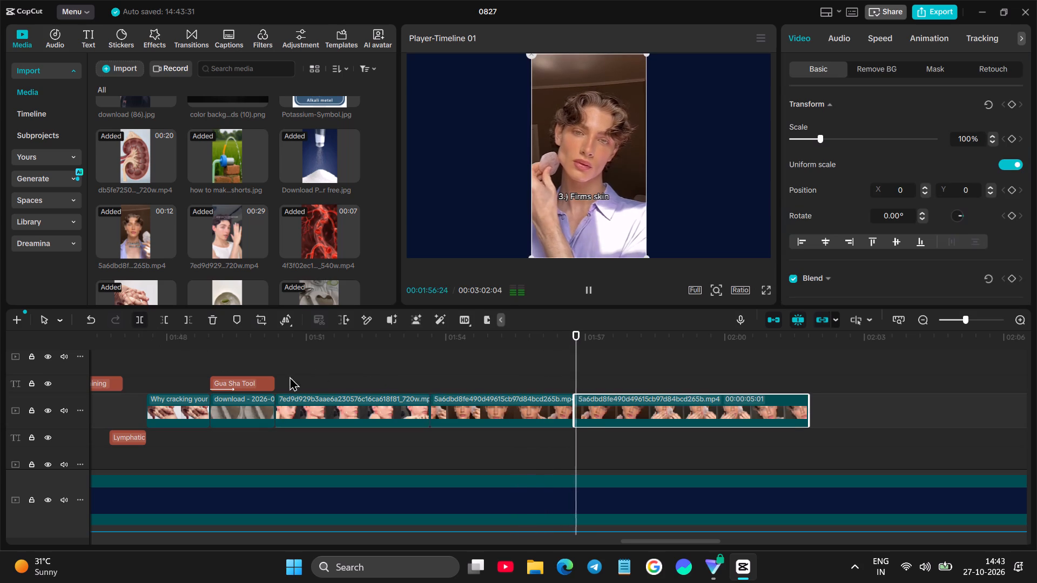
click(674, 381)
key(space)
click(718, 379)
key(space)
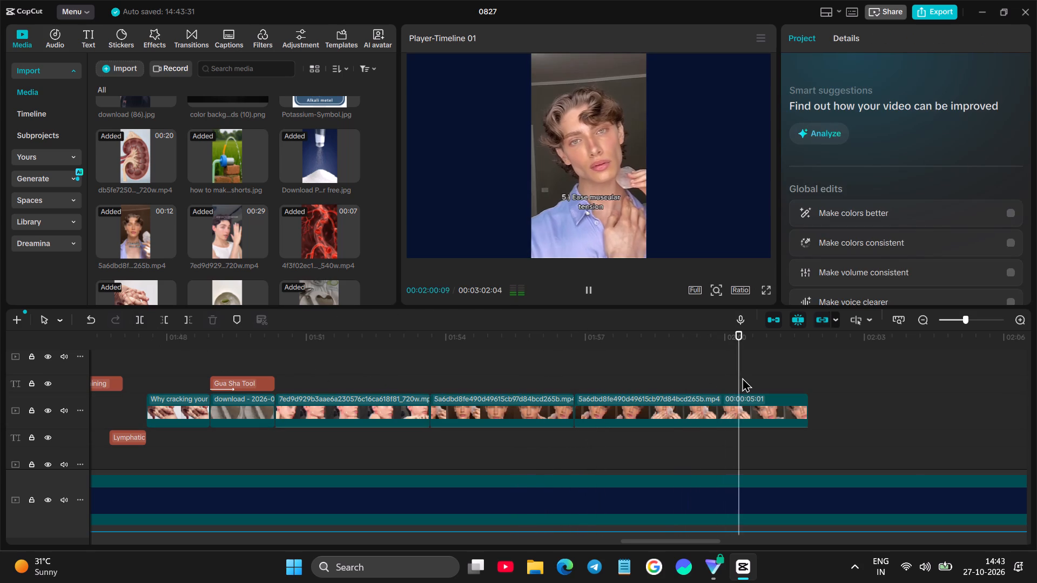
key(space)
click(697, 385)
key(space)
key(space)
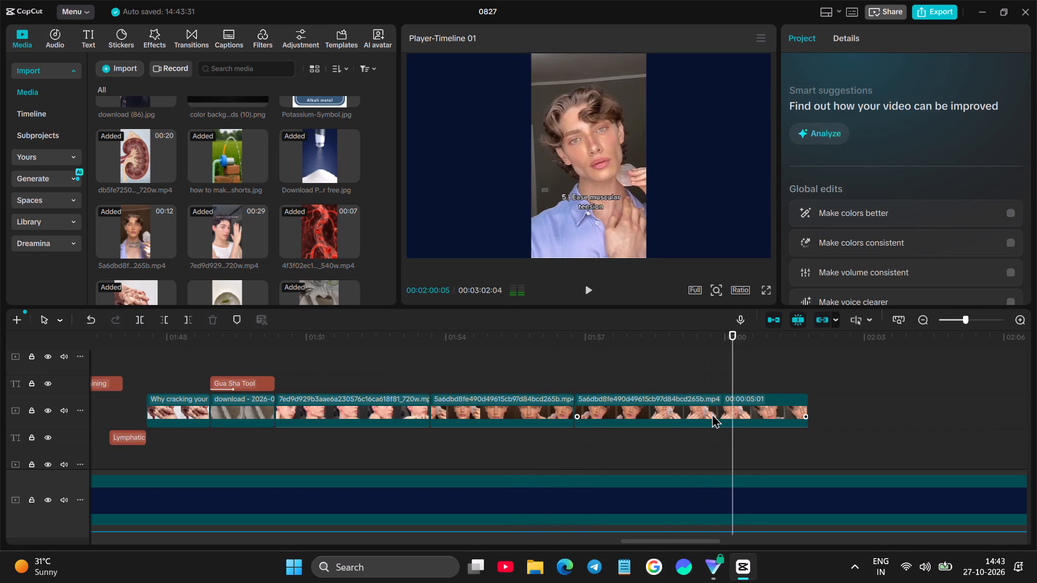
drag(728, 380, 723, 380)
click(715, 409)
click(164, 322)
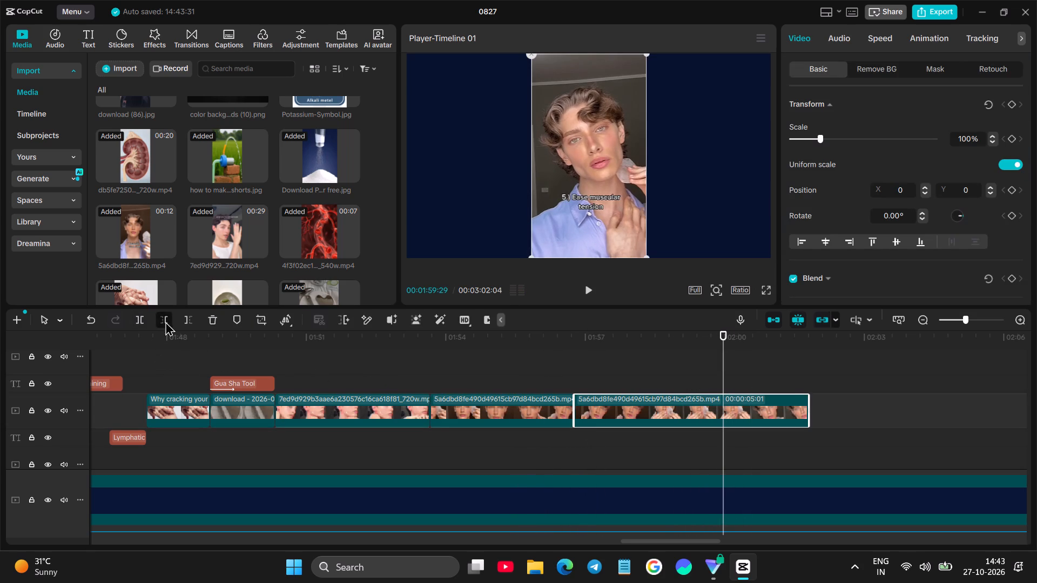
Move the trimmed last gua sha part back to follow directly after the previous gua sha clip on the same track.
drag(759, 403, 604, 396)
click(518, 374)
key(space)
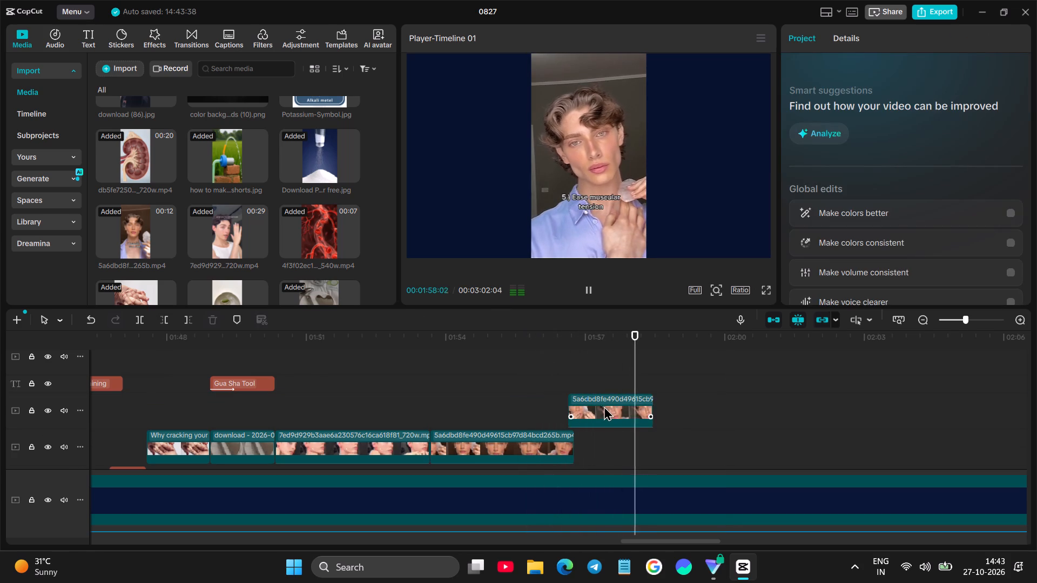
key(space)
drag(599, 406, 605, 442)
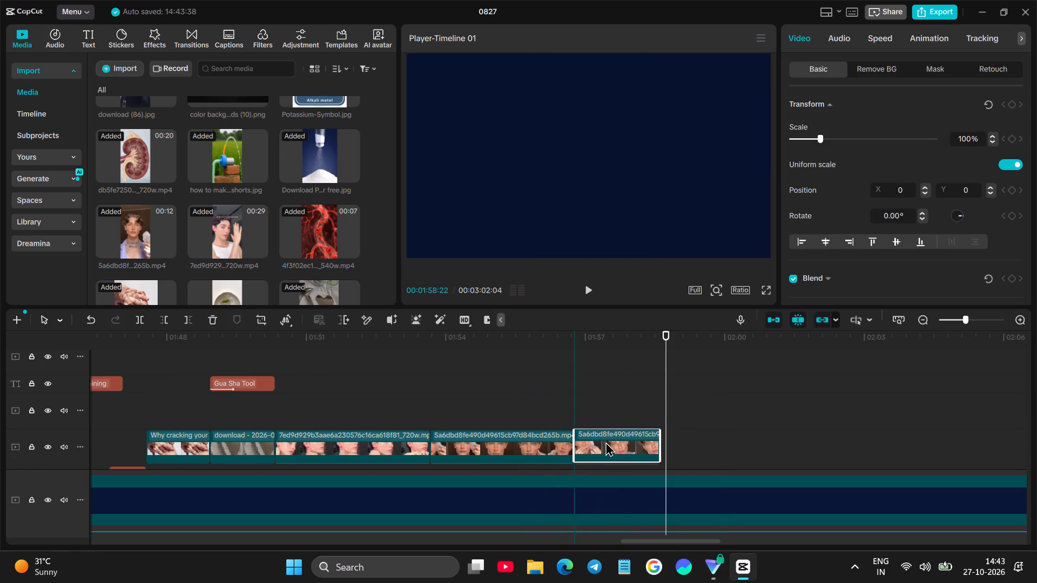
drag(605, 442, 605, 442)
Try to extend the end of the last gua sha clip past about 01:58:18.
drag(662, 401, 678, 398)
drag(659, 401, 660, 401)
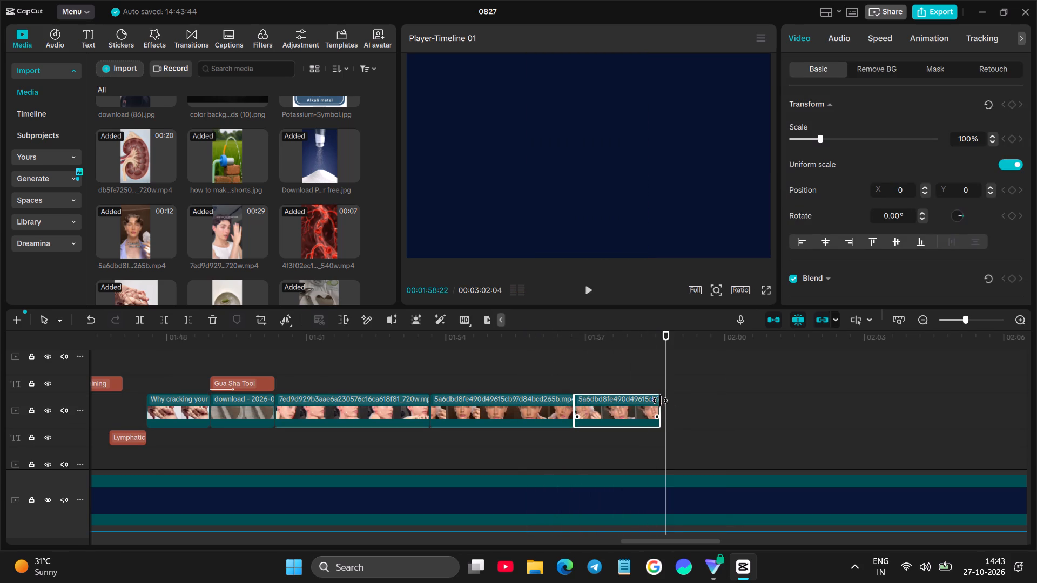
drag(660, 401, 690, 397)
Play the narration around the end of the last gua sha clip, from about 01:55 to 02:02.
click(629, 371)
key(space)
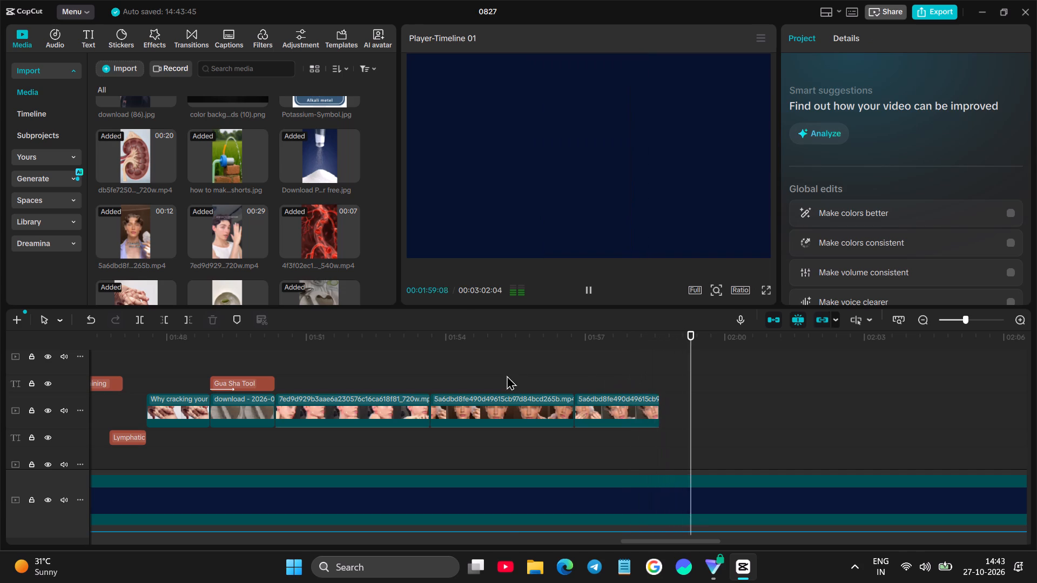
click(507, 375)
key(space)
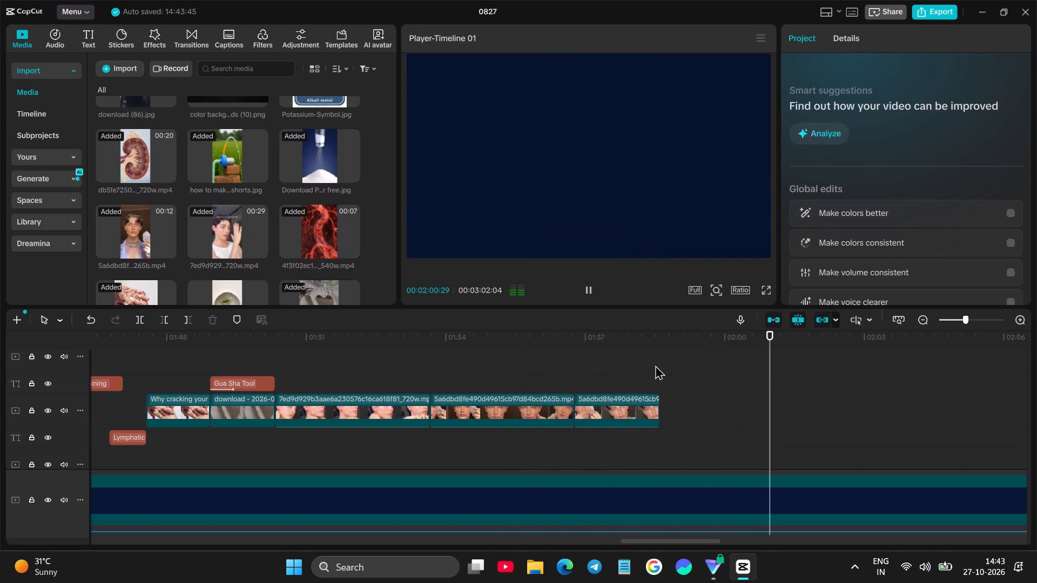
click(623, 367)
key(space)
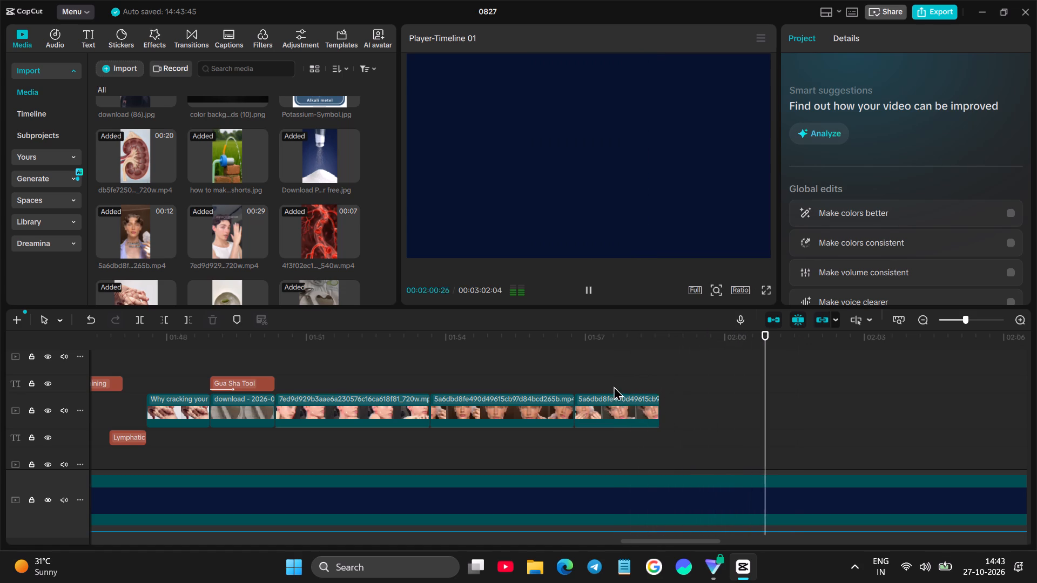
click(656, 363)
click(654, 363)
key(space)
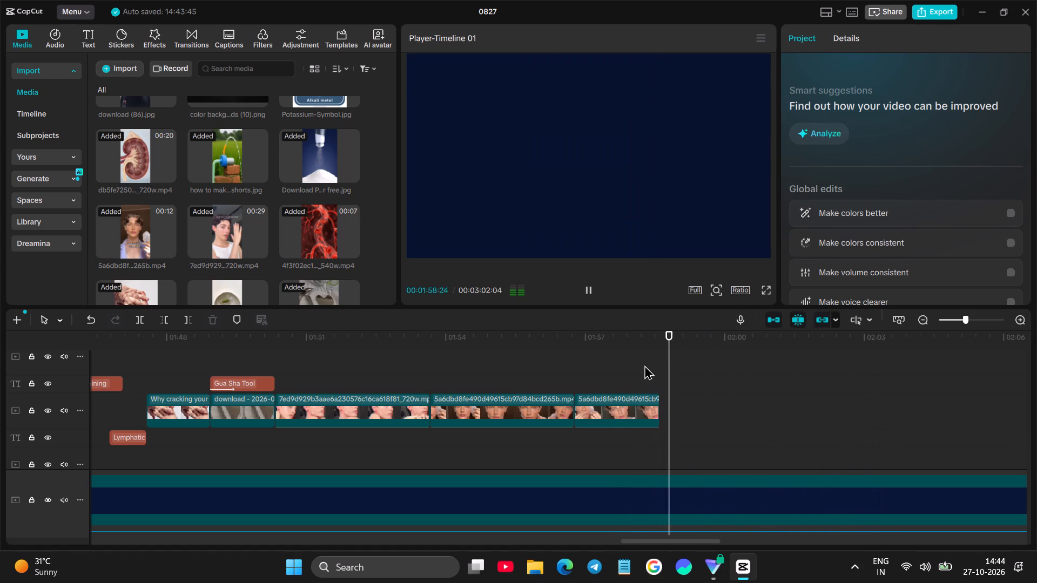
click(656, 367)
Delete the lower-track narration clip that starts at about 01:58, just before the last gua sha clip ends.
scroll(674, 370, down, 12)
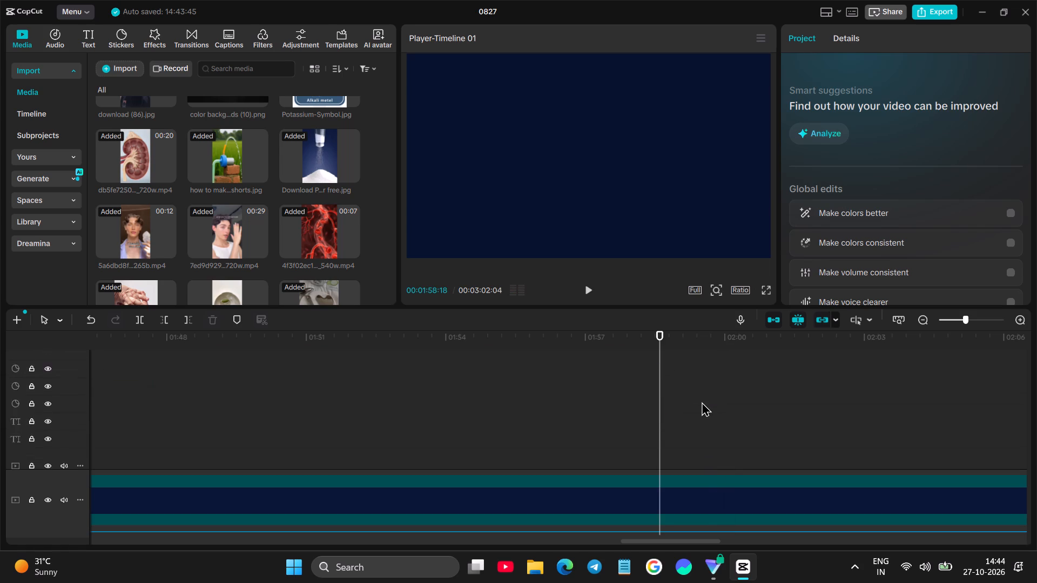
scroll(702, 402, down, 20)
scroll(702, 402, down, 20)
scroll(702, 402, down, 18)
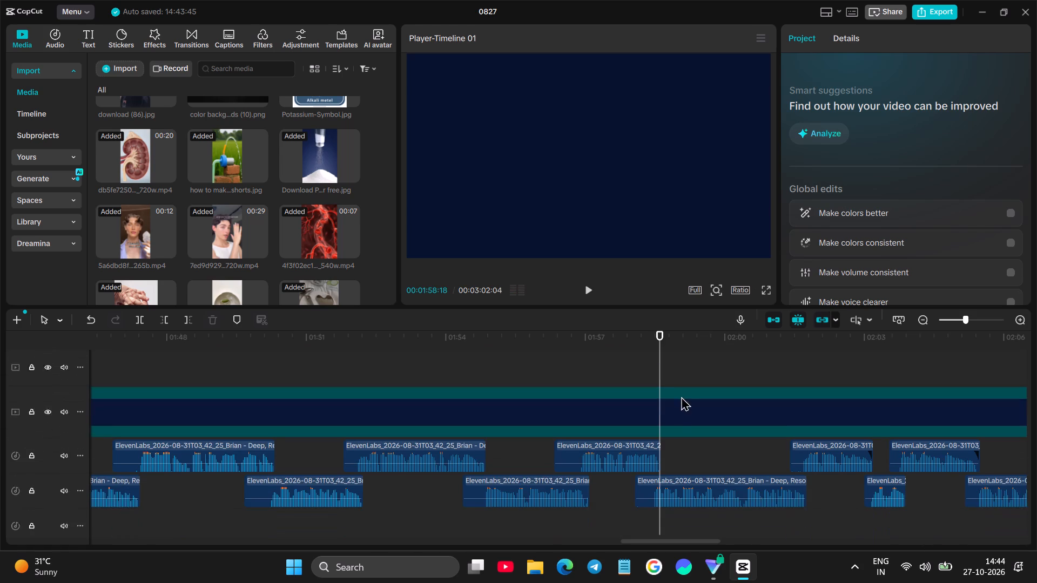
scroll(681, 396, down, 6)
click(681, 412)
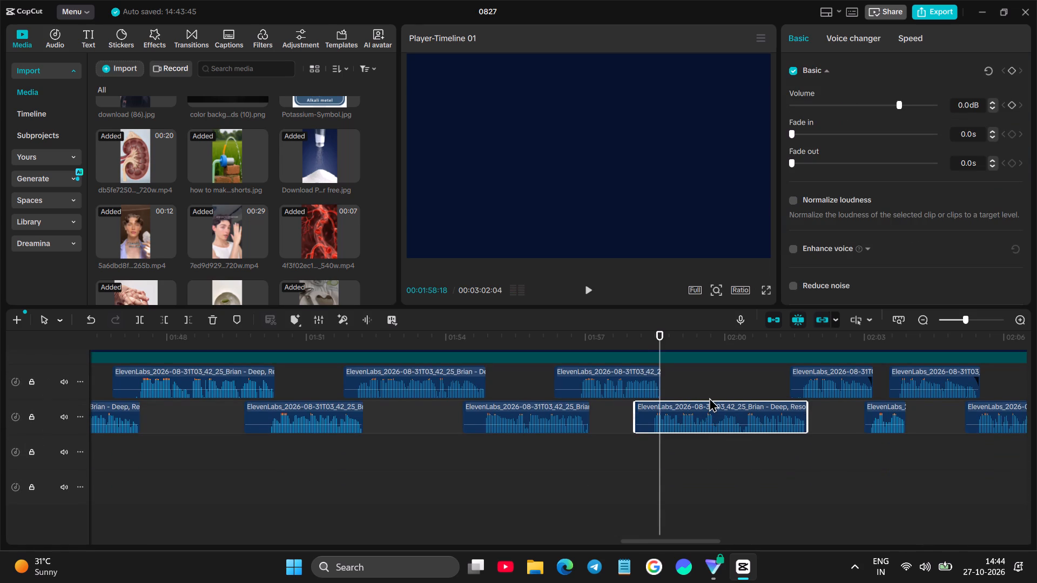
scroll(709, 397, left, 1)
ctrl+scroll(732, 415, down, 11)
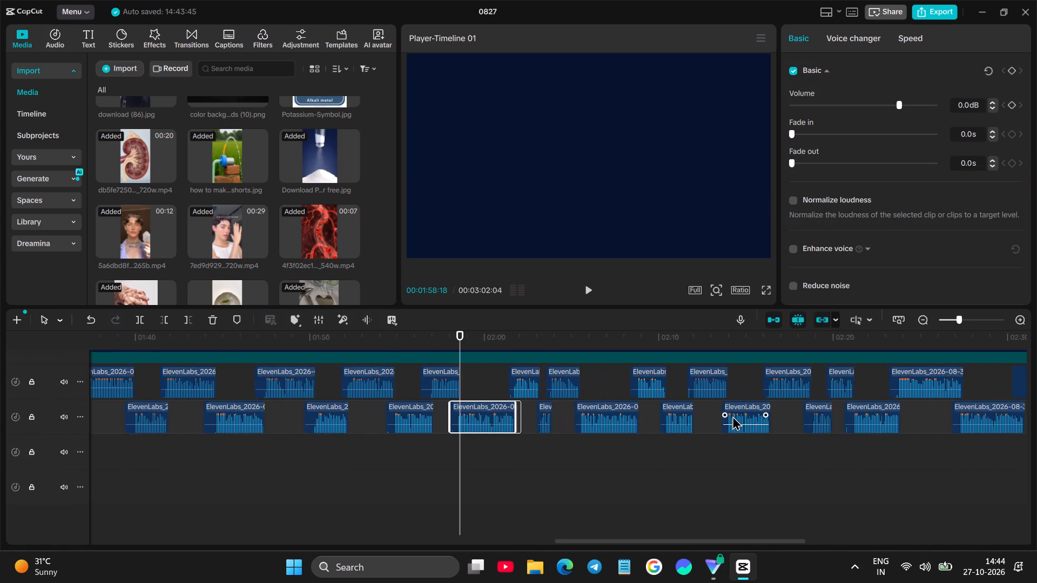
ctrl+scroll(732, 416, down, 4)
key(BackSpace)
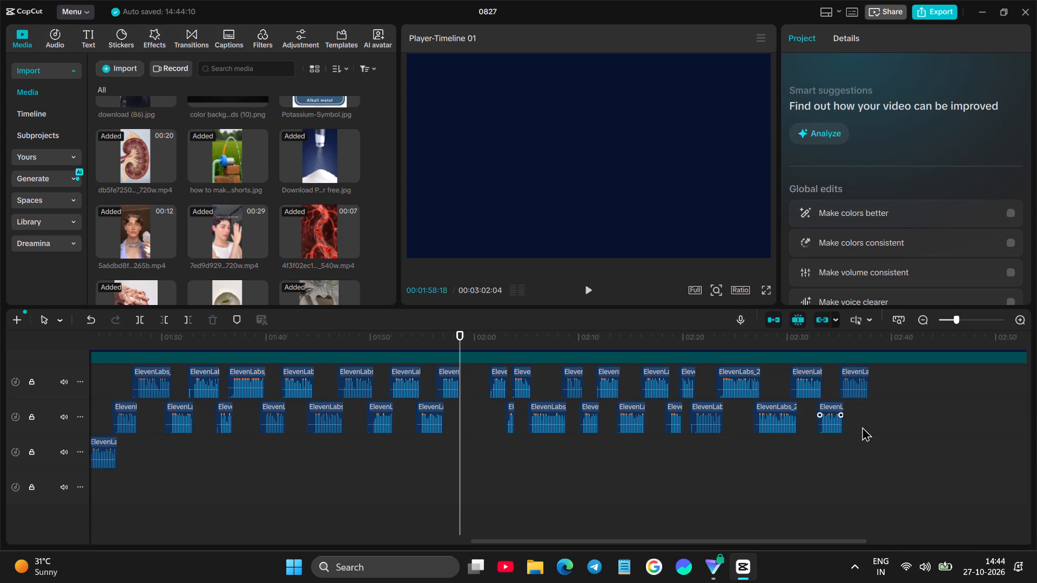
Select all remaining narration clips after the gap and move them earlier together, starting at about 01:58:18.
drag(881, 440, 491, 385)
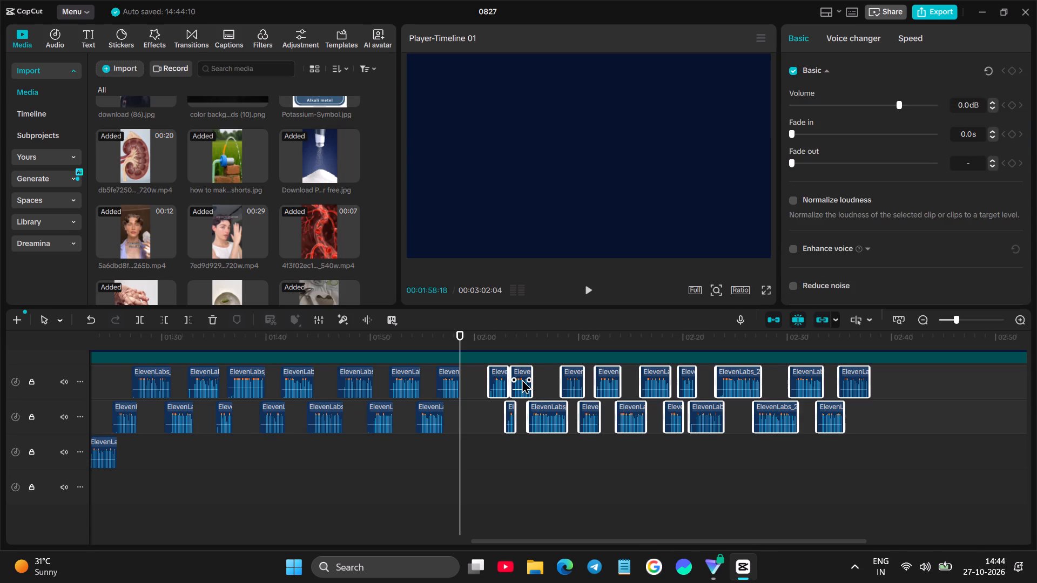
drag(522, 379, 494, 383)
Play across the new join from about 01:55 and delete the narration clip directly after 01:58:18.
scroll(475, 404, up, 5)
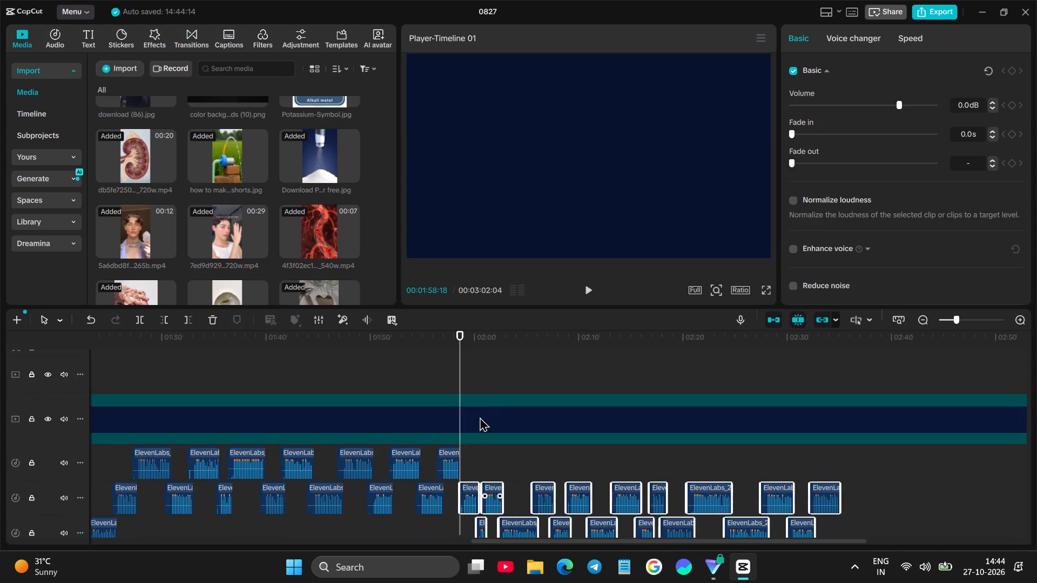
scroll(479, 432, up, 15)
click(429, 413)
key(space)
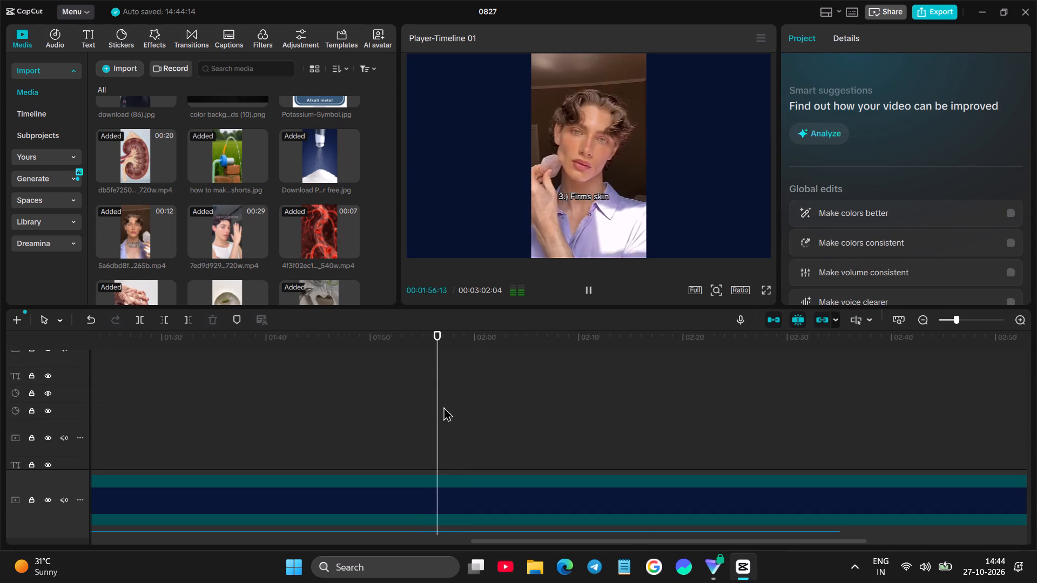
ctrl+scroll(504, 403, up, 8)
scroll(507, 410, down, 8)
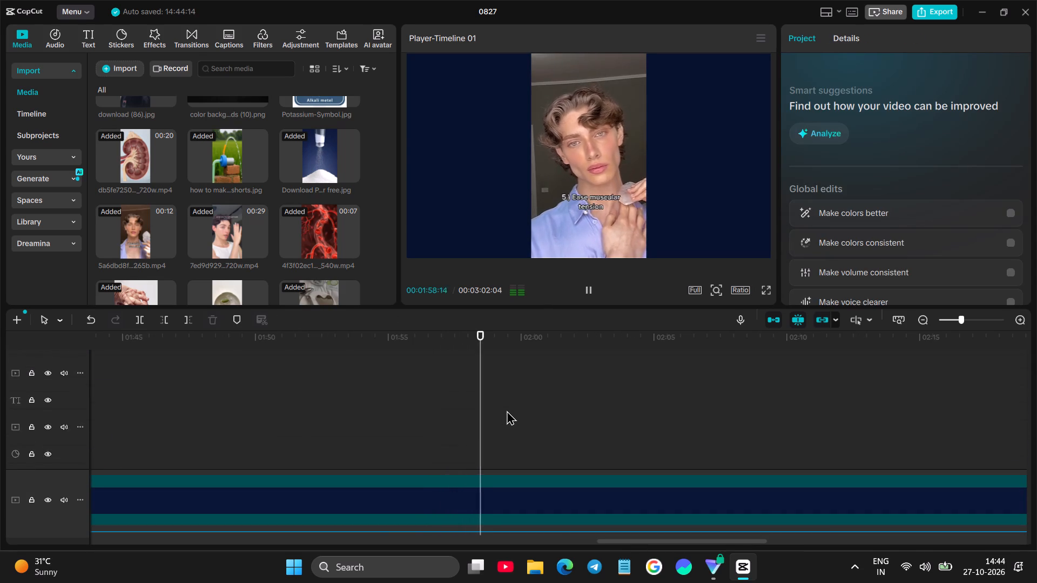
scroll(507, 410, down, 12)
scroll(542, 467, down, 3)
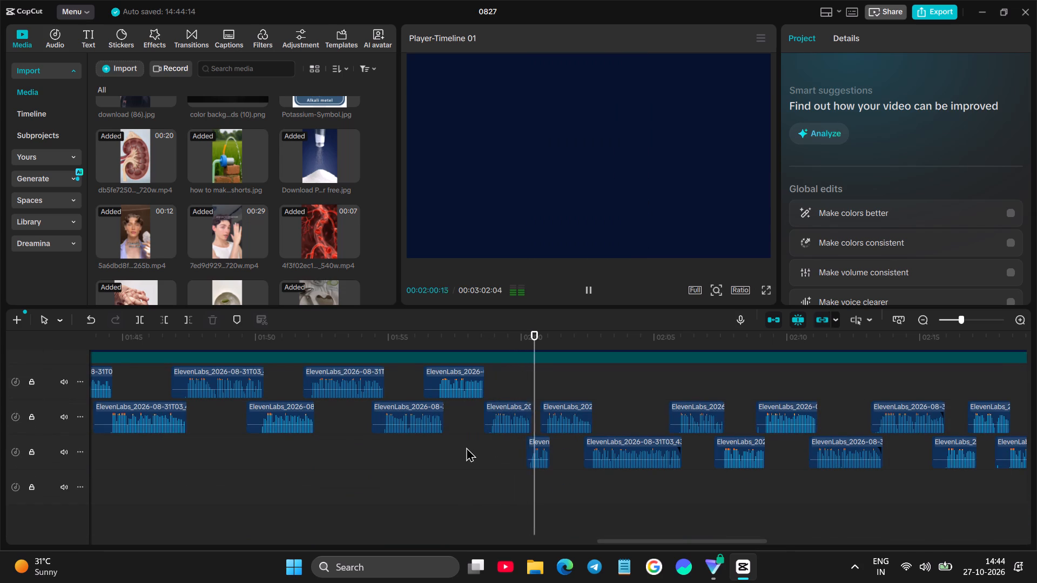
click(513, 408)
key(BackSpace)
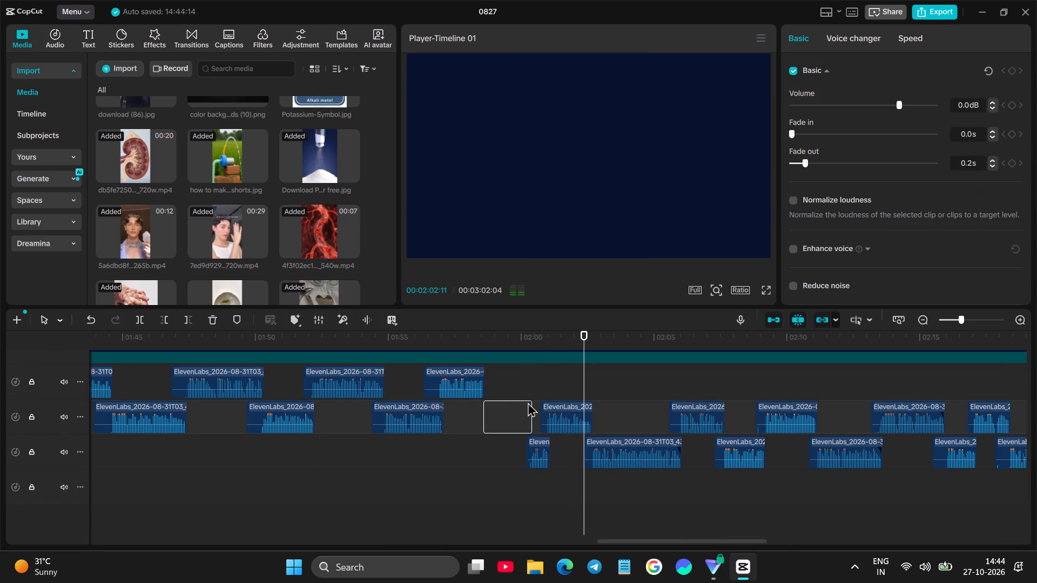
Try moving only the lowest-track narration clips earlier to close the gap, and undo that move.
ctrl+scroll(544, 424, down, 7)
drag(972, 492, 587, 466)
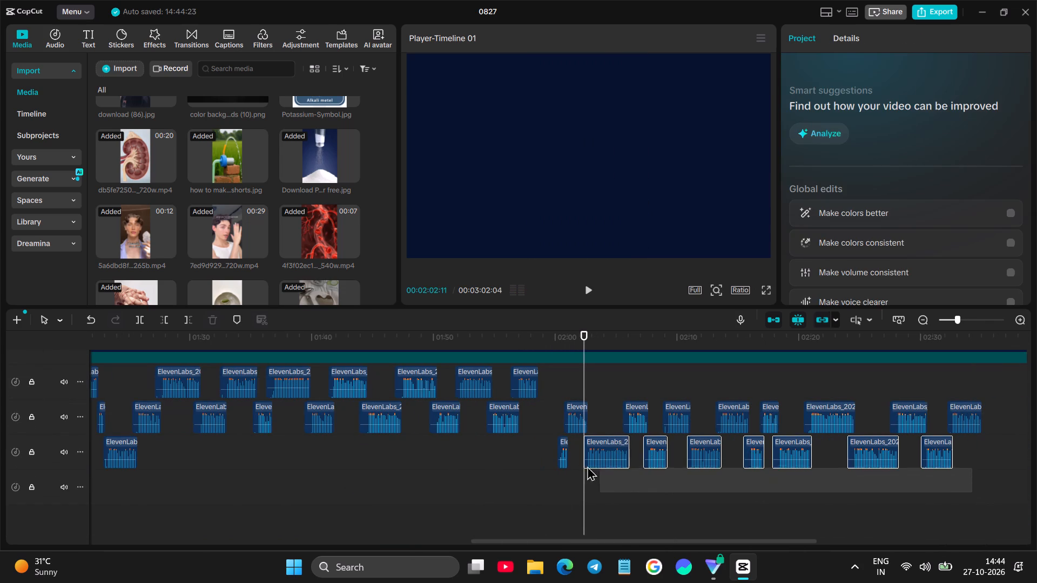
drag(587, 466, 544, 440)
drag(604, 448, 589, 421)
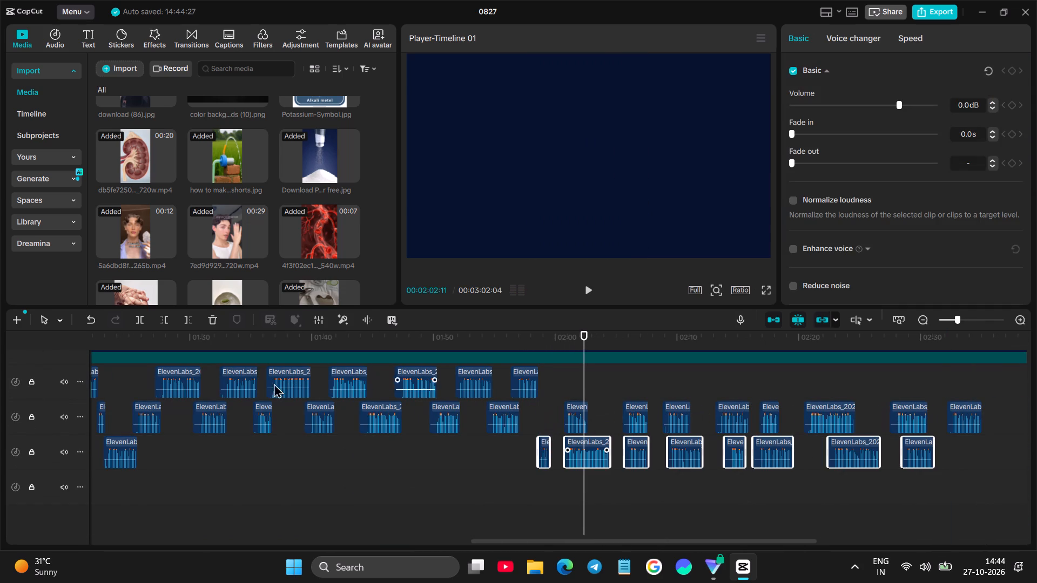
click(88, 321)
Select all remaining narration clips on both tracks and move them up one track and earlier, starting at about 01:58:18.
drag(1003, 385, 678, 424)
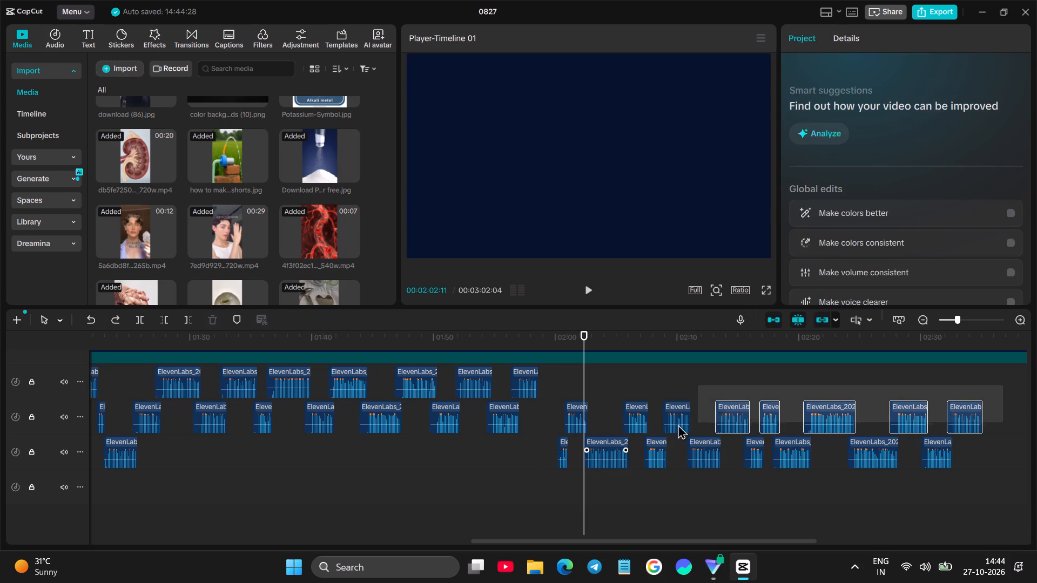
drag(678, 424, 562, 460)
drag(598, 443, 580, 426)
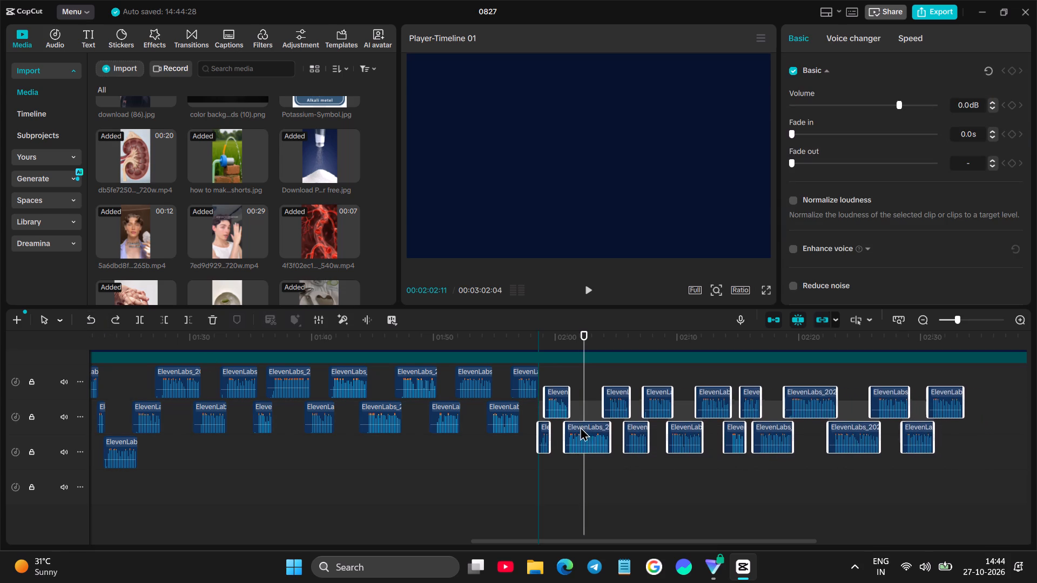
drag(580, 426, 582, 408)
Play the narration across the closed gap around 01:58 to check how the join sounds.
click(518, 469)
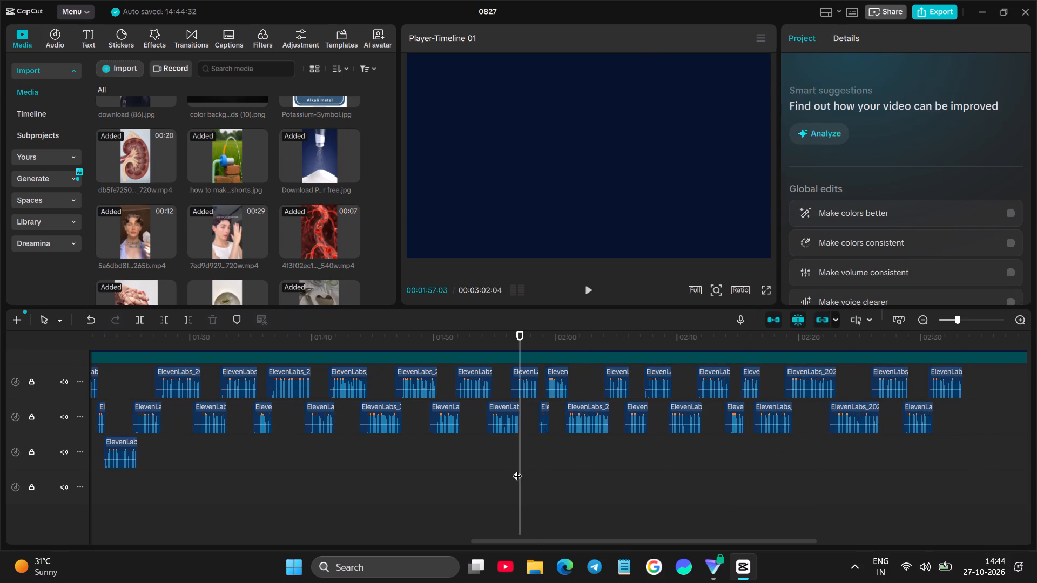
key(space)
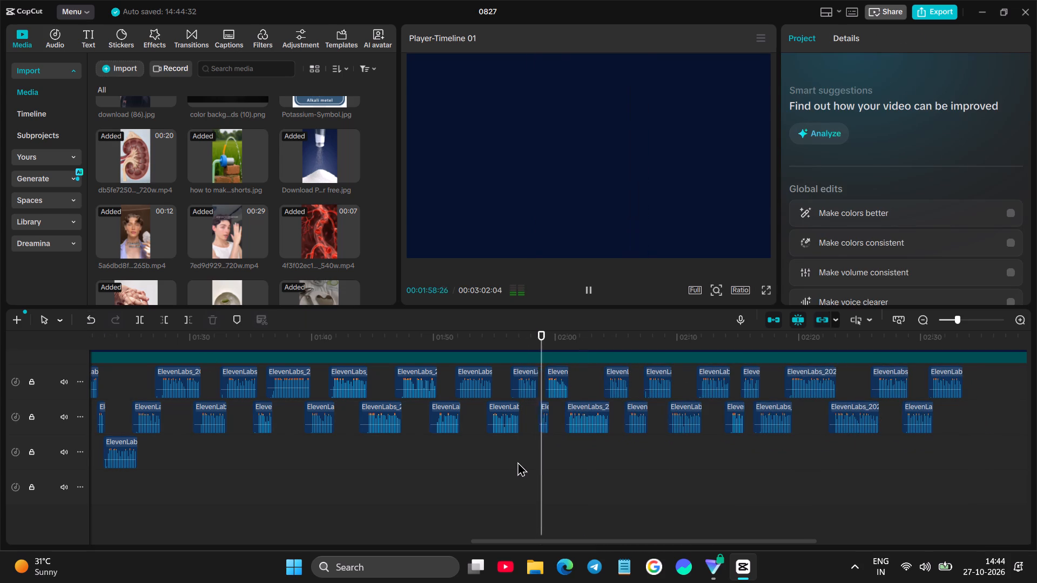
scroll(564, 441, up, 4)
ctrl+scroll(544, 437, up, 8)
click(499, 358)
key(space)
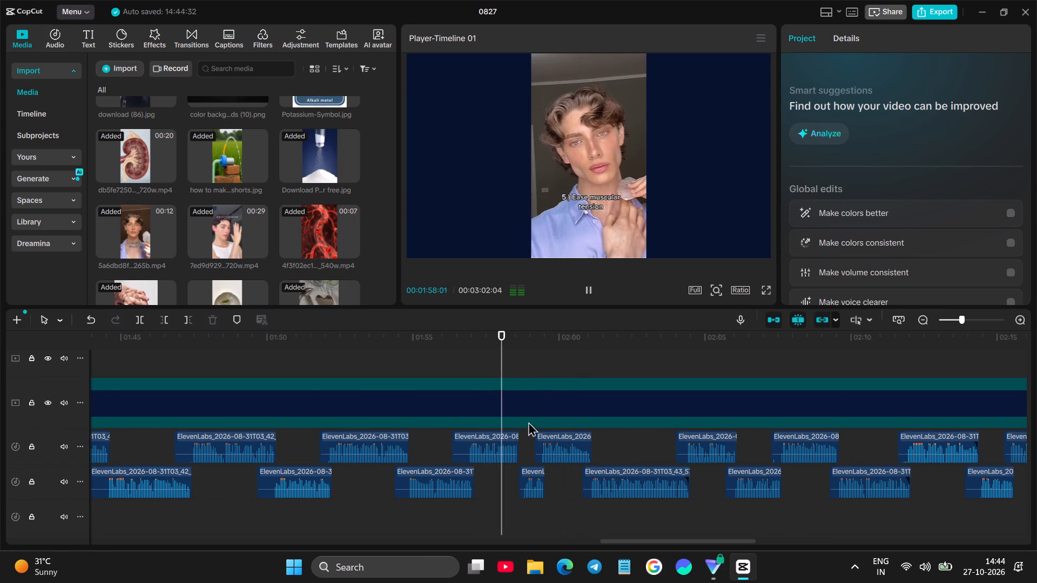
key(space)
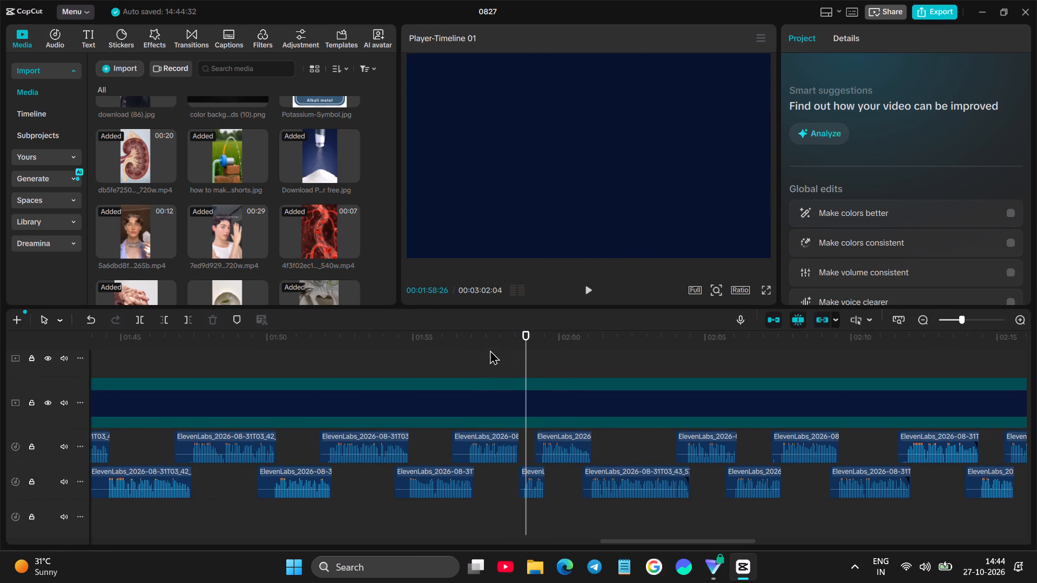
click(490, 350)
key(space)
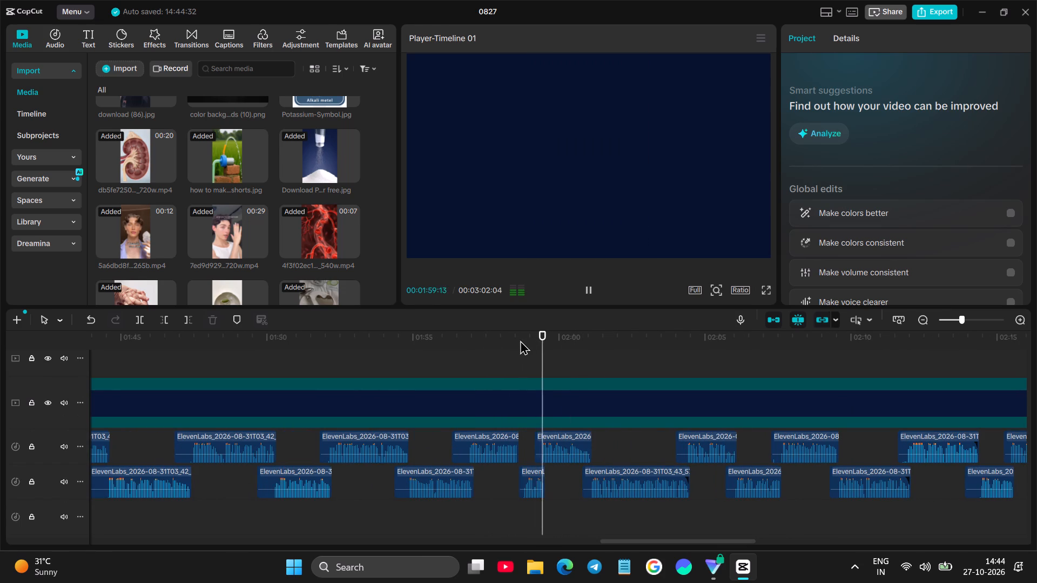
click(520, 340)
Search back through the timeline for the Step 2 title sequence around 01:20.
ctrl+scroll(368, 396, down, 6)
click(264, 357)
key(space)
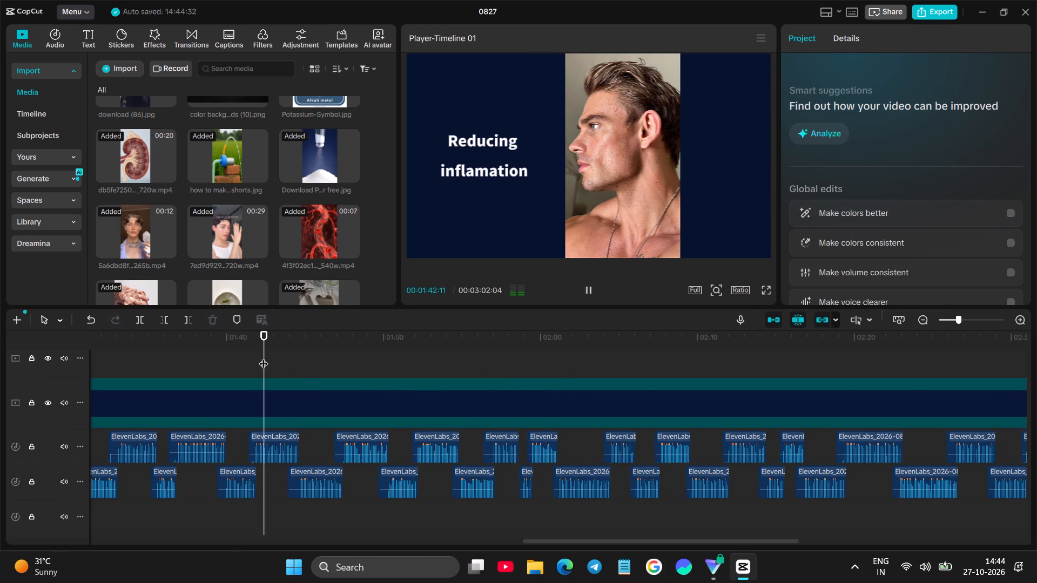
ctrl+scroll(313, 354, down, 8)
scroll(282, 370, right, 1)
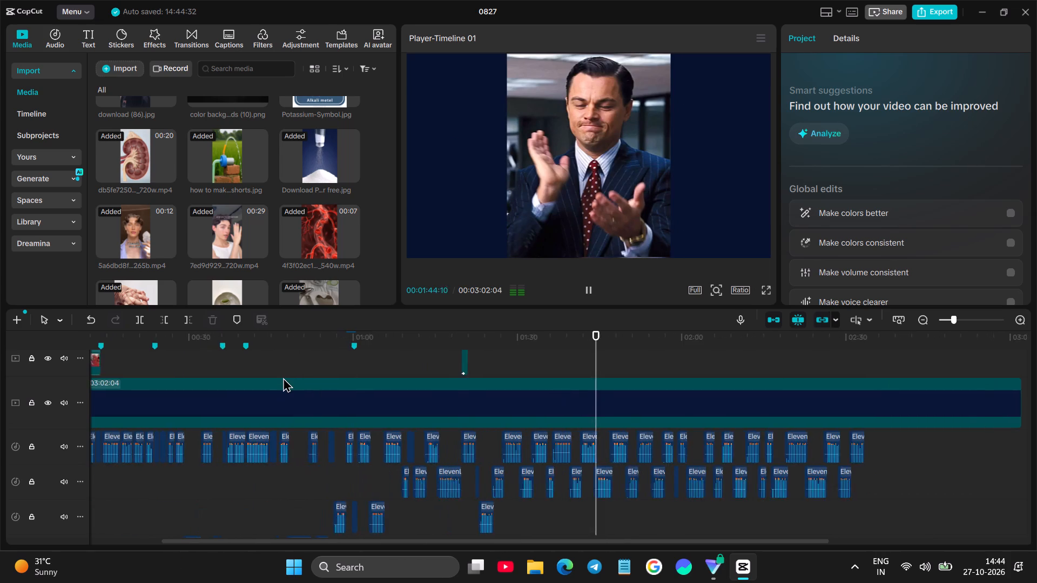
ctrl+scroll(283, 377, up, 5)
click(300, 366)
key(space)
scroll(415, 411, up, 8)
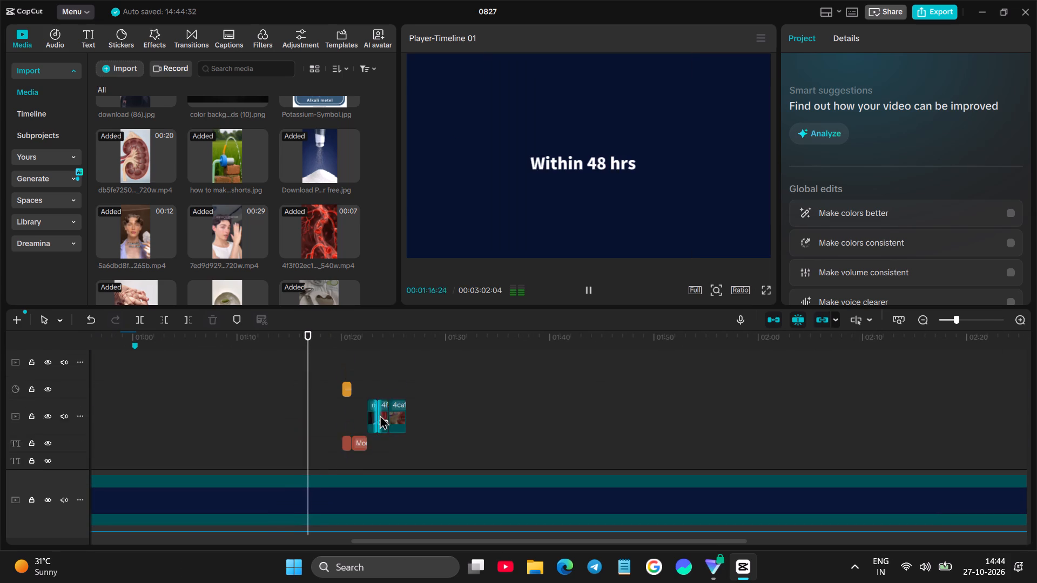
scroll(380, 415, up, 1)
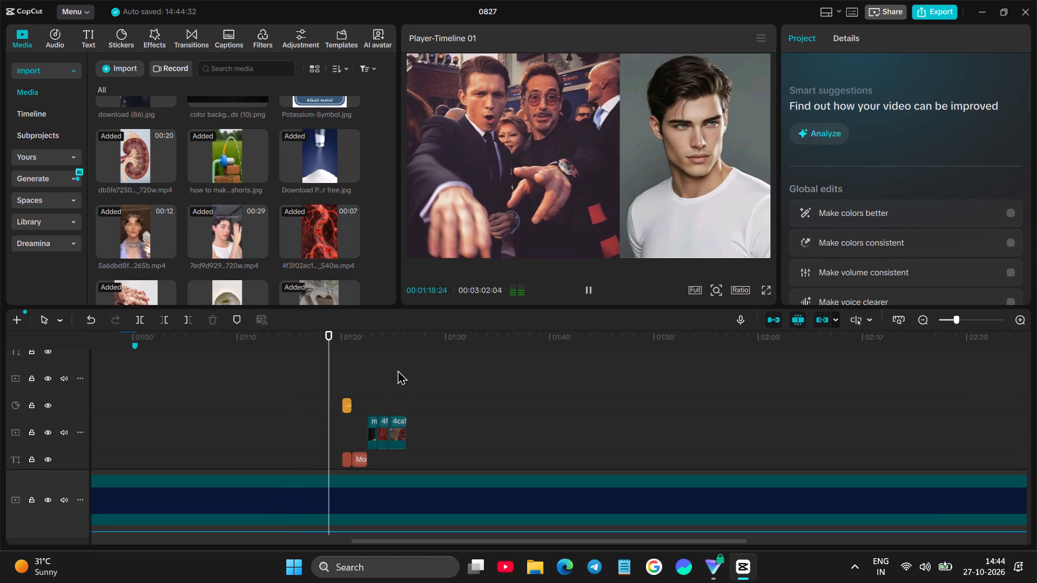
key(space)
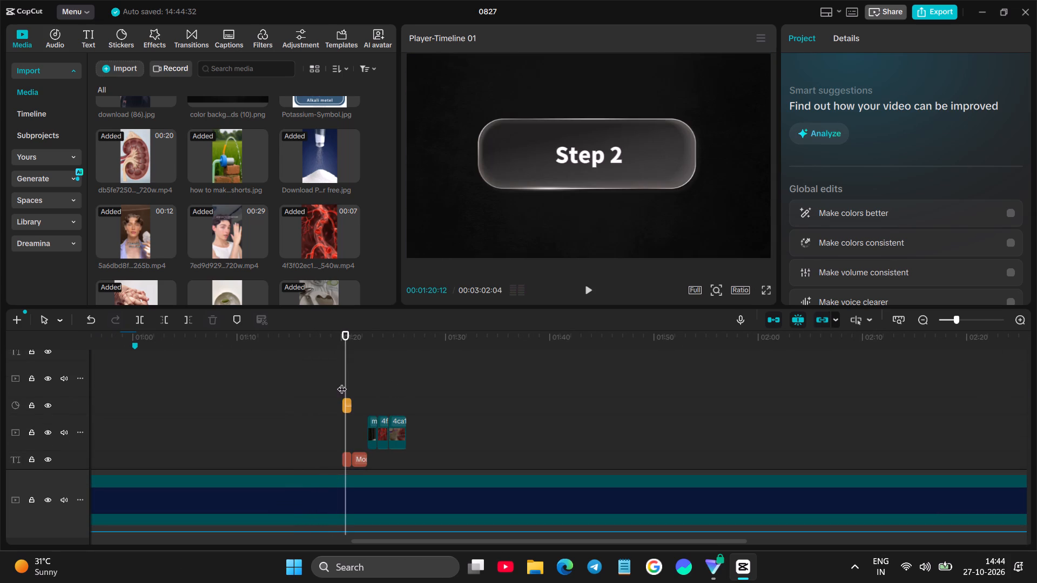
Extend the start of the glass-frame sticker earlier than 01:20 to line up with the black background clip under the Step 2 title.
scroll(342, 382, up, 1)
ctrl+scroll(341, 384, up, 7)
scroll(341, 384, down, 7)
ctrl+scroll(355, 411, up, 8)
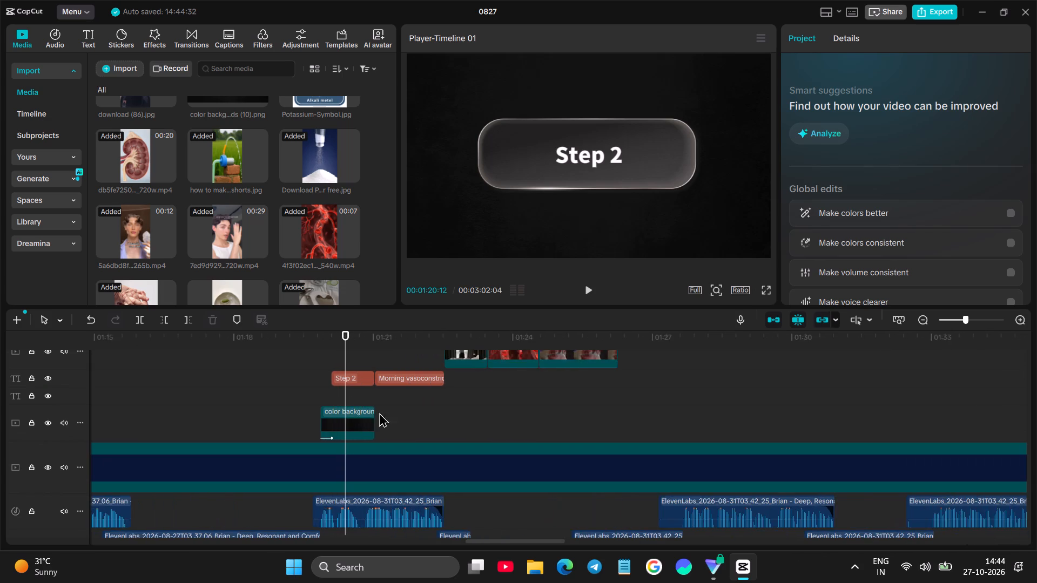
ctrl+scroll(420, 409, up, 11)
click(338, 378)
click(345, 403)
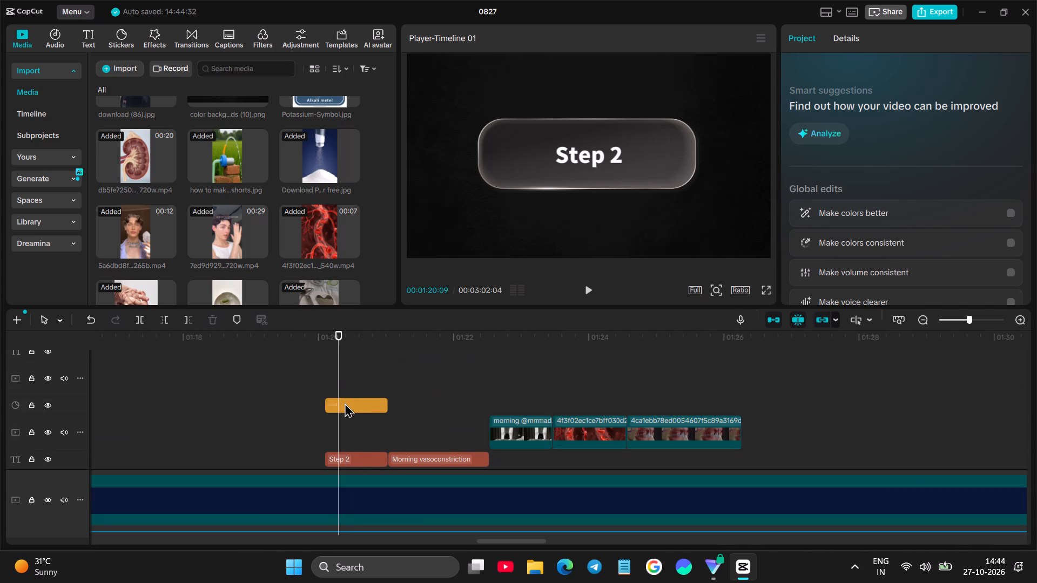
drag(326, 401, 313, 401)
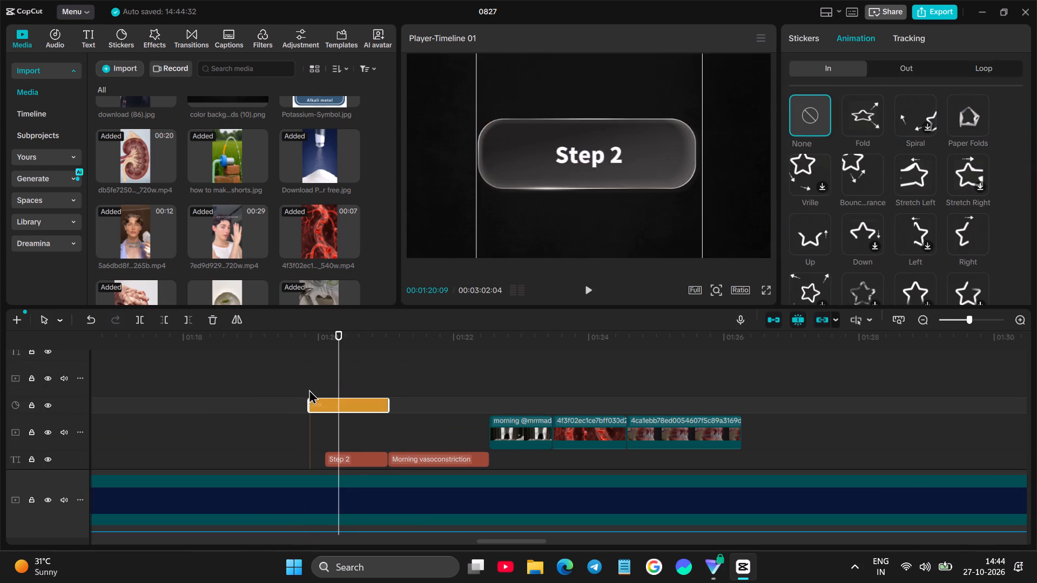
click(315, 385)
click(82, 317)
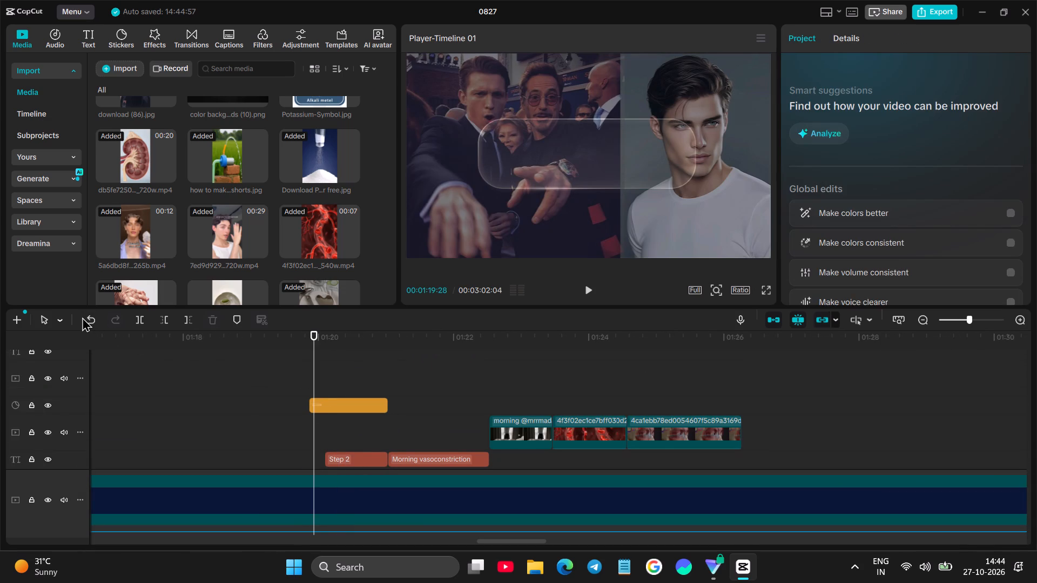
Replay the entrance of the Step 2 title card around 01:19 to 01:20 to check the sticker's timing.
key(space)
key(space)
click(280, 395)
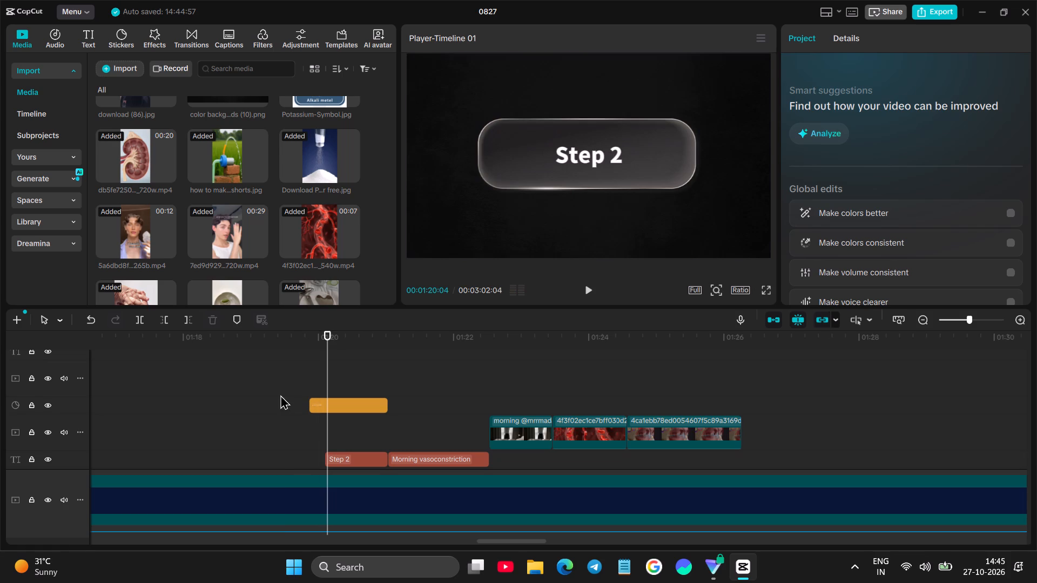
key(space)
click(269, 394)
key(space)
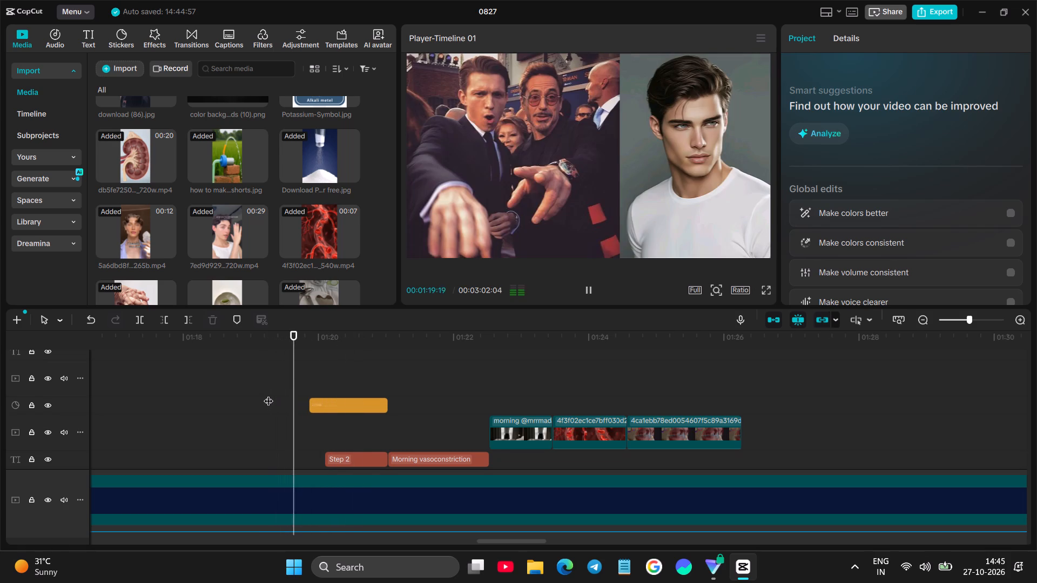
key(space)
click(268, 394)
key(space)
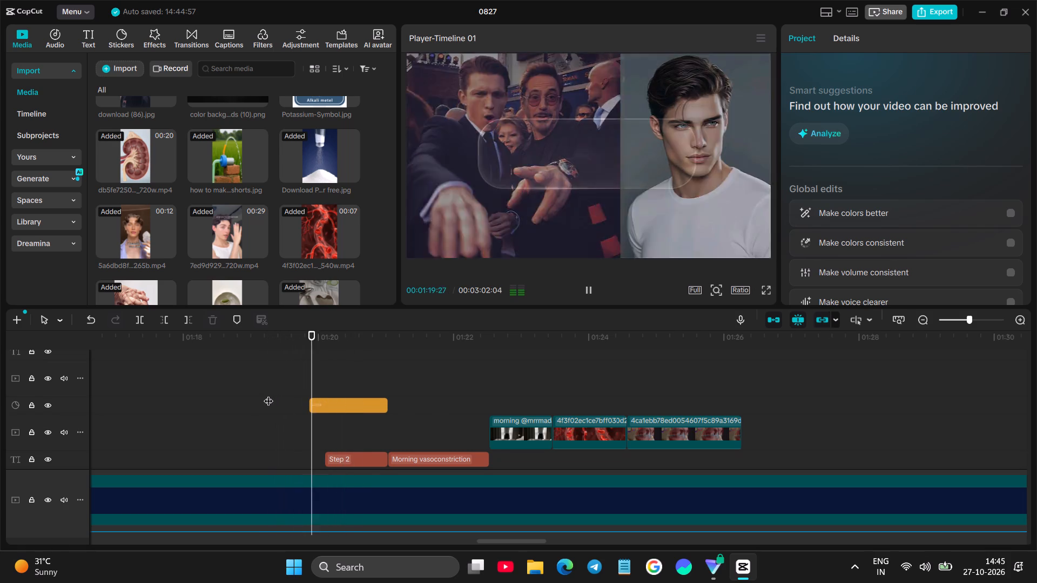
key(space)
click(268, 393)
scroll(321, 397, down, 5)
key(space)
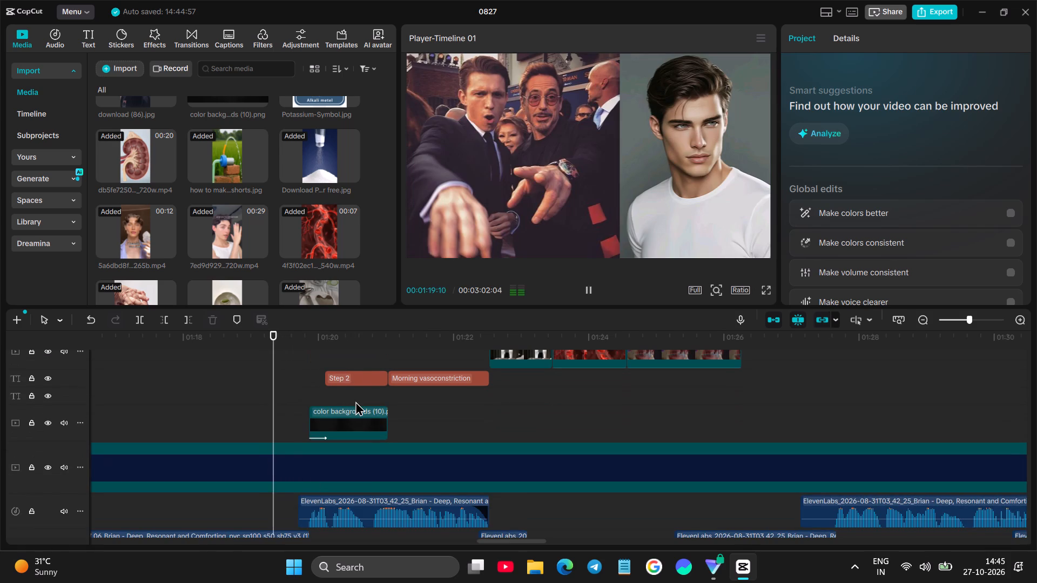
key(space)
key(space)
key(space)
scroll(412, 411, up, 4)
key(space)
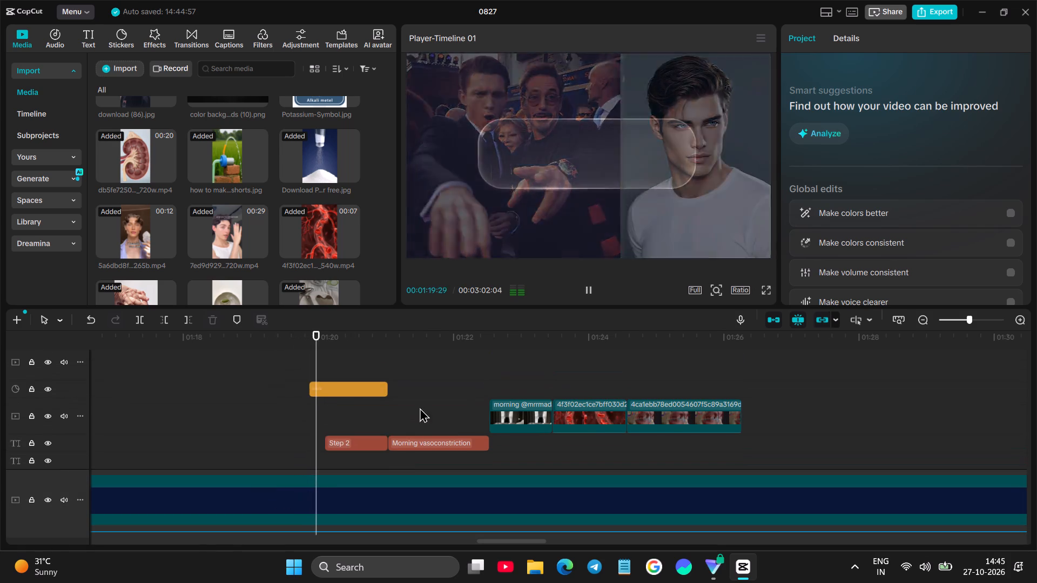
key(space)
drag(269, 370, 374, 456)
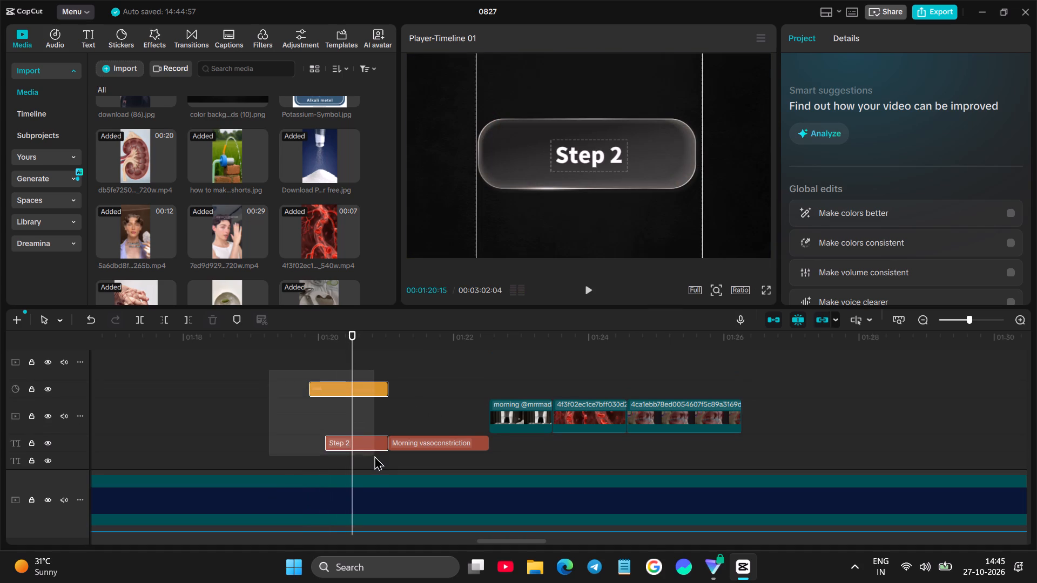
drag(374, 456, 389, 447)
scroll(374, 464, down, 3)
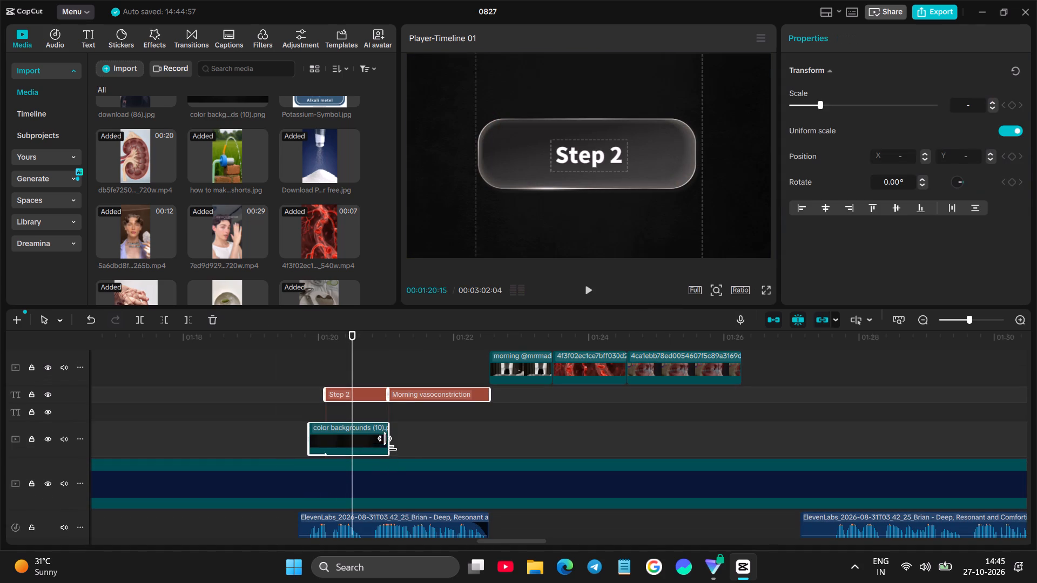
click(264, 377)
Copy the Step 2 title card's glass-frame sticker, Step 2 text and black background clip together, leaving out the Morning vasoconstriction text.
scroll(292, 389, up, 4)
drag(280, 375, 343, 433)
scroll(358, 426, down, 2)
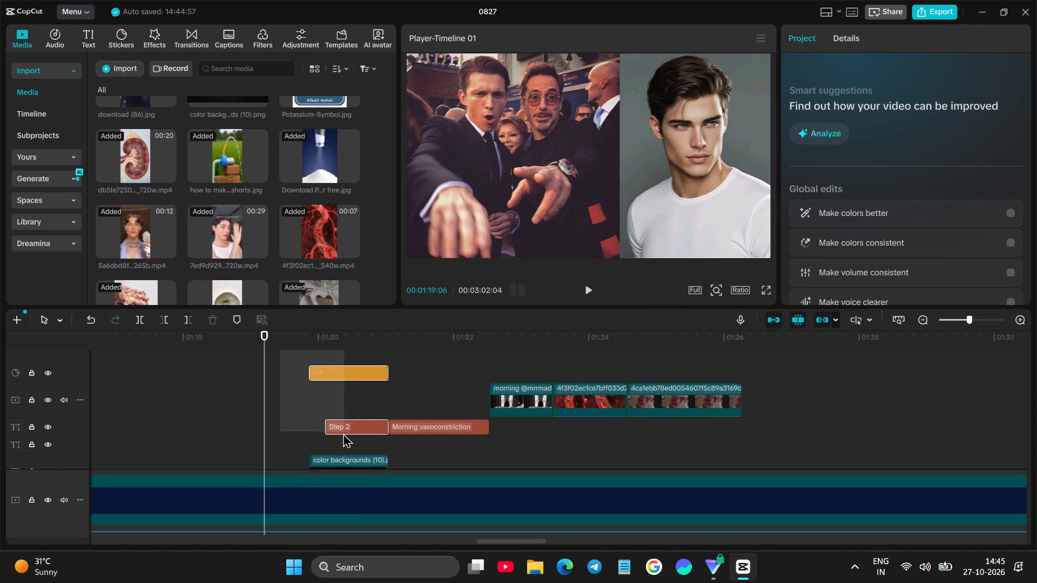
scroll(343, 433, down, 3)
drag(343, 433, 347, 428)
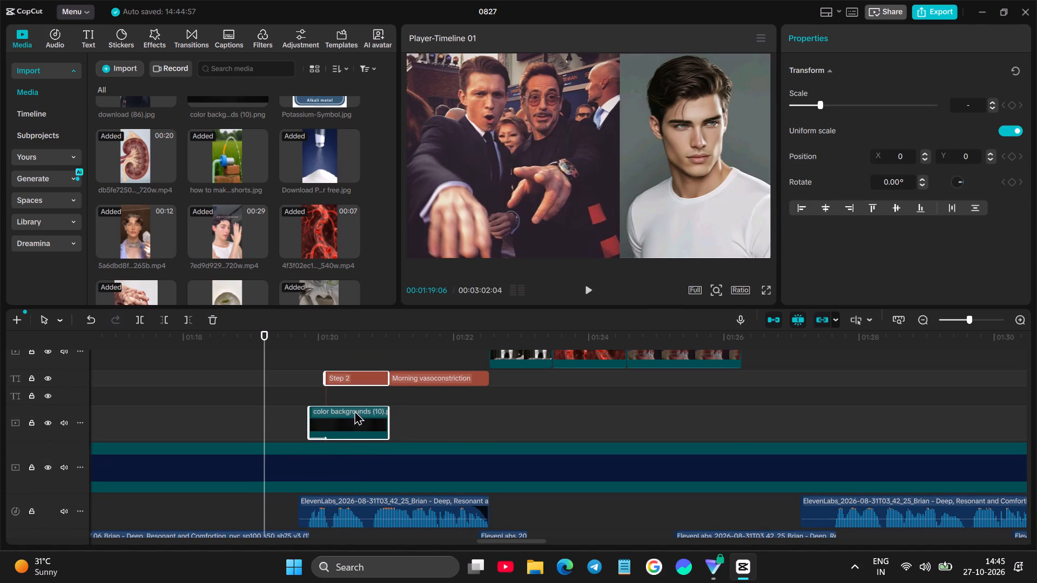
key(ctrl+c)
Search and play the timeline from about 01:38 to 01:58 to find where the next title card belongs in the narration.
scroll(645, 435, left, 3)
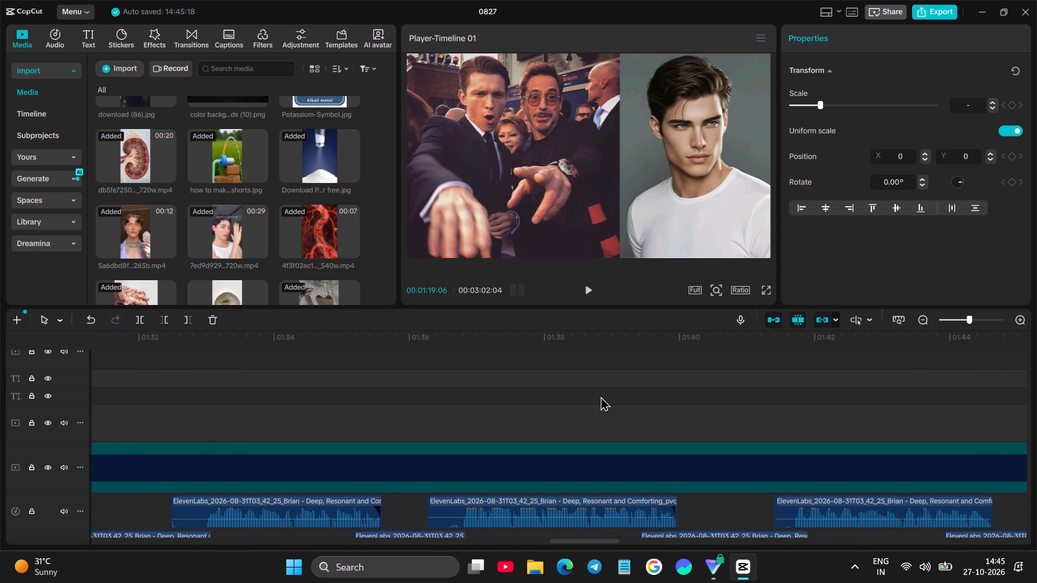
click(602, 397)
ctrl+scroll(601, 396, down, 14)
scroll(584, 400, up, 3)
ctrl+scroll(584, 400, down, 2)
ctrl+scroll(584, 400, up, 1)
ctrl+scroll(584, 400, down, 1)
scroll(641, 398, up, 3)
ctrl+scroll(641, 398, down, 1)
ctrl+scroll(641, 398, up, 1)
ctrl+scroll(641, 398, down, 2)
scroll(655, 397, up, 2)
ctrl+scroll(655, 396, down, 2)
ctrl+scroll(656, 396, up, 1)
ctrl+scroll(656, 396, down, 4)
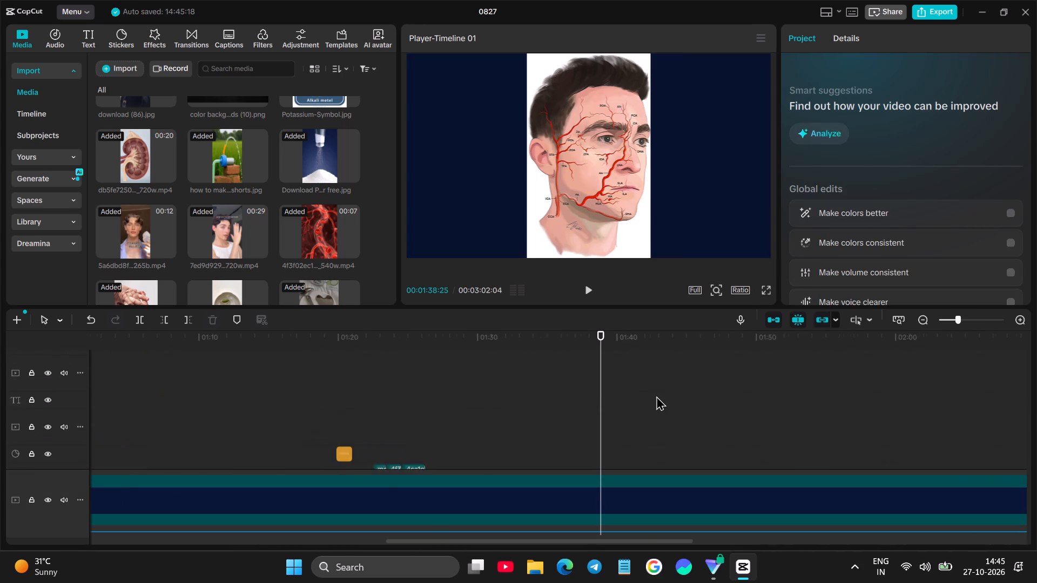
ctrl+scroll(656, 396, down, 19)
scroll(660, 390, up, 4)
key(space)
scroll(568, 425, up, 4)
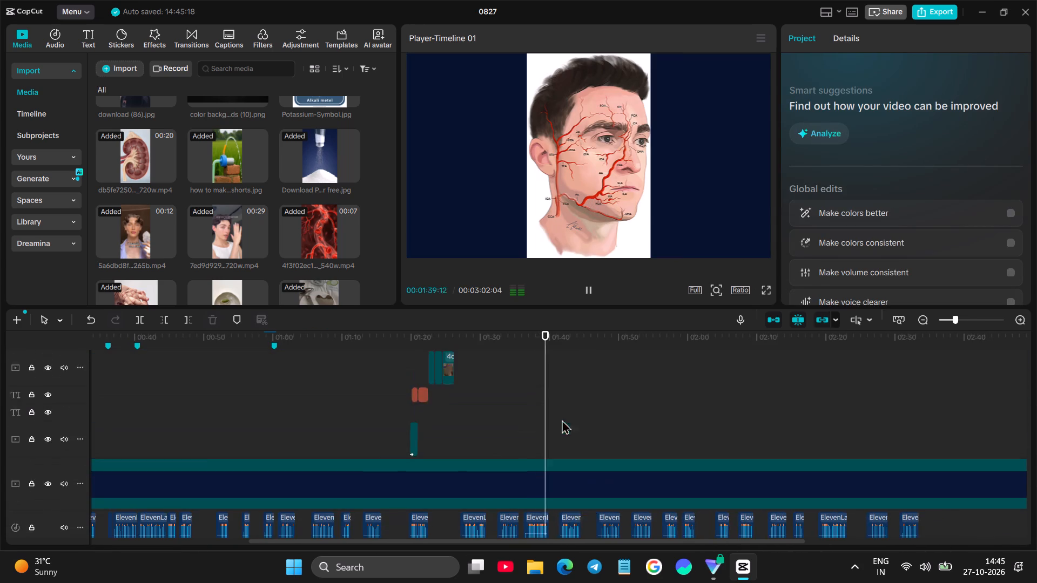
scroll(562, 419, up, 7)
click(612, 405)
key(space)
scroll(658, 401, up, 4)
key(space)
scroll(708, 406, up, 3)
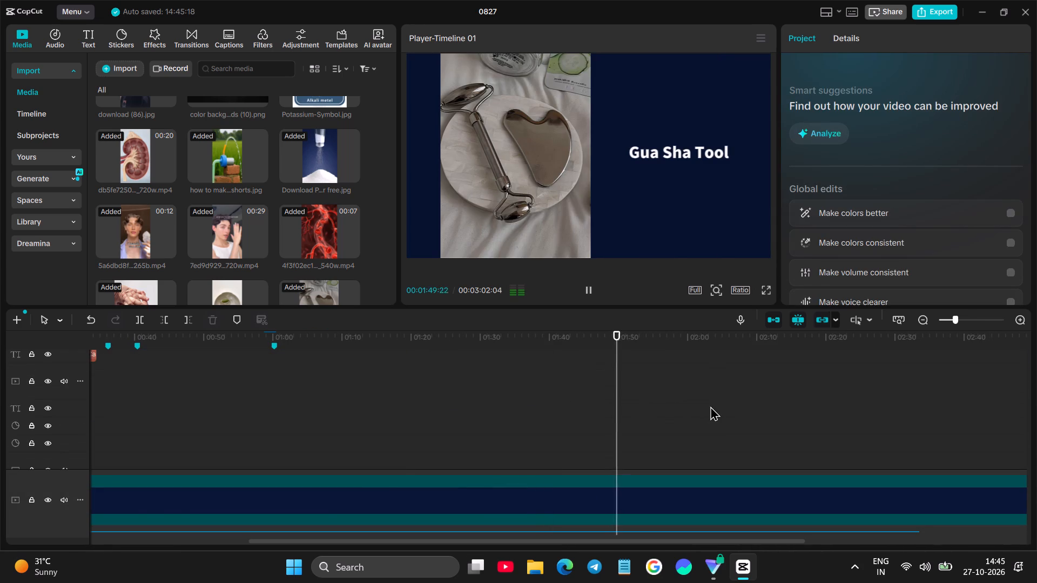
click(711, 405)
click(679, 405)
click(640, 411)
click(650, 411)
scroll(651, 410, down, 6)
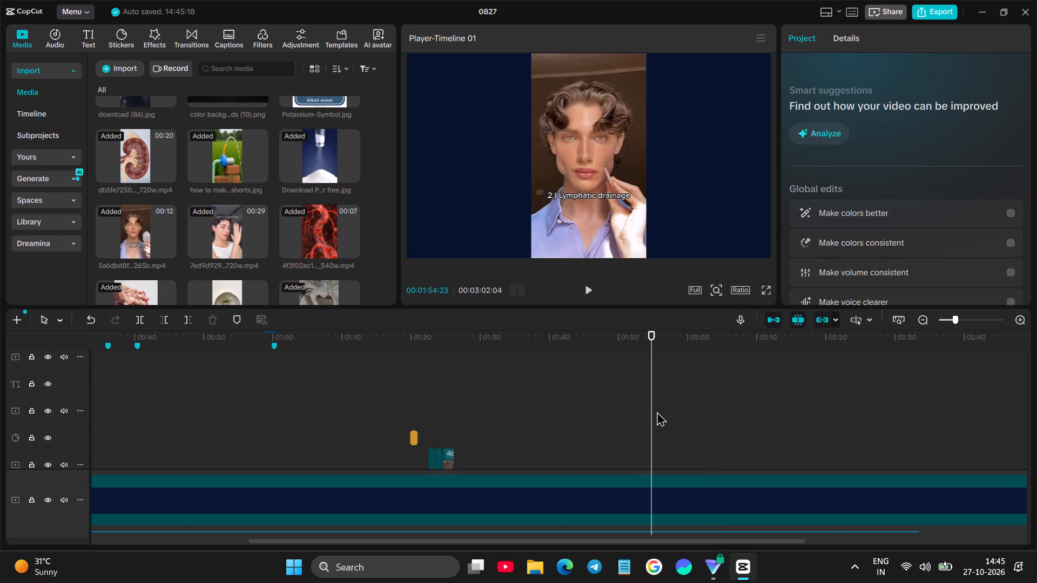
scroll(657, 411, down, 7)
key(space)
scroll(655, 410, down, 3)
ctrl+scroll(674, 405, up, 6)
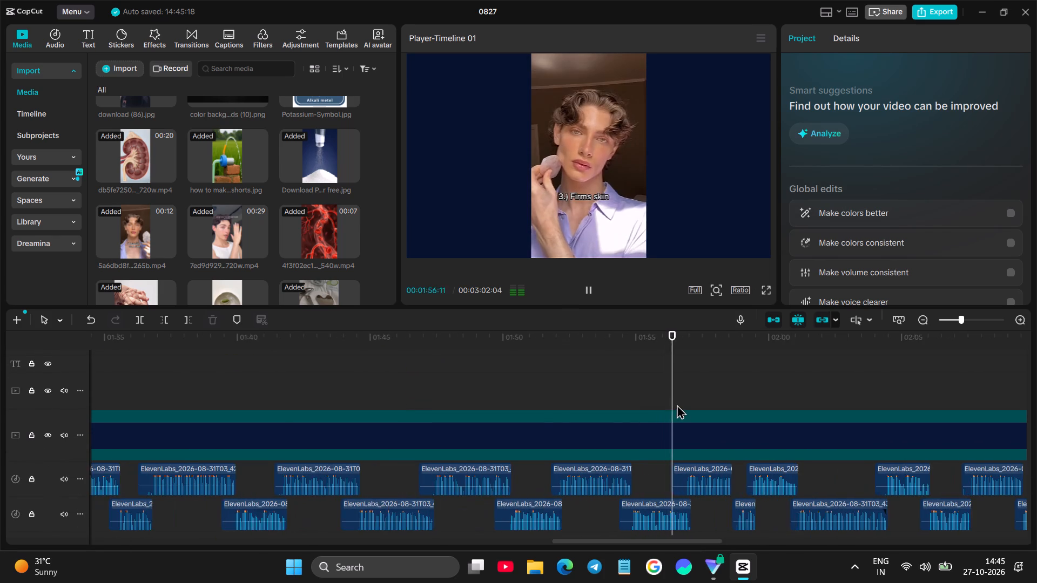
ctrl+scroll(677, 404, up, 4)
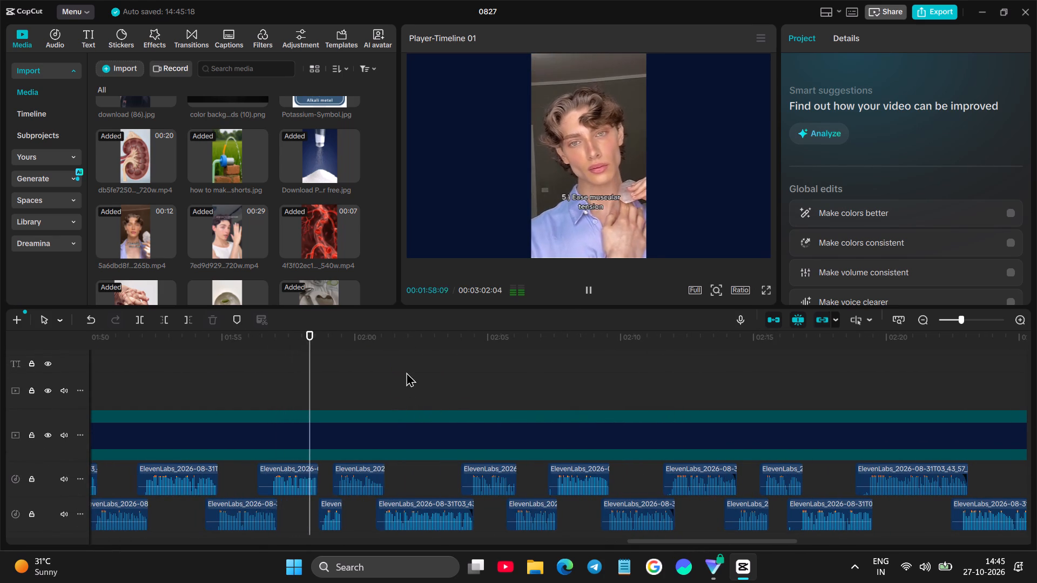
Paste the copied title card clips at about 01:58:24.
key(space)
key(ctrl+v)
Play the pasted title card and look through the tracks to examine how its sticker, text and background line up.
click(288, 389)
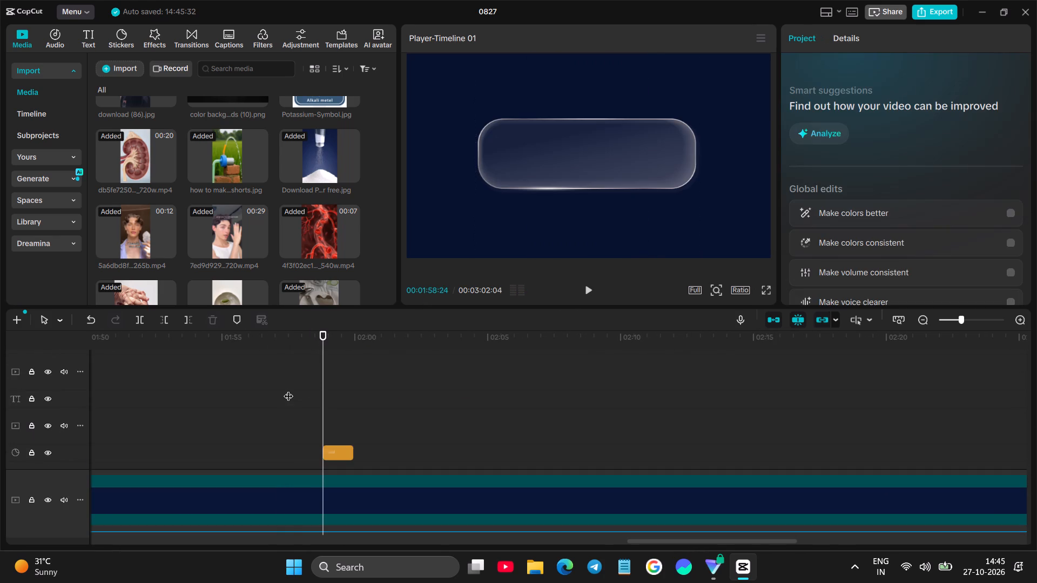
key(space)
key(space)
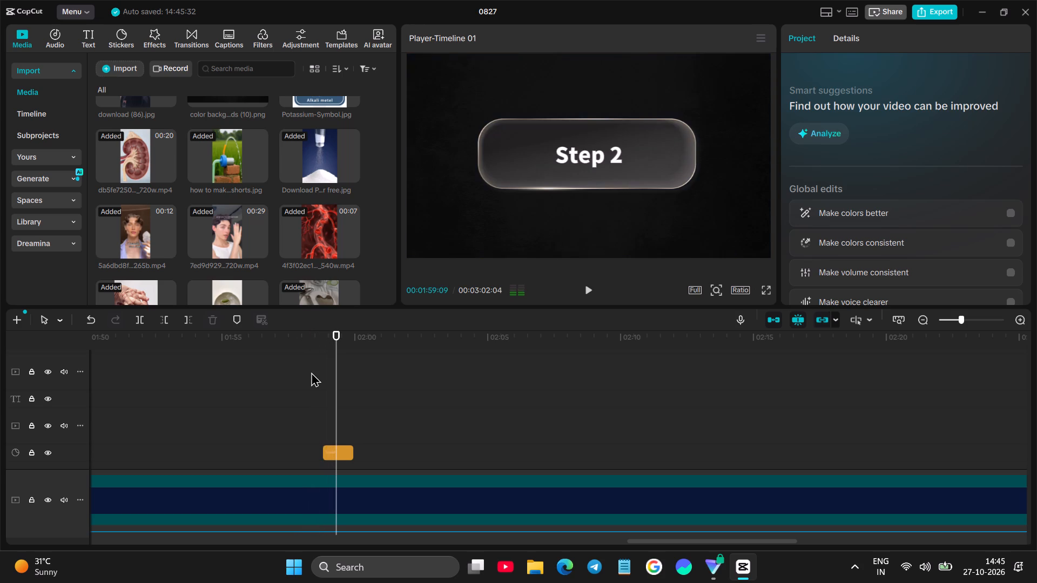
click(324, 436)
scroll(348, 429, up, 17)
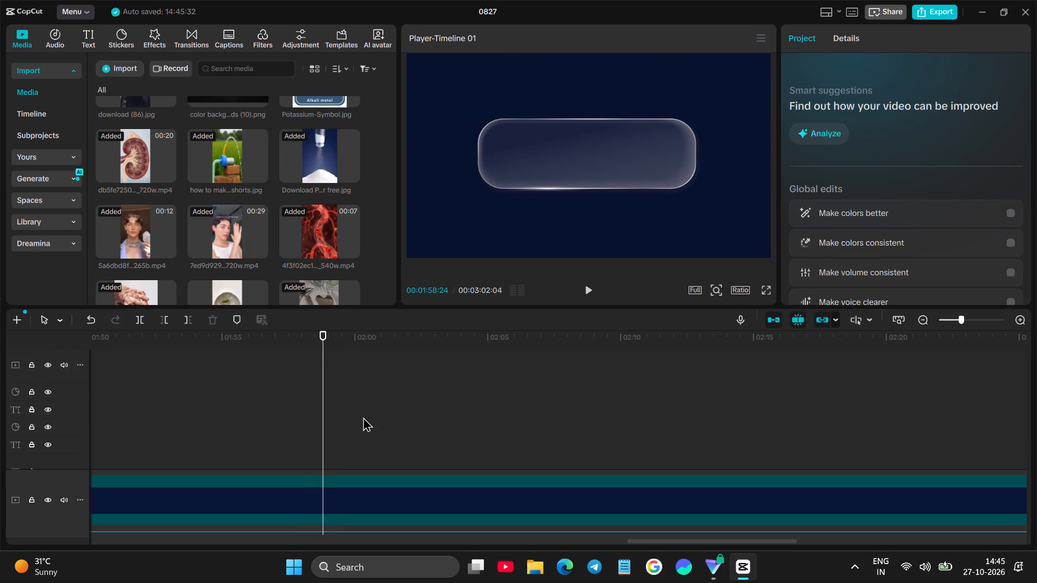
scroll(363, 417, up, 20)
scroll(363, 417, up, 20)
scroll(363, 417, up, 9)
scroll(355, 427, down, 3)
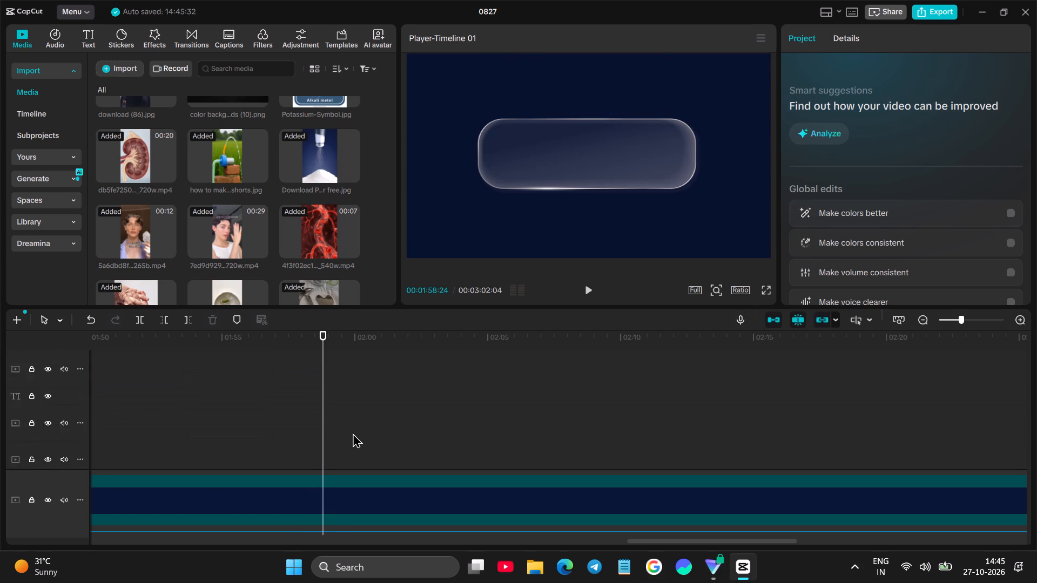
scroll(353, 433, up, 20)
scroll(352, 435, down, 20)
scroll(352, 435, down, 16)
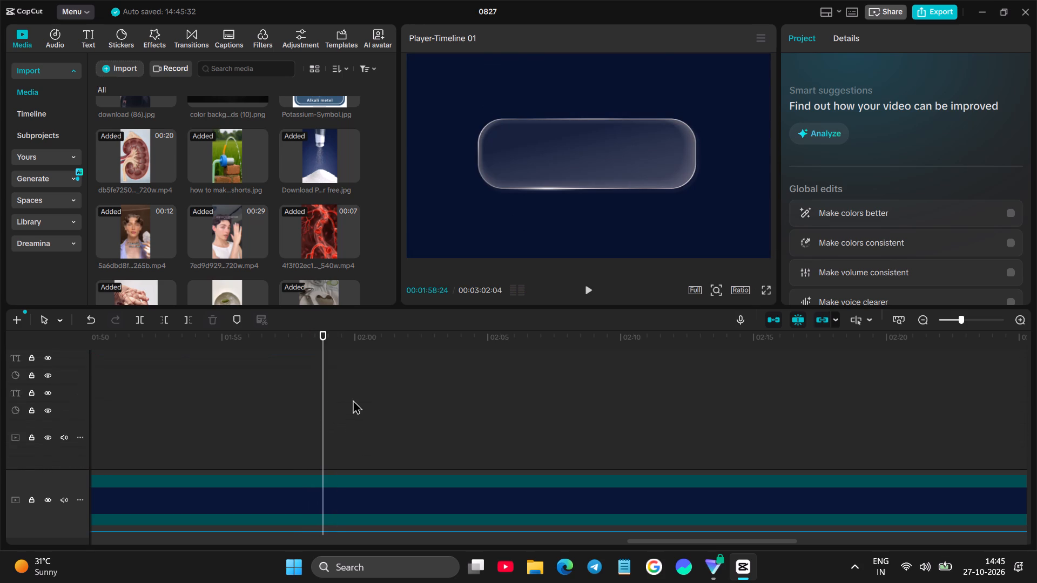
scroll(353, 399, down, 20)
scroll(353, 399, down, 20)
scroll(353, 399, down, 7)
scroll(341, 400, up, 1)
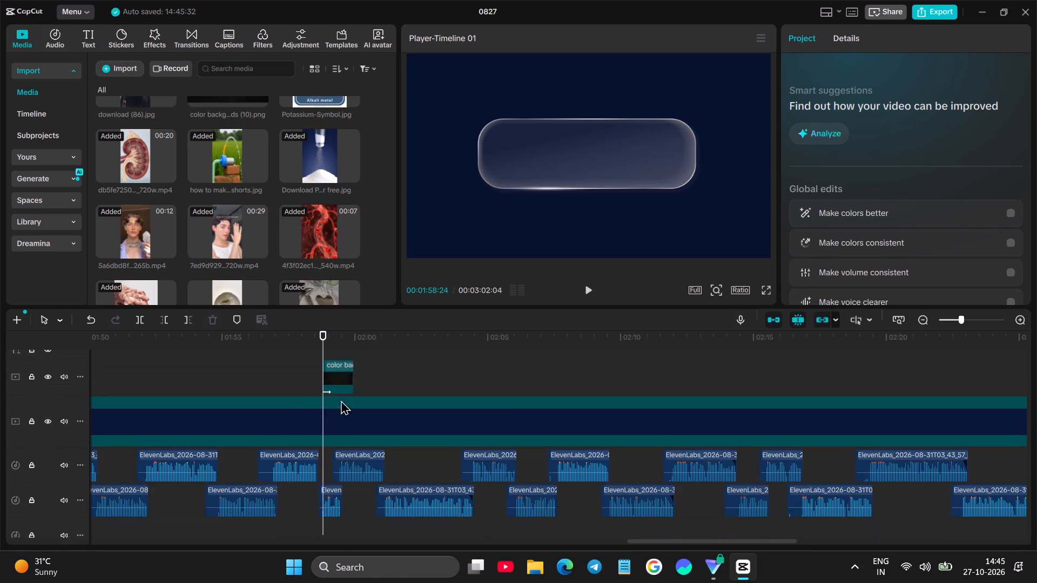
scroll(341, 400, up, 6)
key(space)
key(space)
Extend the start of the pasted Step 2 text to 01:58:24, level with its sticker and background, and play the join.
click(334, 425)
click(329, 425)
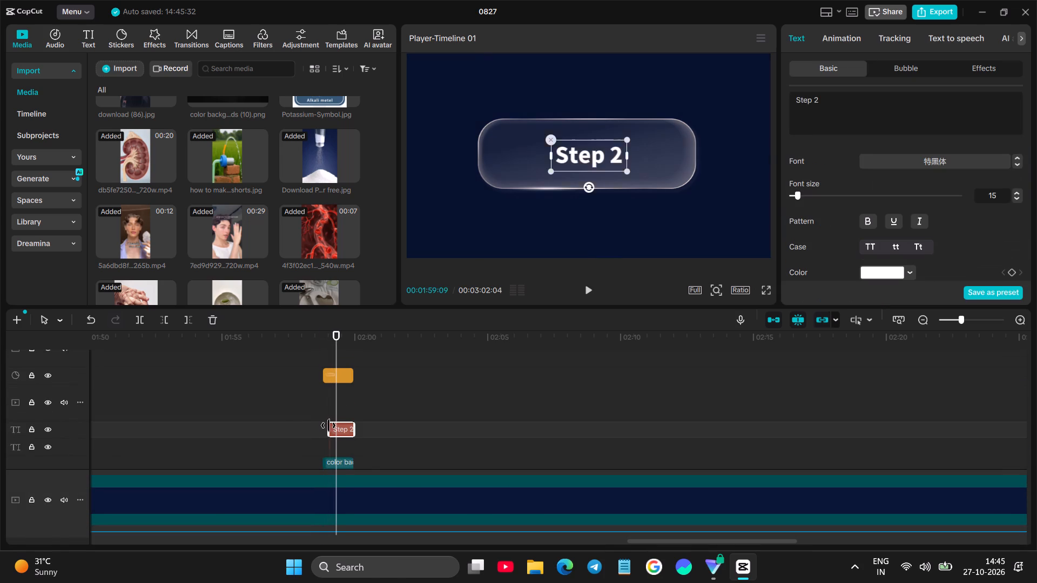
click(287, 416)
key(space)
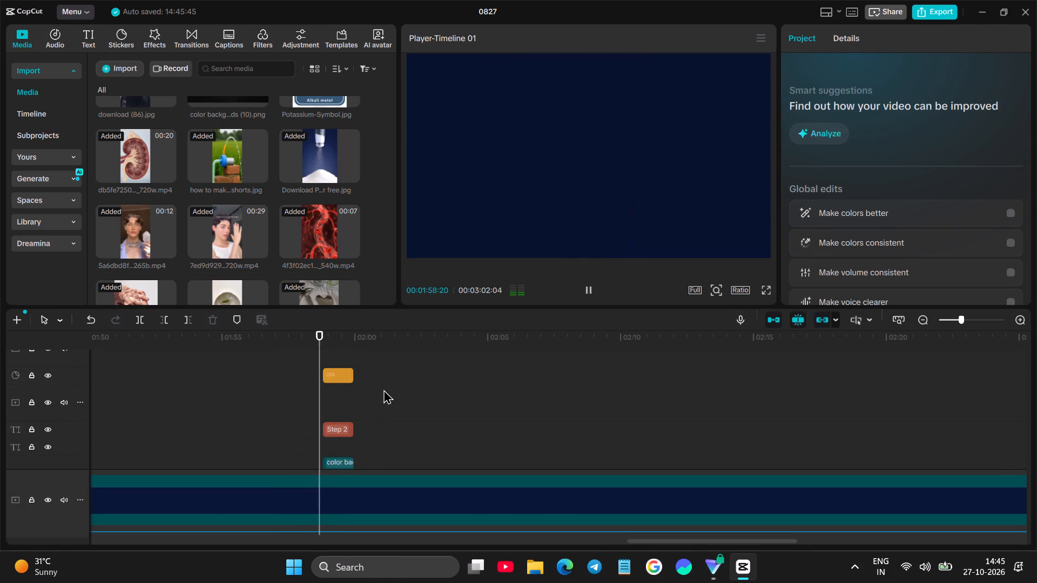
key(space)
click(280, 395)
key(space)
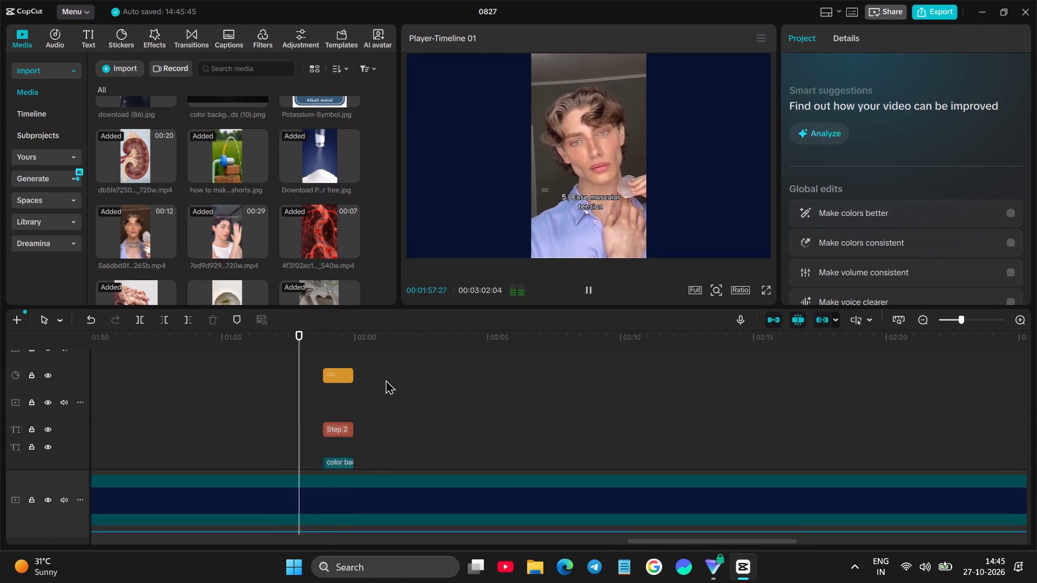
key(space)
Extend the start of the pasted glass-frame sticker earlier to 01:58:19 and play its entrance.
click(331, 376)
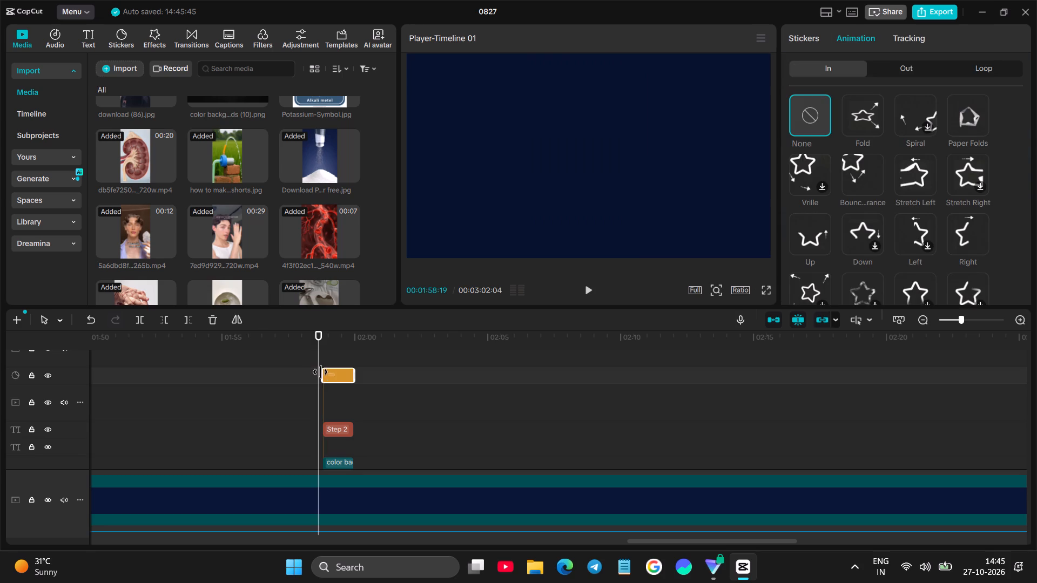
click(320, 371)
click(288, 382)
key(space)
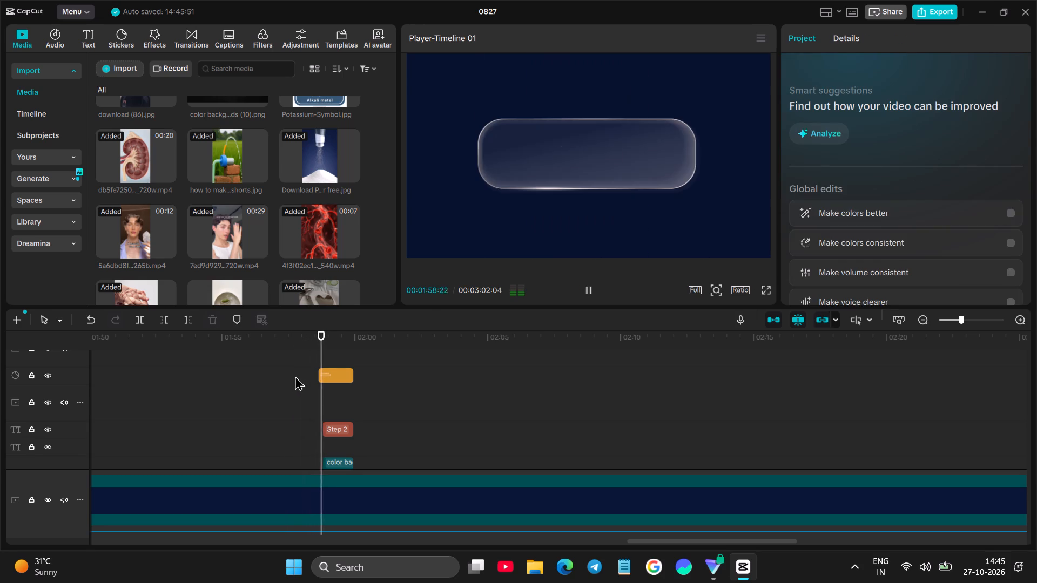
key(space)
Extend the start of the pasted Step 2 text earlier to 01:58:19, matching the sticker, and play the result.
click(333, 425)
click(324, 422)
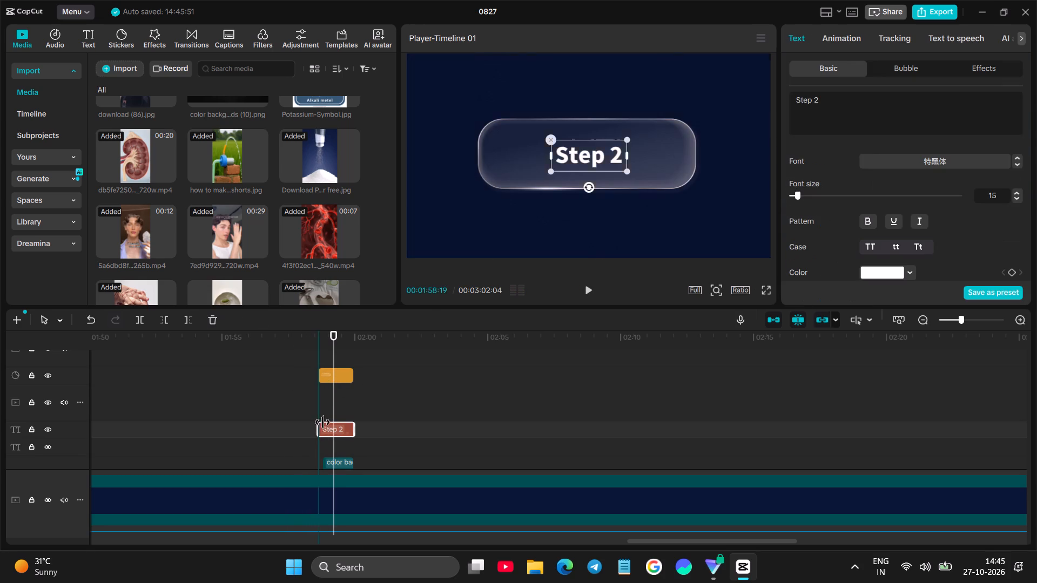
click(296, 420)
key(space)
scroll(378, 418, down, 1)
key(space)
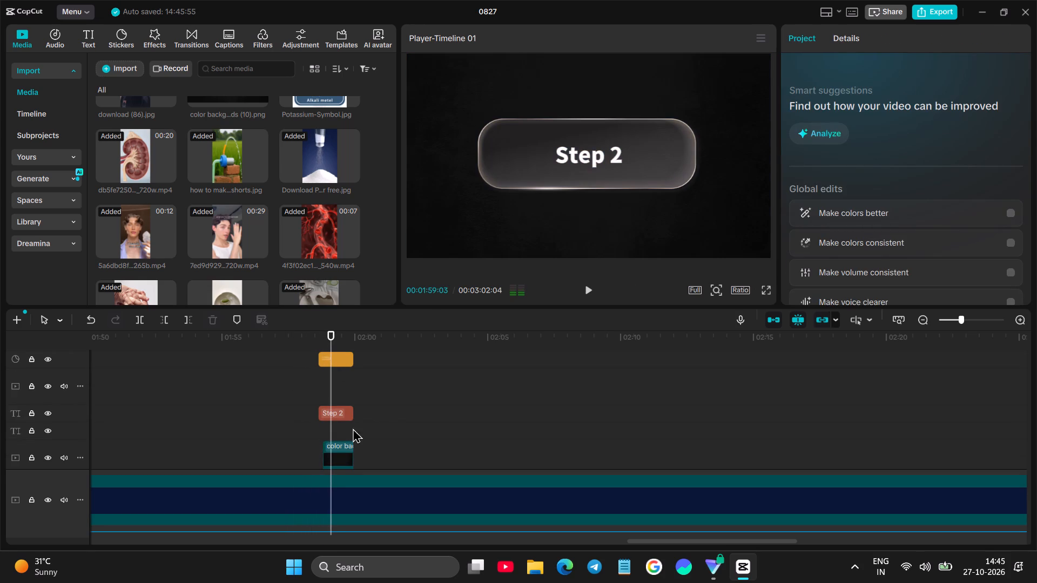
Extend the start of the pasted black background clip earlier to 01:58:19, matching the sticker and text, and replay the transition.
click(326, 443)
click(322, 446)
click(298, 441)
key(space)
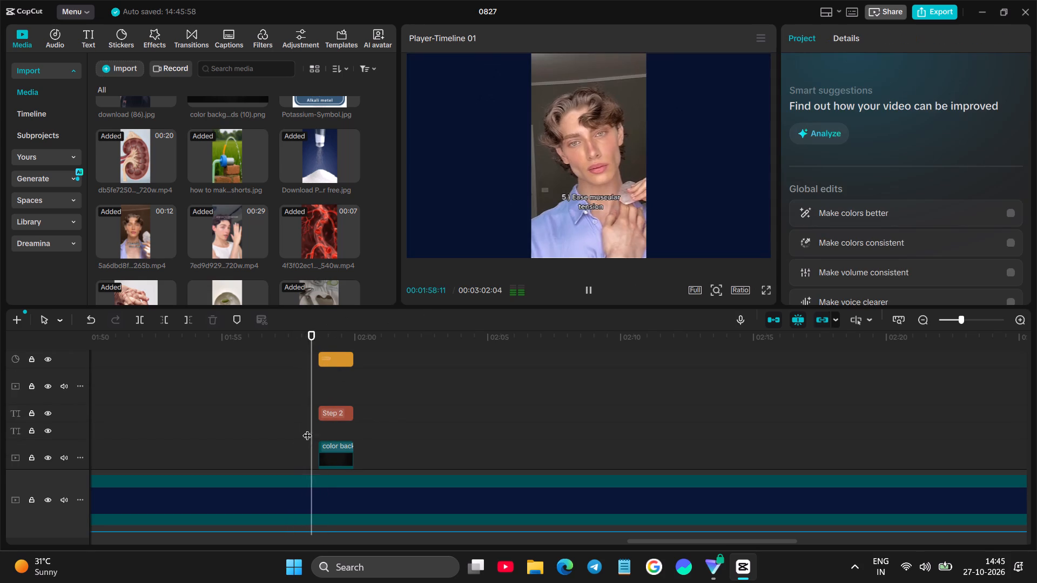
click(313, 422)
click(288, 420)
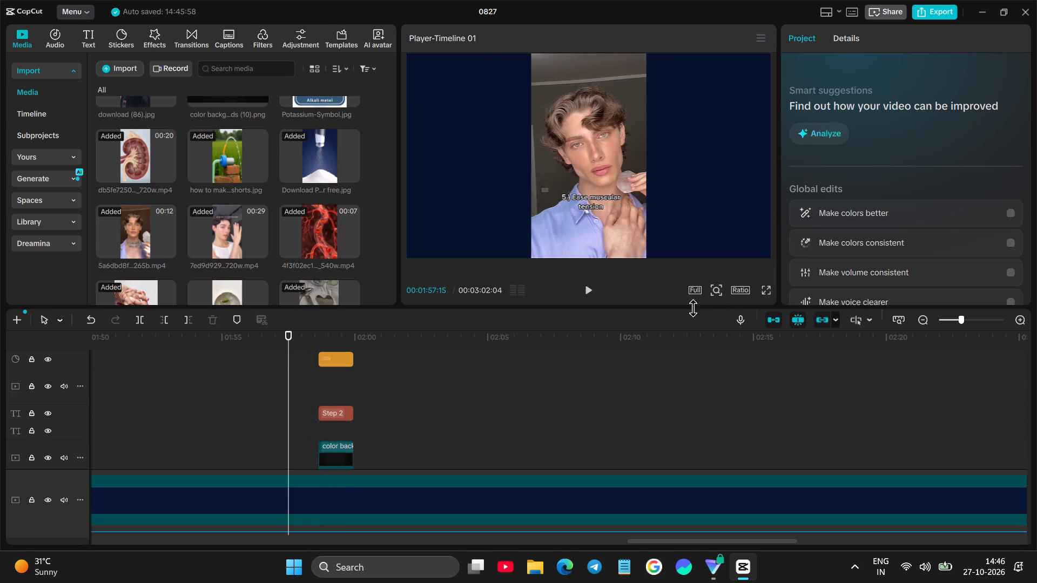
Play the title card's entrance at about 01:58:20 in full screen, and replay it in the normal player.
click(763, 289)
key(space)
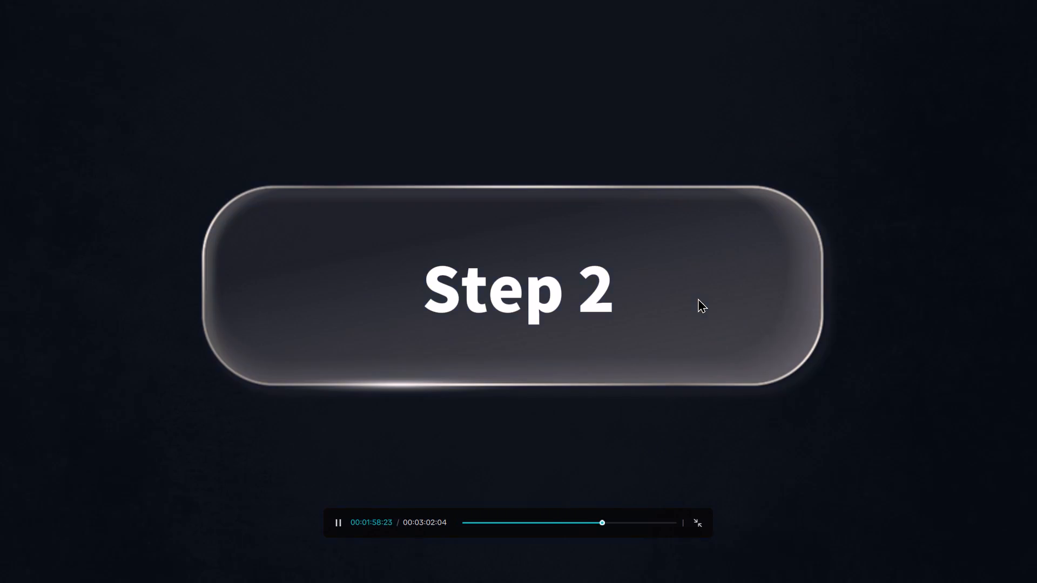
click(699, 521)
key(space)
click(322, 382)
key(space)
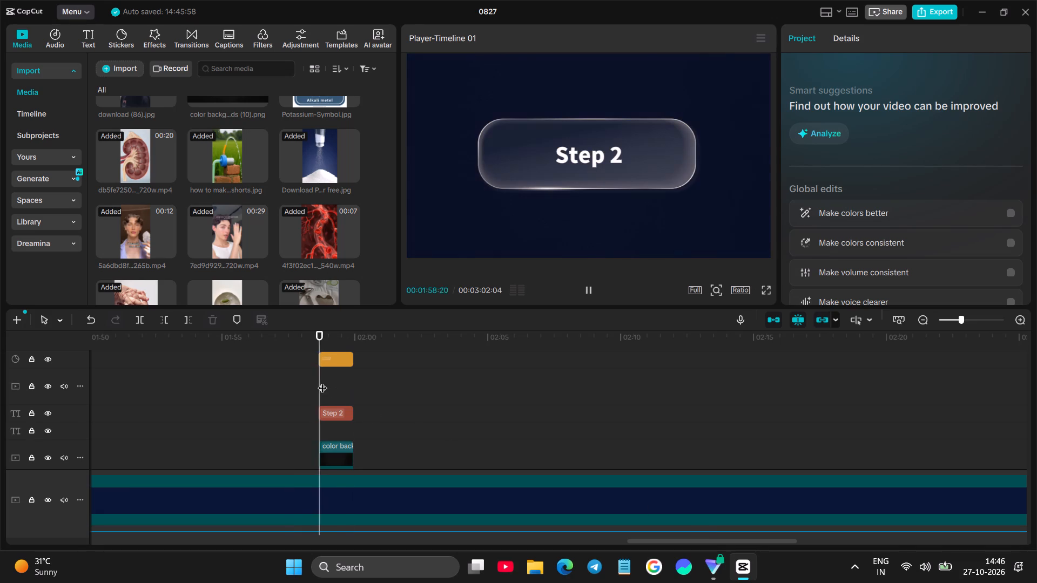
key(space)
Change the text of the pasted title card at about 01:59 to Step 3.
click(344, 408)
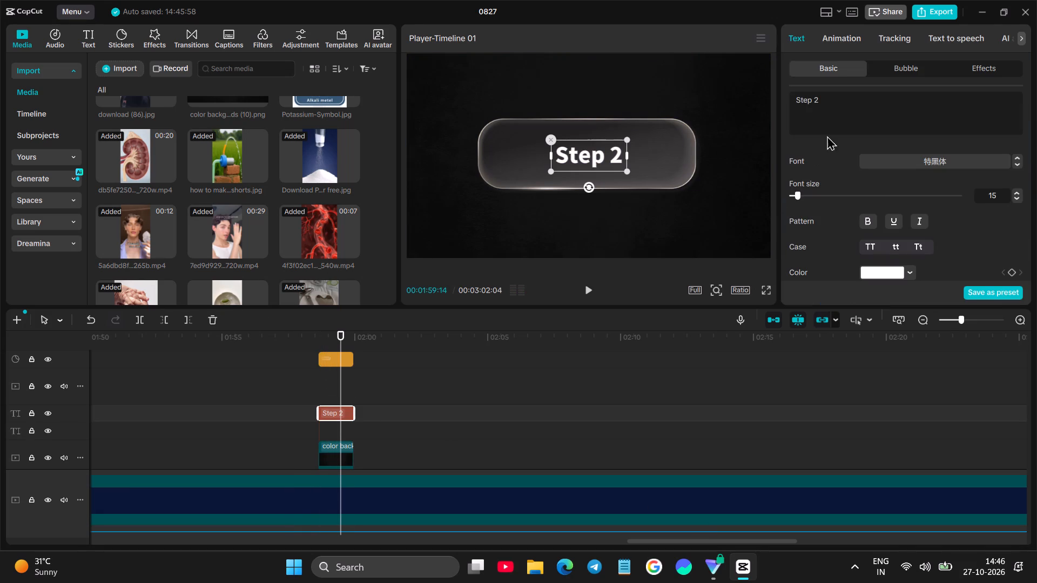
click(849, 107)
key(BackSpace)
key(3)
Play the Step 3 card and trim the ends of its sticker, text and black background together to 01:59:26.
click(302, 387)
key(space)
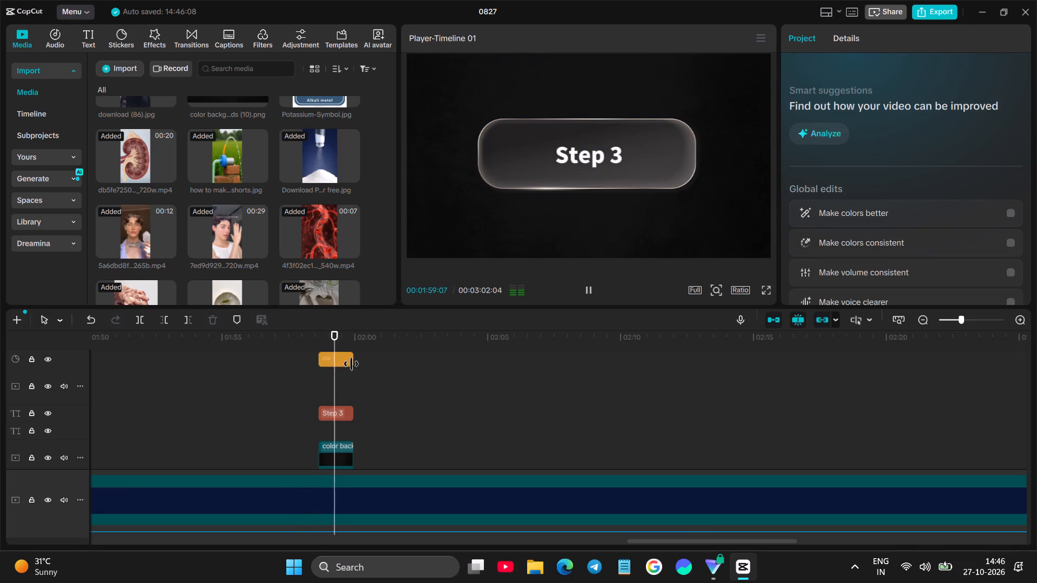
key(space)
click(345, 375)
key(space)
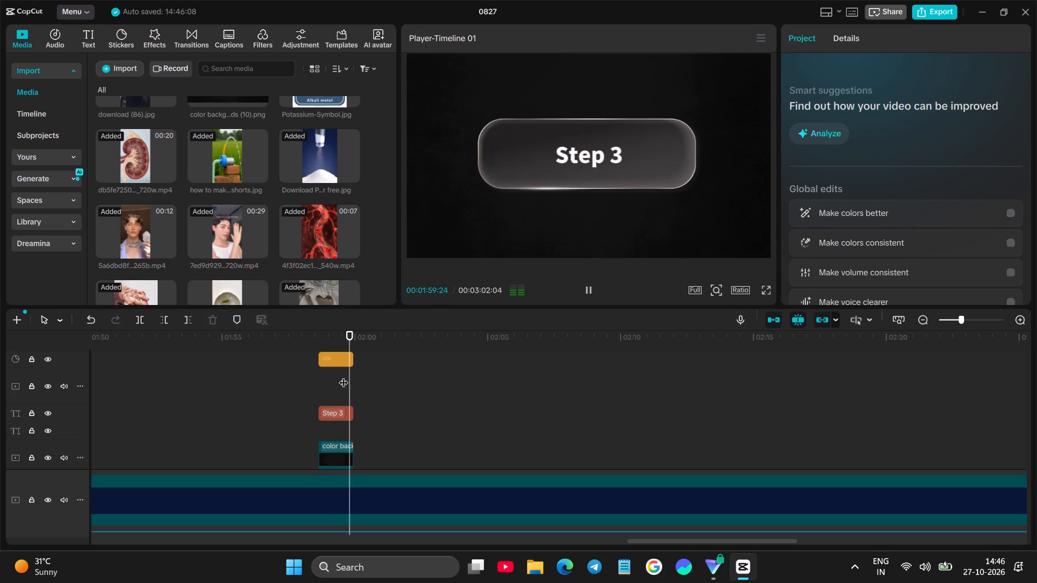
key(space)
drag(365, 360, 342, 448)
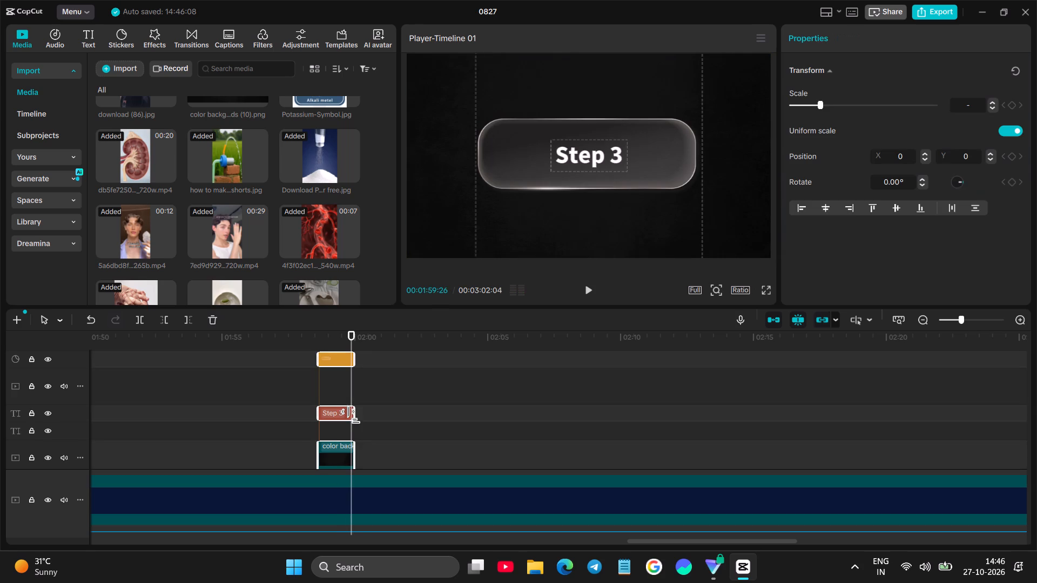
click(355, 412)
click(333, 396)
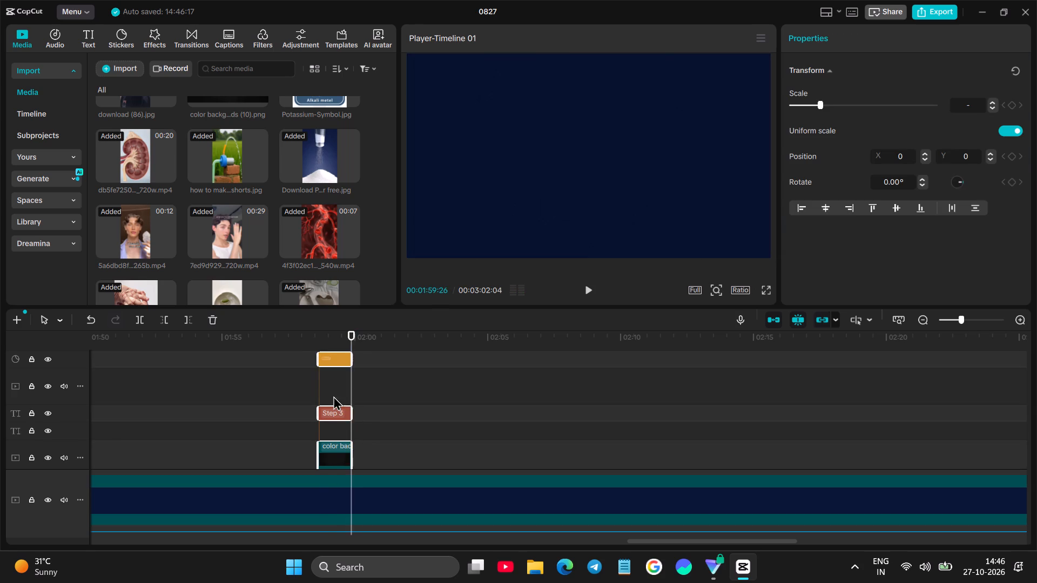
Replay the Step 3 card and trim the ends of its sticker, text and background together to 01:59:21.
key(space)
click(352, 376)
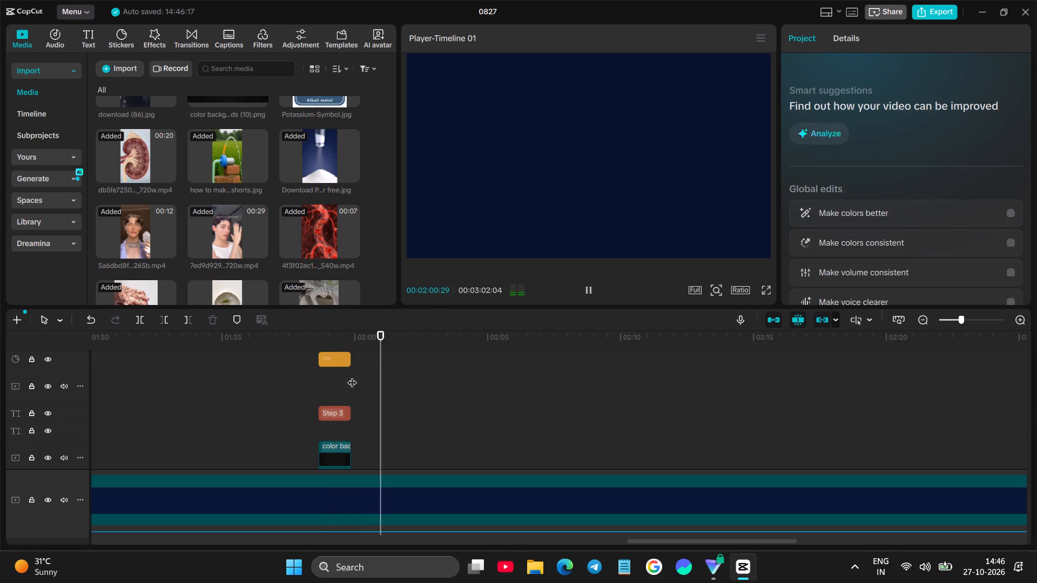
click(319, 369)
key(space)
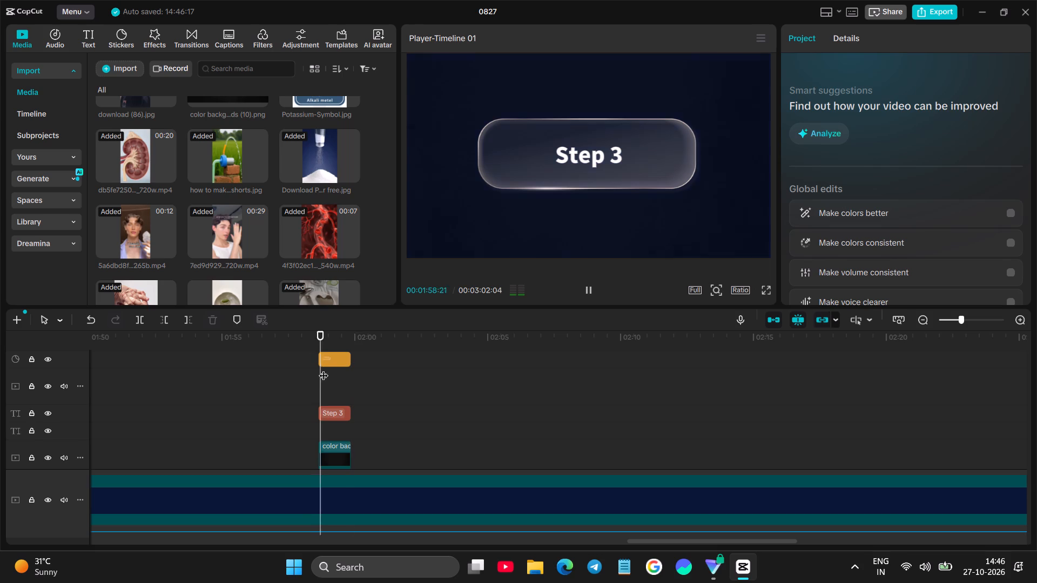
key(space)
drag(361, 349, 346, 370)
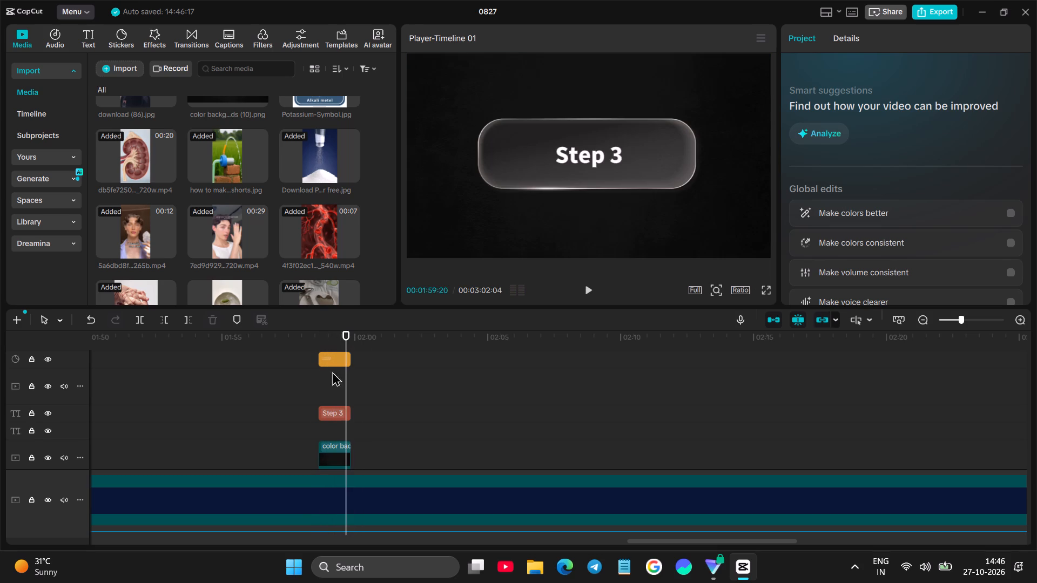
click(325, 371)
key(space)
key(space)
key(space)
scroll(371, 355, up, 3)
key(space)
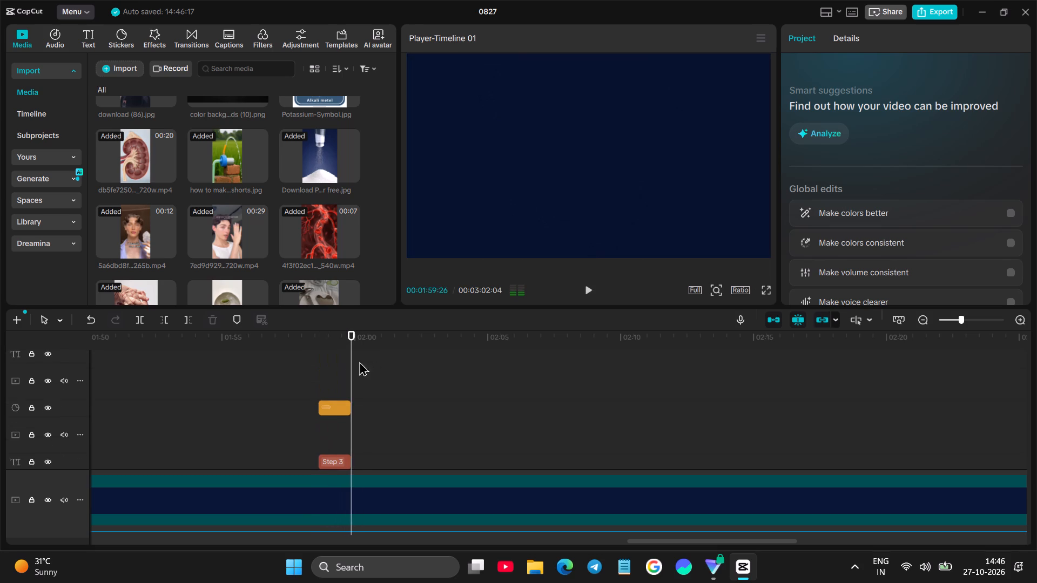
click(323, 374)
key(space)
key(space)
drag(369, 376, 357, 407)
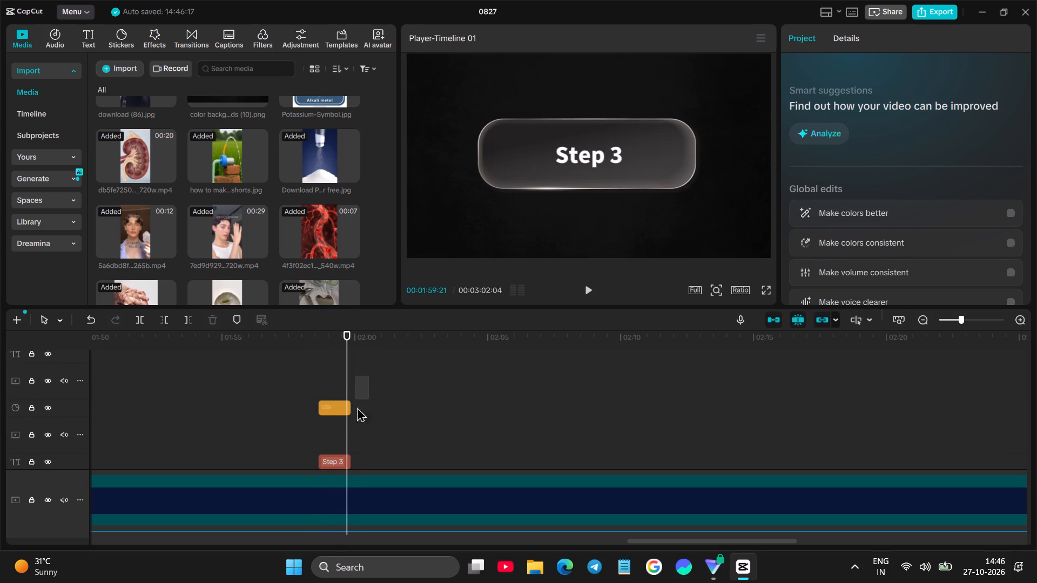
drag(357, 407, 336, 442)
scroll(355, 419, down, 3)
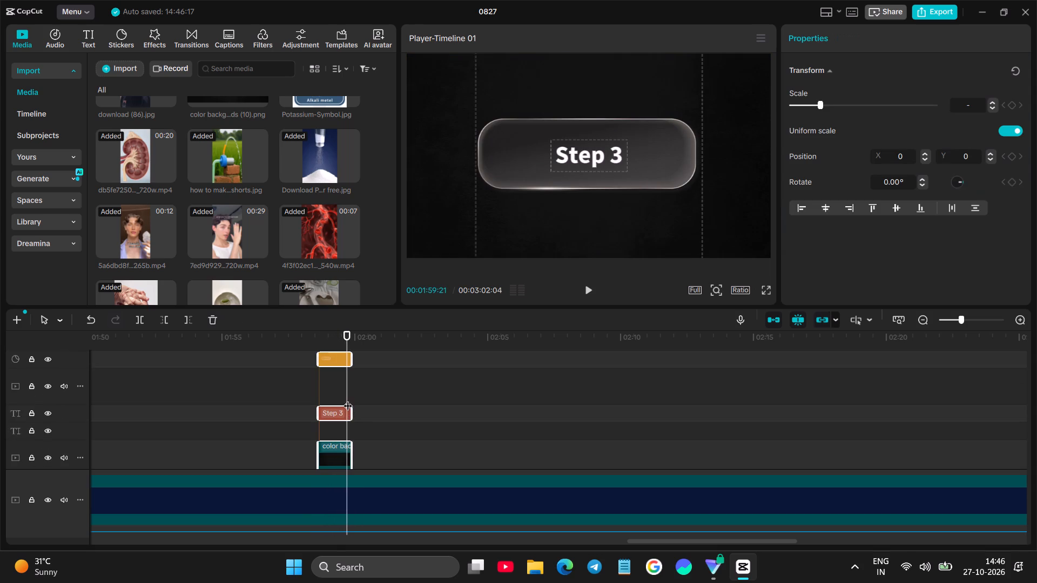
click(351, 409)
click(314, 399)
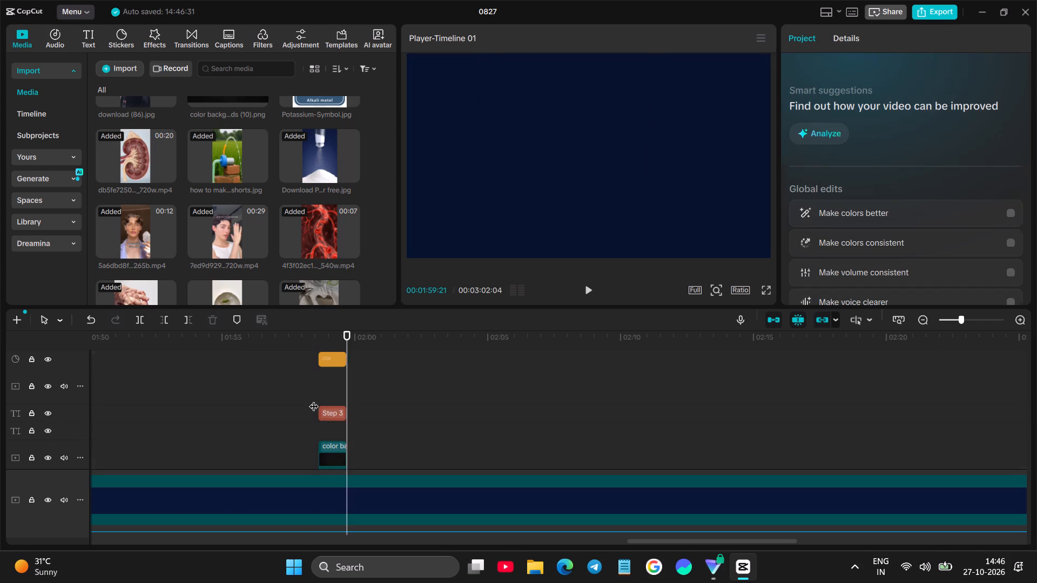
Copy the Morning vasoconstriction text at 01:21, paste it at 01:59:21 directly after the Step 3 card, and play the join.
click(239, 392)
drag(238, 392, 523, 371)
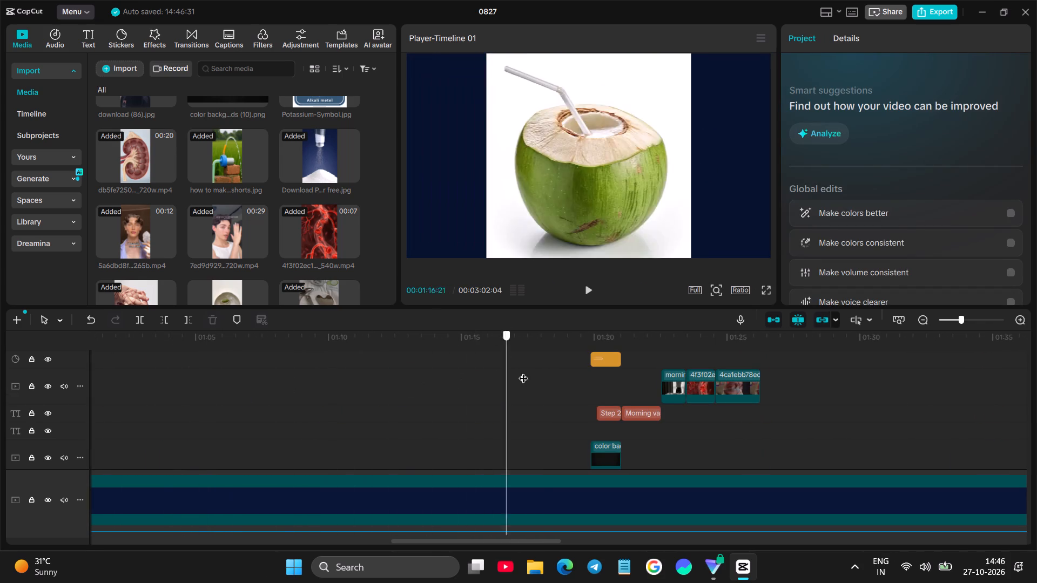
drag(523, 371, 626, 370)
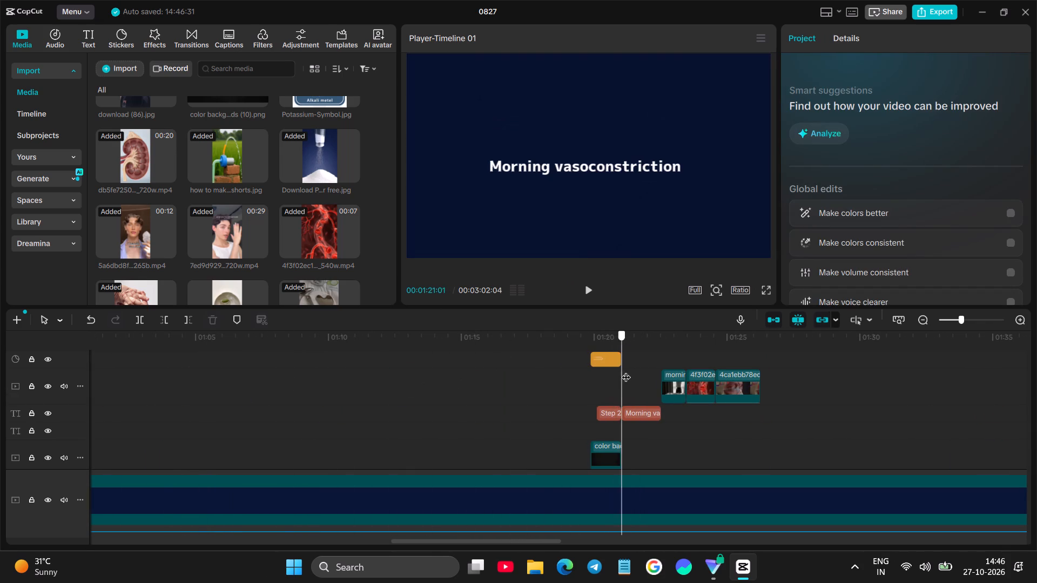
drag(626, 370, 627, 370)
scroll(627, 370, left, 7)
ctrl+scroll(490, 370, up, 1)
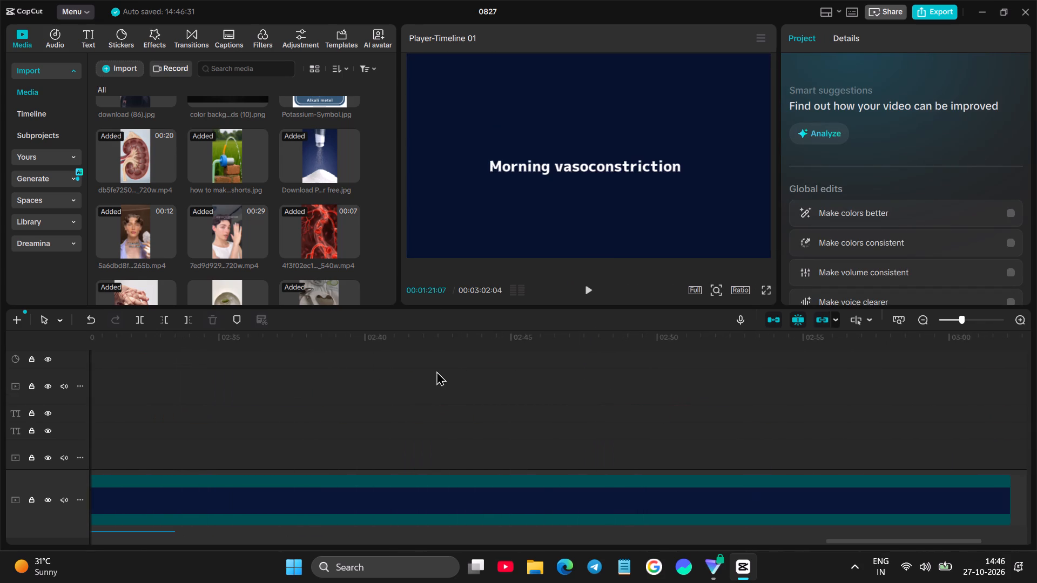
scroll(406, 372, right, 7)
scroll(609, 399, up, 2)
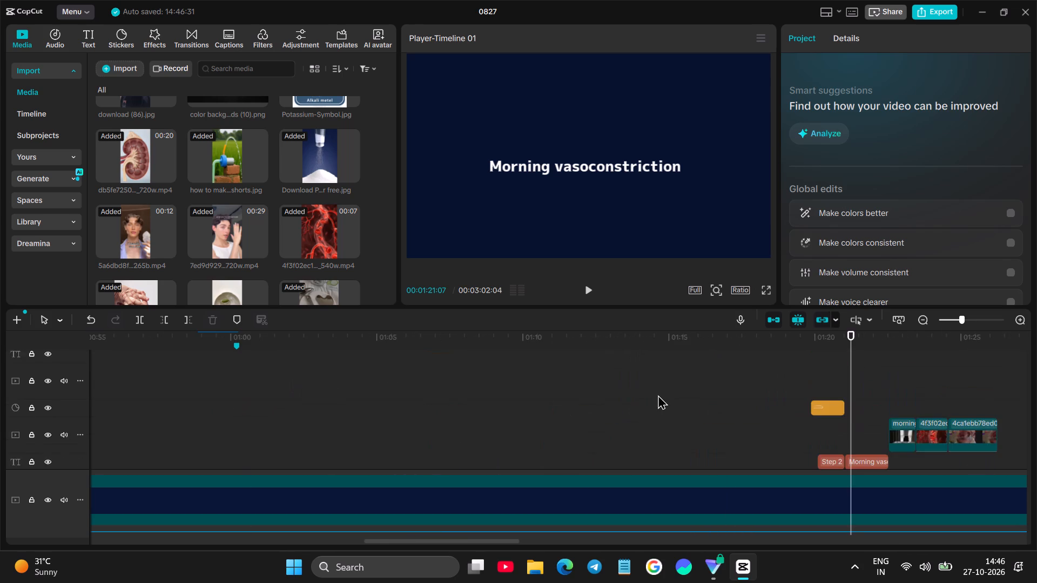
scroll(658, 395, up, 2)
scroll(571, 388, down, 1)
scroll(571, 388, left, 1)
scroll(557, 388, down, 1)
scroll(557, 388, left, 1)
scroll(547, 388, down, 1)
scroll(546, 388, left, 1)
scroll(526, 389, down, 1)
scroll(524, 389, left, 1)
scroll(398, 399, up, 10)
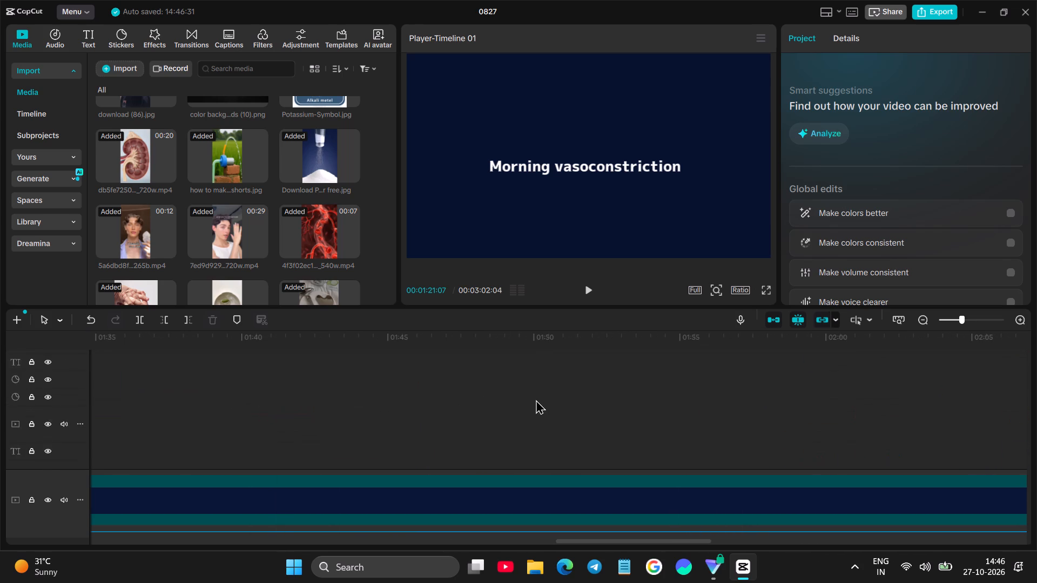
scroll(536, 398, down, 14)
scroll(291, 396, up, 1)
scroll(292, 396, right, 1)
scroll(293, 396, up, 2)
scroll(293, 396, right, 1)
scroll(294, 395, up, 5)
scroll(237, 388, down, 2)
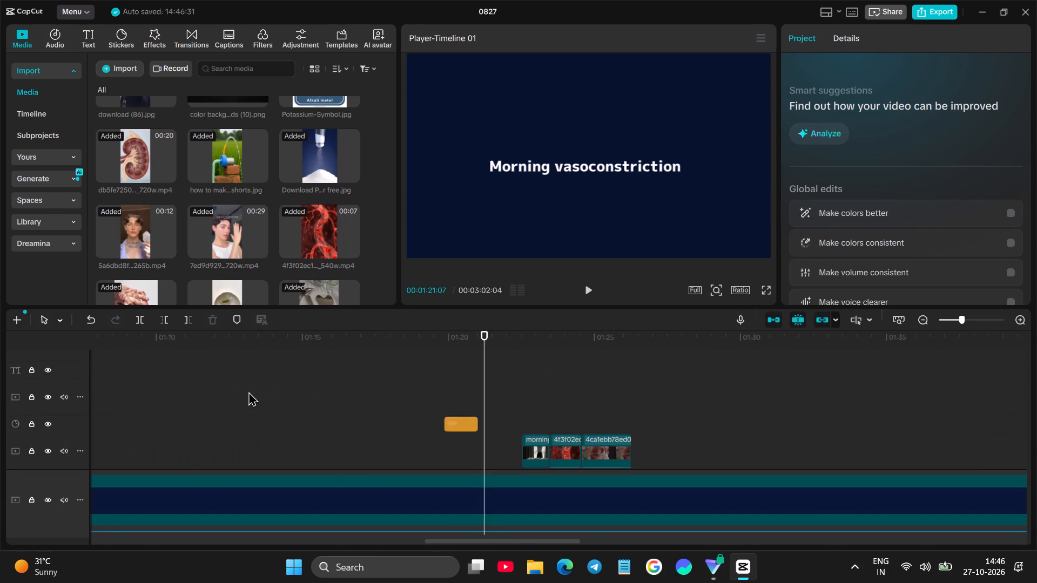
scroll(248, 391, down, 1)
right_click(499, 429)
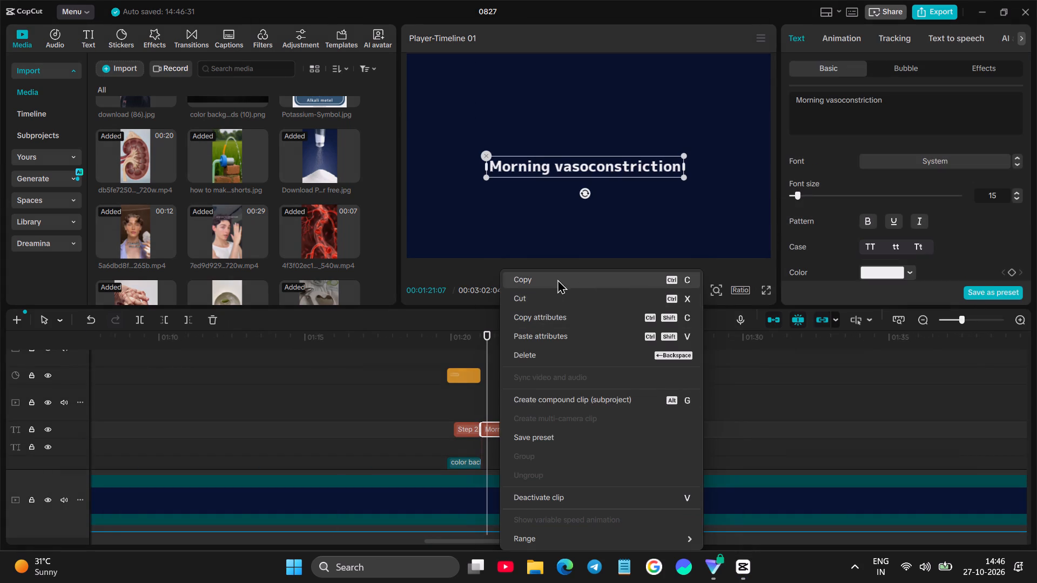
click(556, 278)
scroll(564, 292, left, 8)
drag(291, 387, 271, 387)
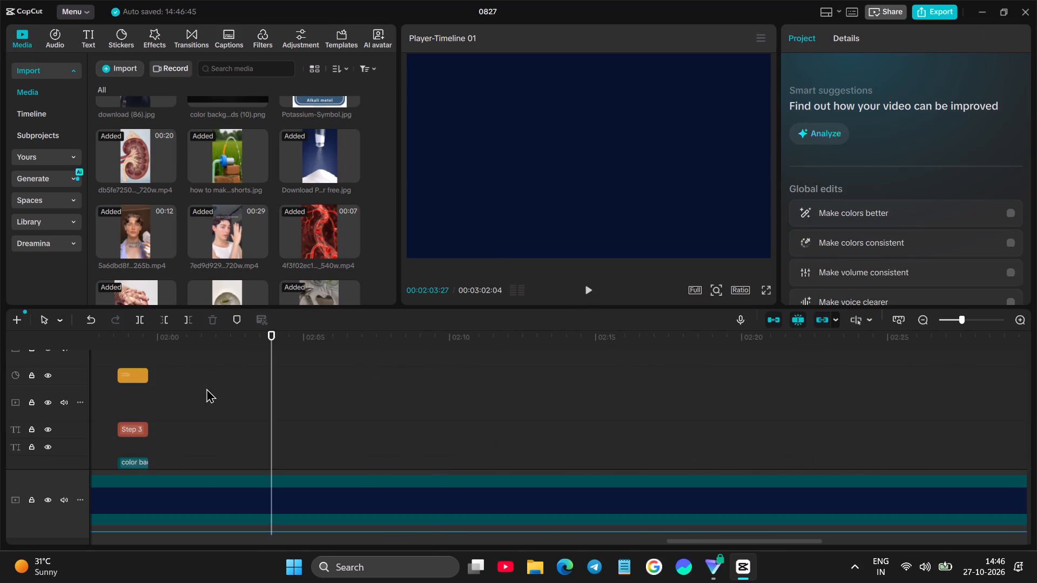
click(177, 387)
click(149, 385)
key(ctrl+v)
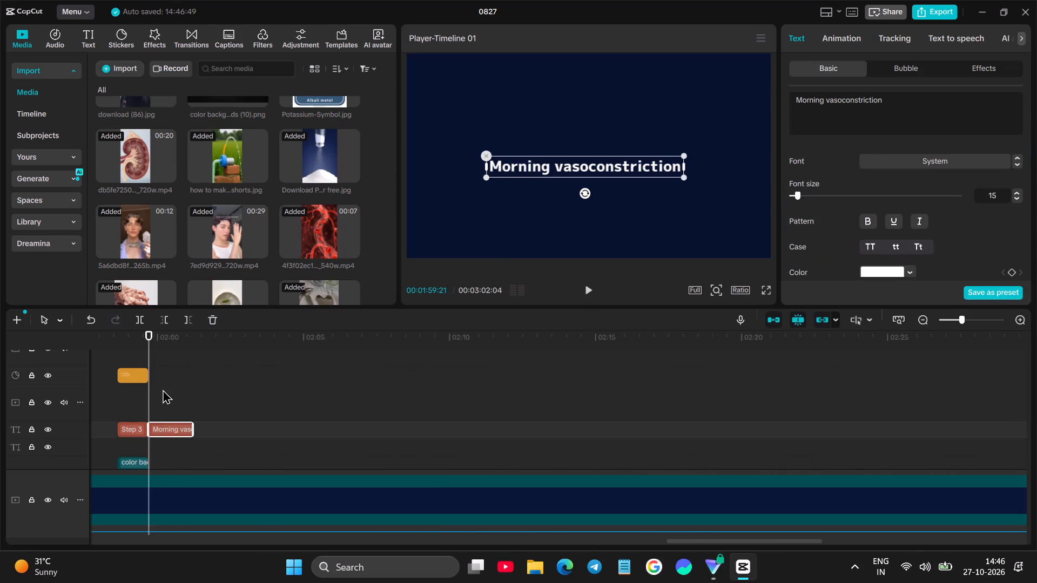
scroll(148, 395, right, 1)
click(213, 406)
key(space)
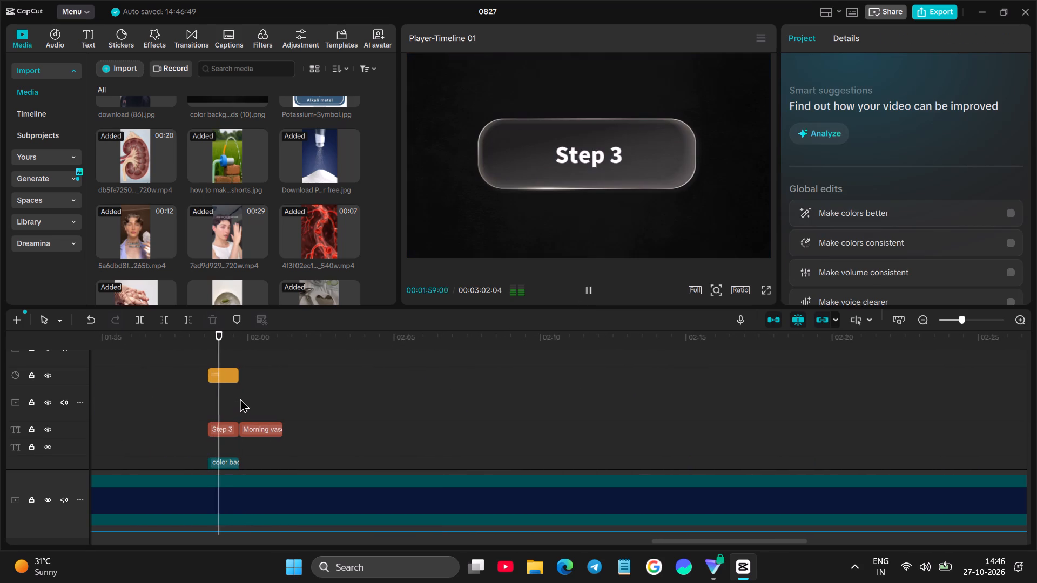
click(217, 402)
key(space)
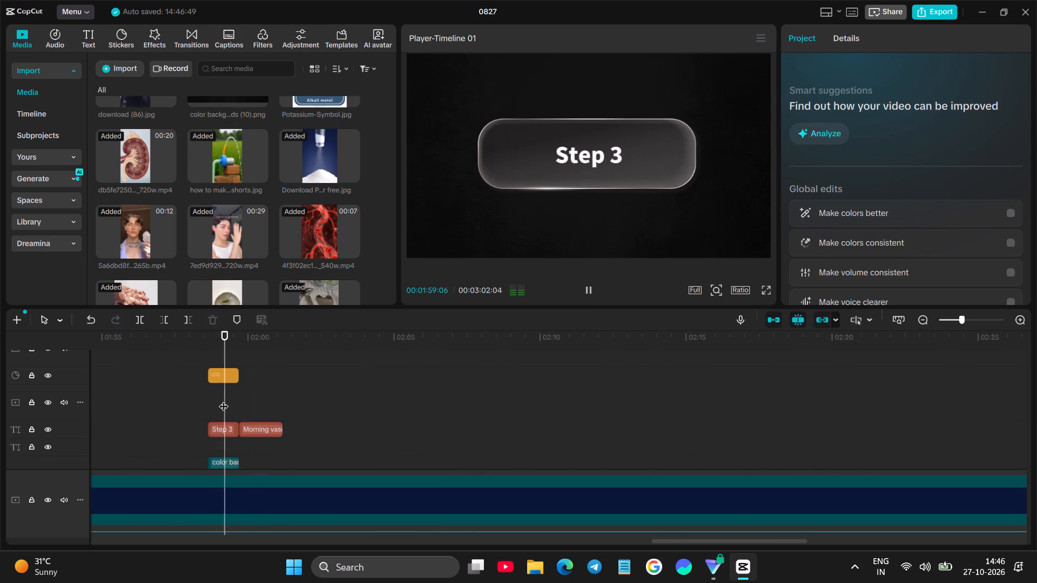
key(space)
Replace the pasted text's wording with "Hydartion Paradox" and play it from the Step 3 card.
click(268, 432)
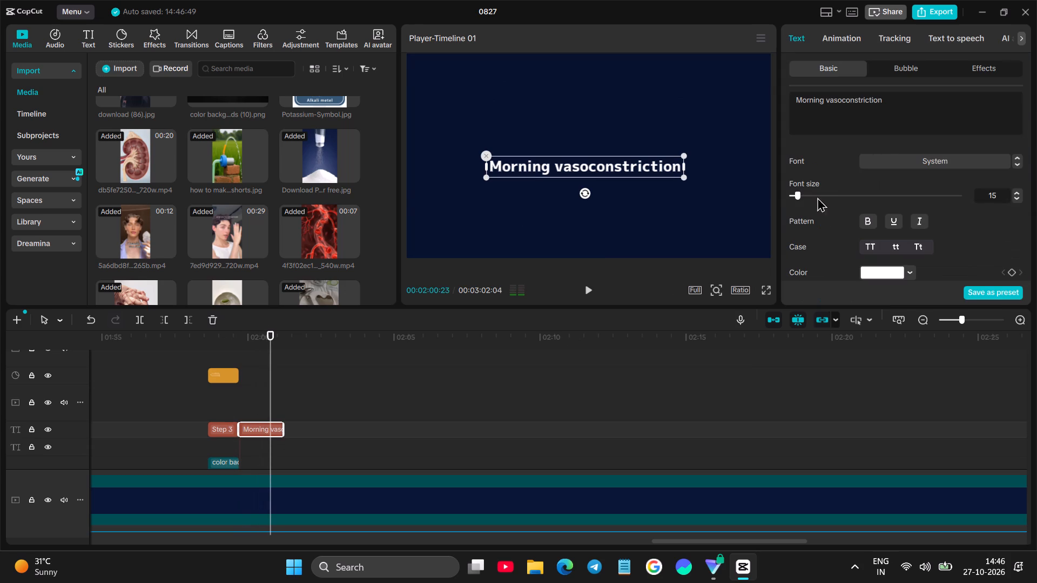
click(916, 114)
key(BackSpace)
key(BackSpace)
key(BackSpace)
key(BackSpace)
key(BackSpace)
key(BackSpace)
key(BackSpace)
key(BackSpace)
key(BackSpace)
key(BackSpace)
key(BackSpace)
key(BackSpace)
key(BackSpace)
key(BackSpace)
key(BackSpace)
key(BackSpace)
key(BackSpace)
key(BackSpace)
key(BackSpace)
key(BackSpace)
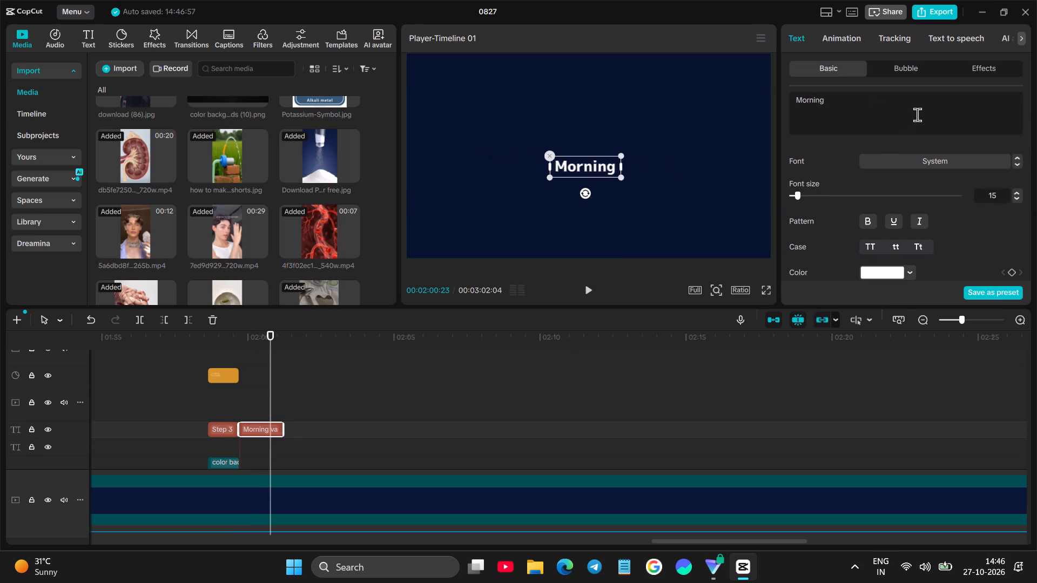
text(Hydartion Paradox)
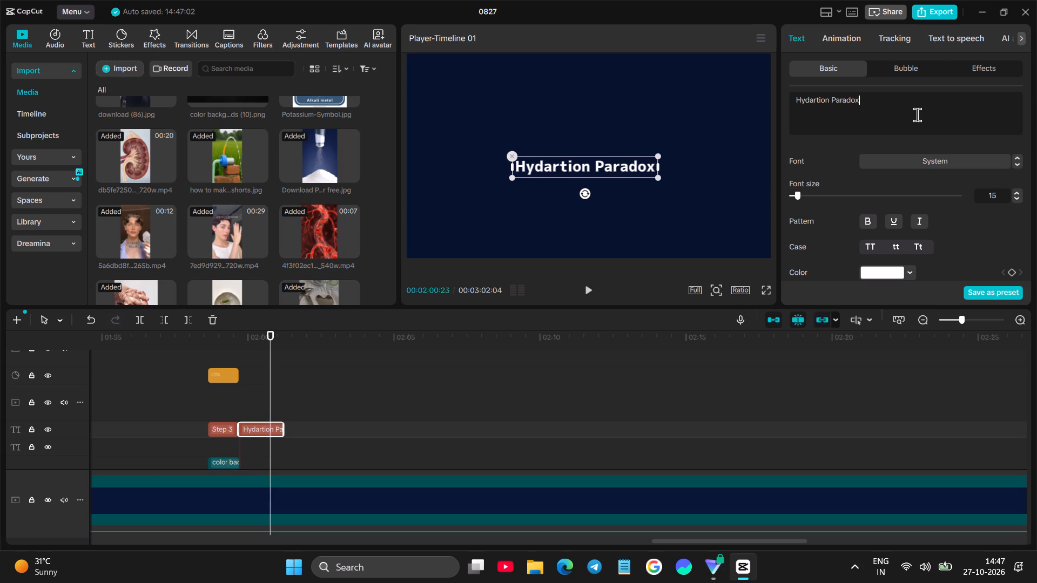
click(233, 354)
key(space)
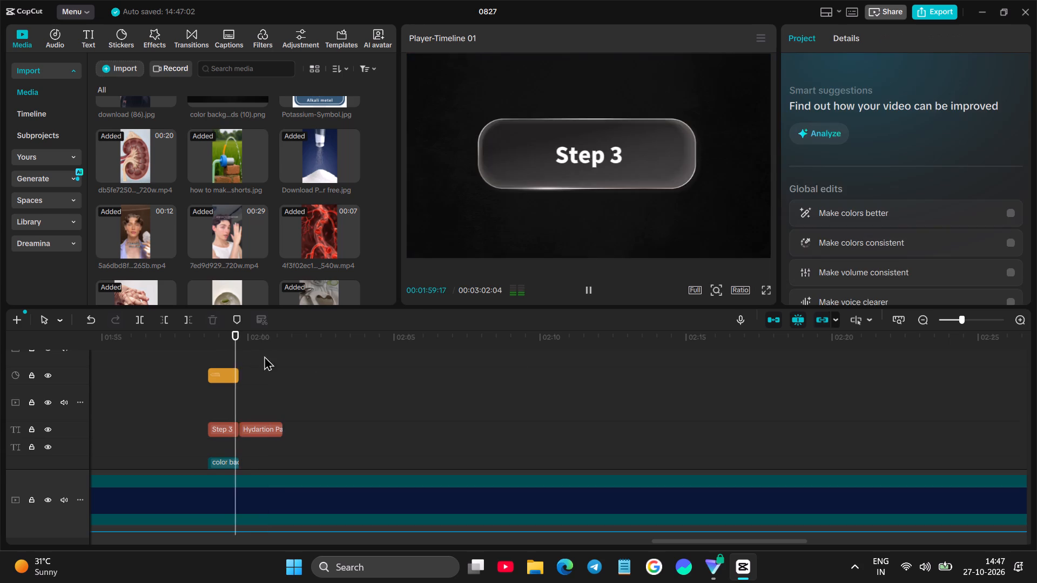
key(space)
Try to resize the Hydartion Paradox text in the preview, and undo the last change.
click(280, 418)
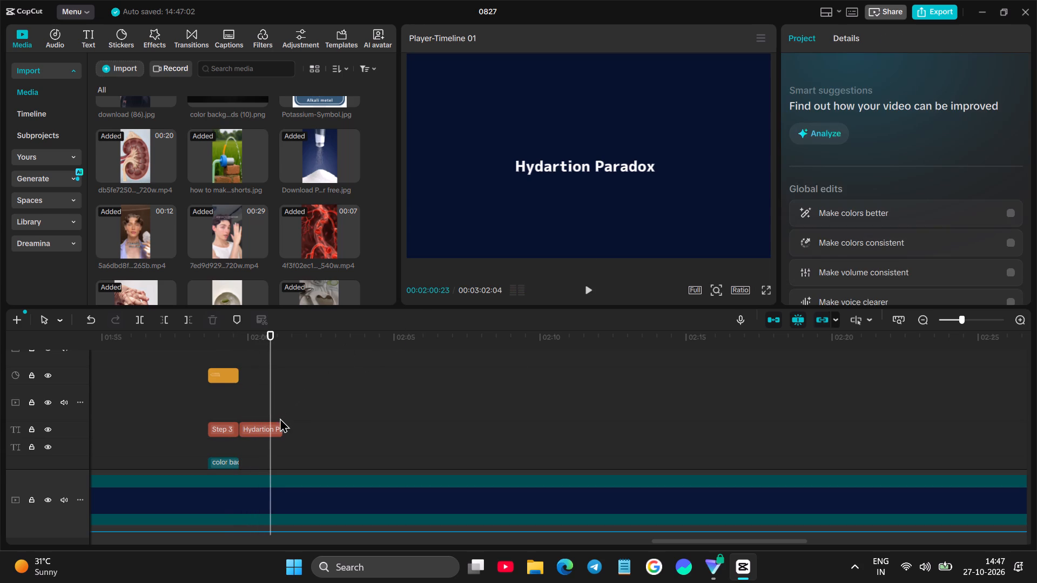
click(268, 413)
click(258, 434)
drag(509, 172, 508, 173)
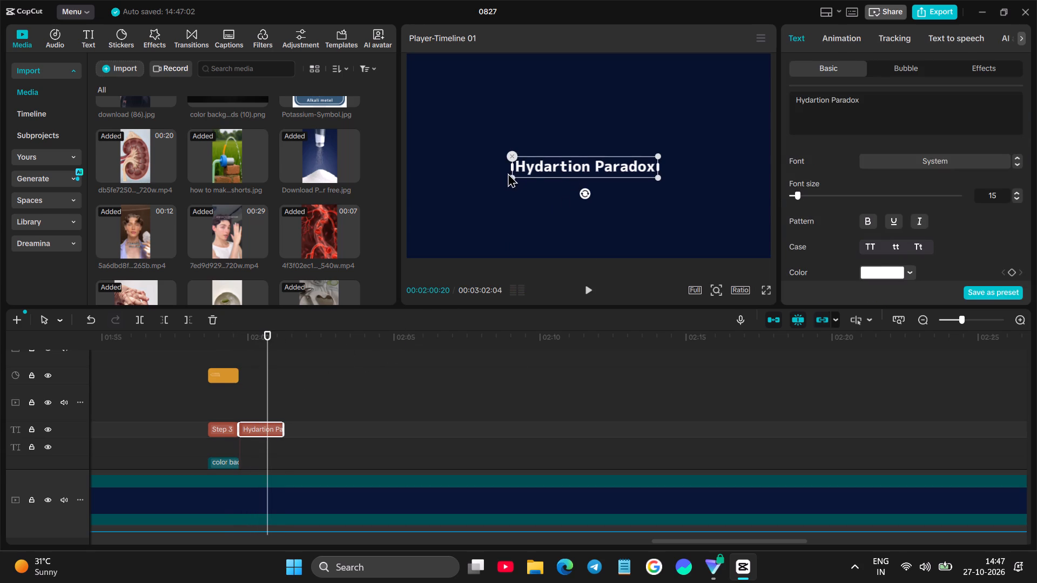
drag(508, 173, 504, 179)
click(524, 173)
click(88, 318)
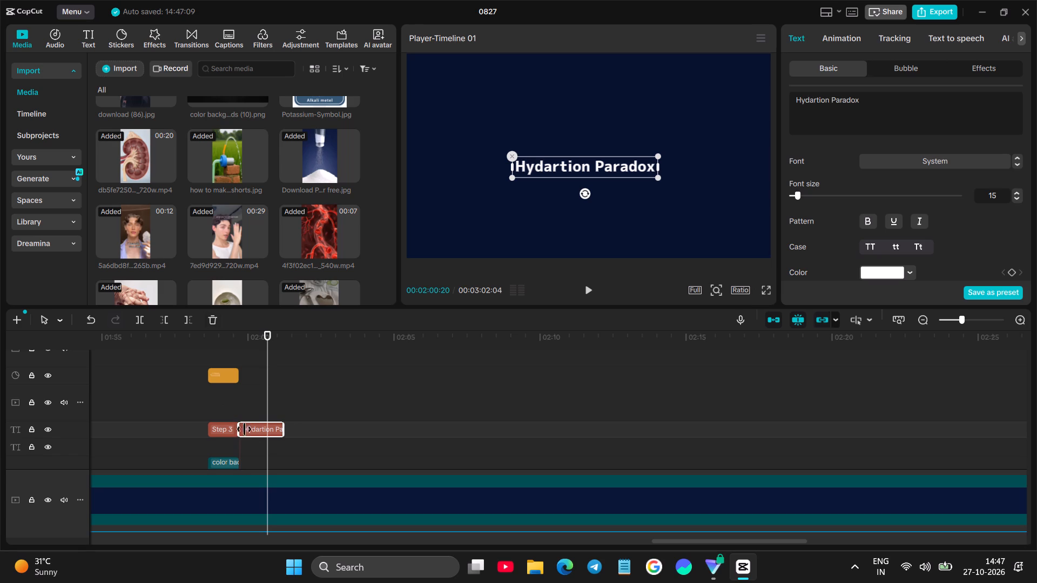
Enlarge the Hydartion Paradox text slightly in the preview, keeping it centred.
click(248, 430)
drag(513, 175, 493, 187)
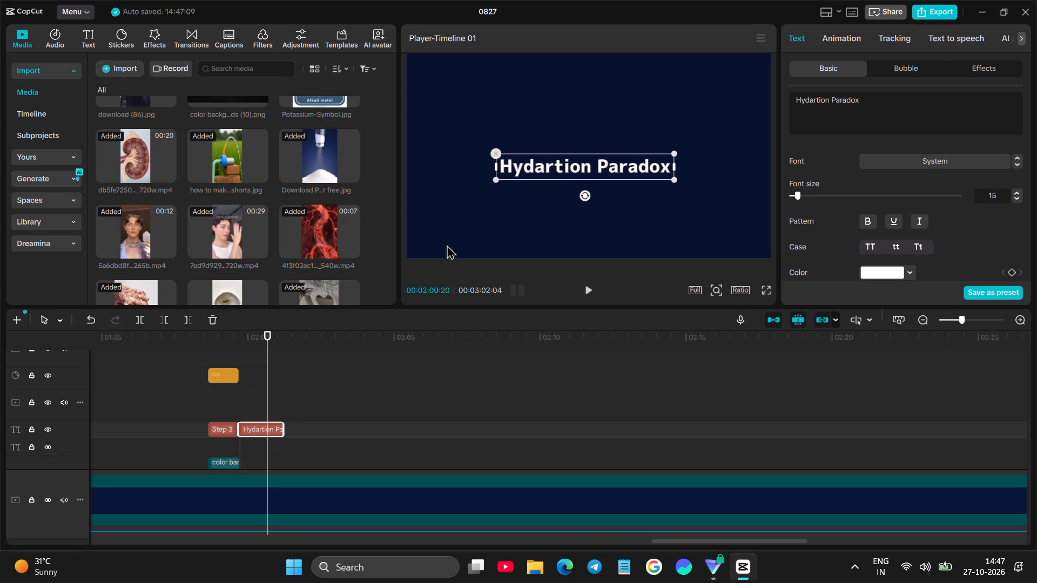
Play the Step 3 card and the Hydartion Paradox title full screen from 01:59, then replay the title in the timeline.
click(223, 392)
click(769, 289)
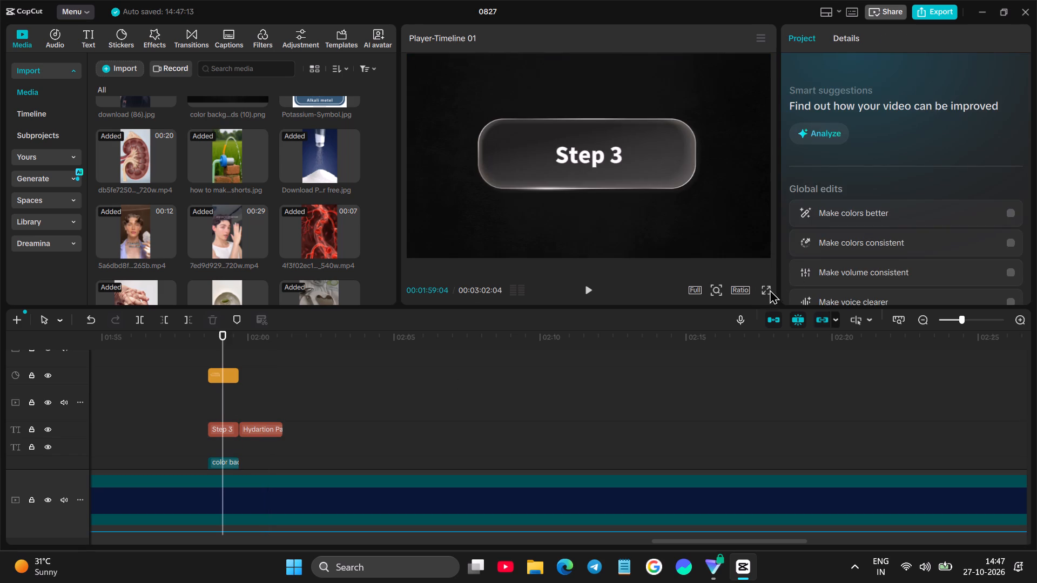
key(space)
key(space)
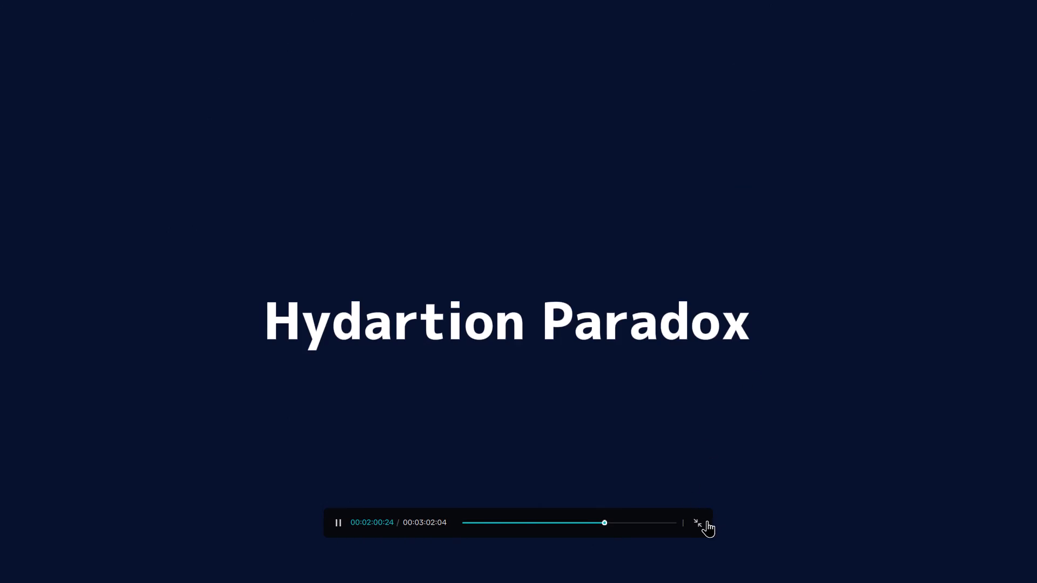
click(702, 523)
key(space)
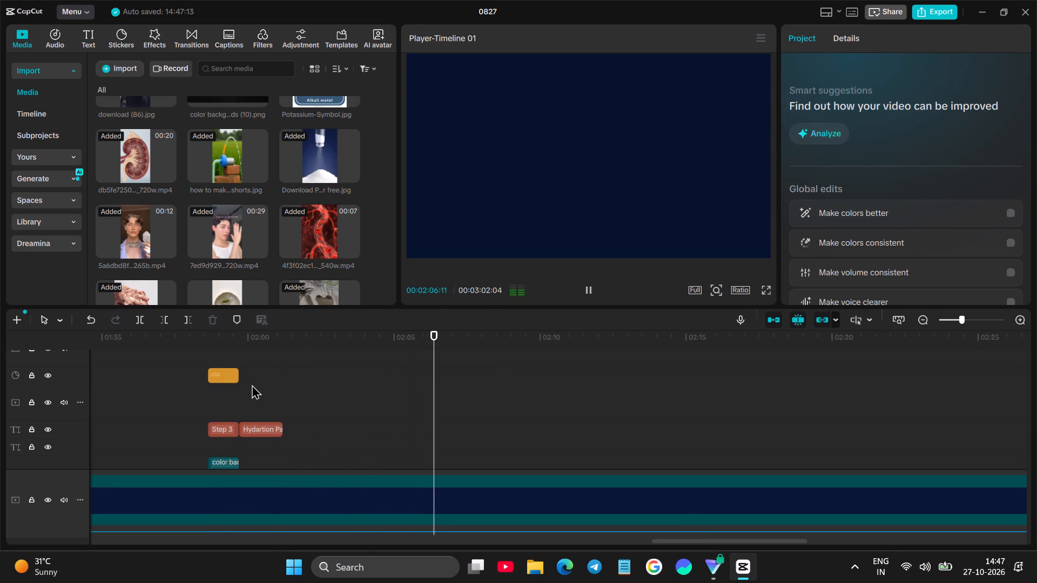
ctrl+scroll(408, 353, down, 11)
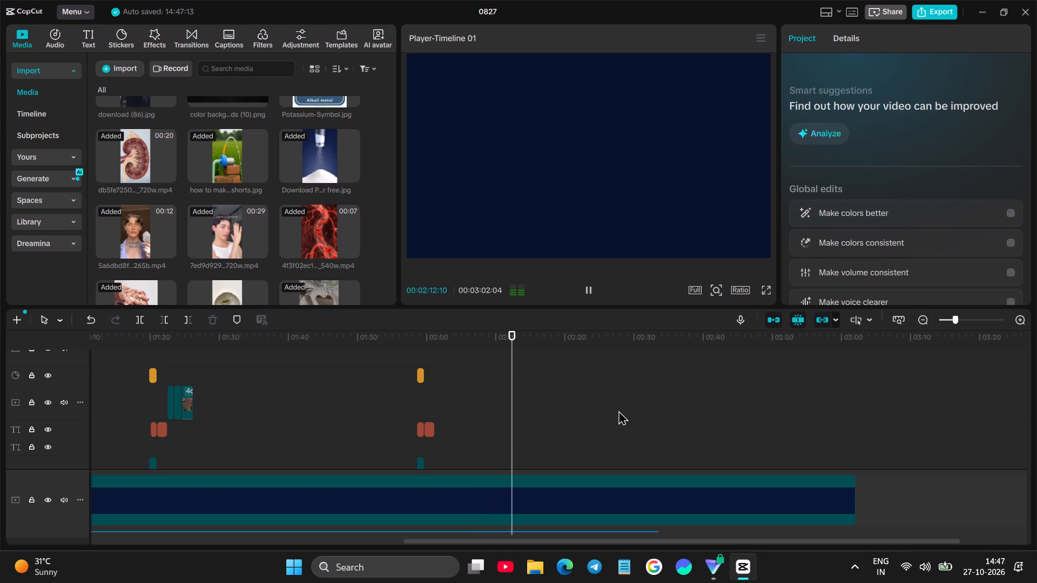
click(426, 409)
key(space)
Look through the media library for Step 3 footage, previewing the body organs image and the video of a man drinking water.
scroll(217, 128, up, 3)
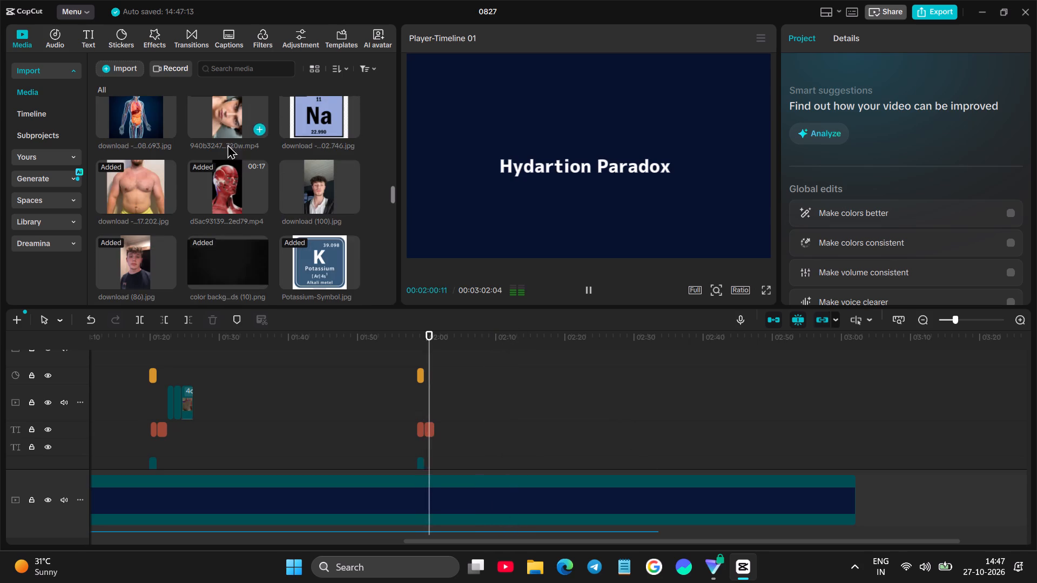
key(space)
scroll(304, 228, up, 1)
click(123, 174)
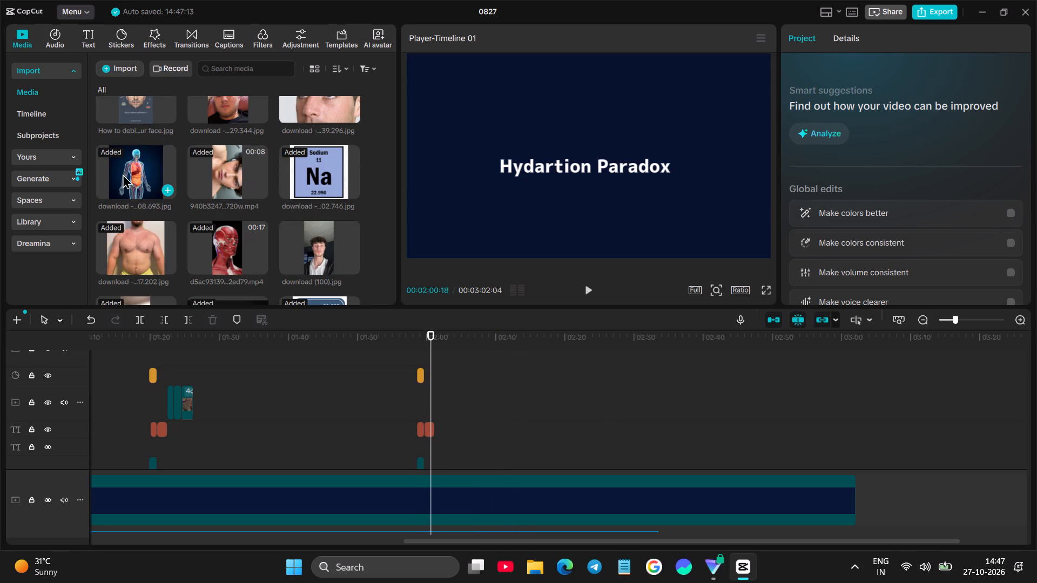
scroll(311, 188, up, 4)
scroll(311, 188, down, 14)
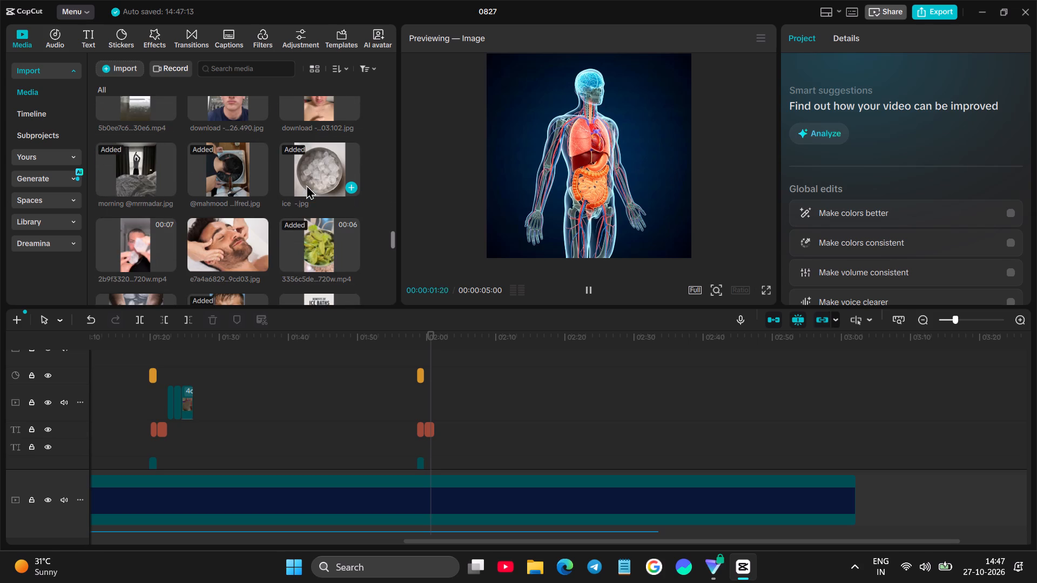
scroll(306, 185, down, 10)
scroll(129, 214, down, 3)
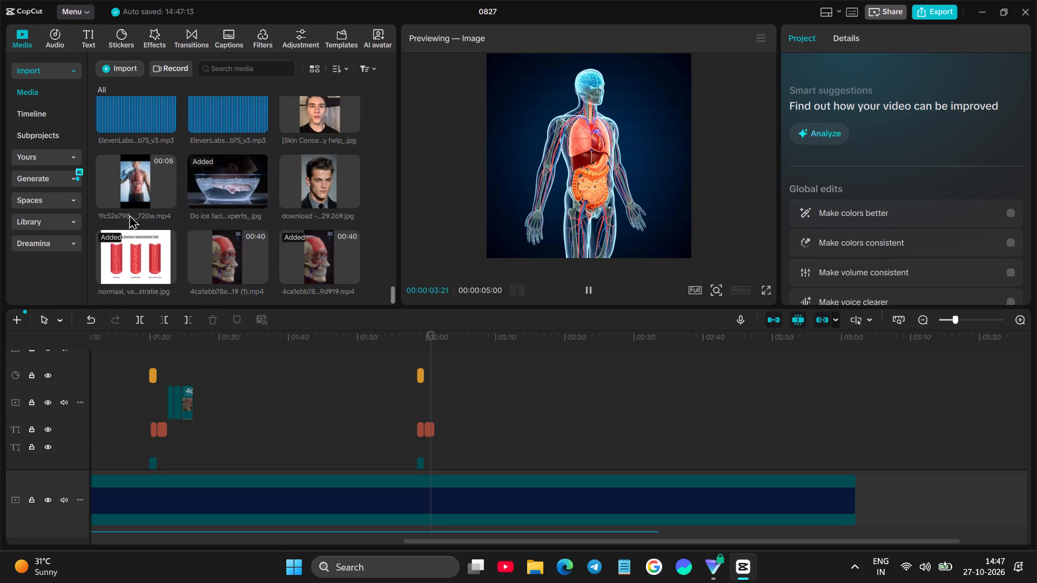
scroll(129, 214, down, 1)
click(133, 179)
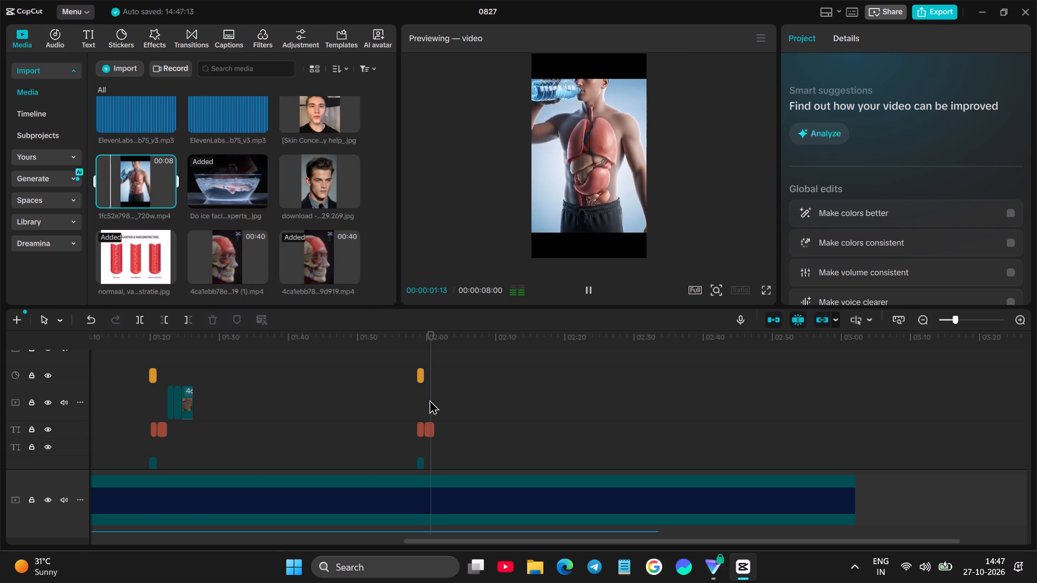
Replay the end of the Hydartion Paradox title and the narration following it from about 02:00.
click(429, 399)
key(space)
key(space)
scroll(302, 191, up, 1)
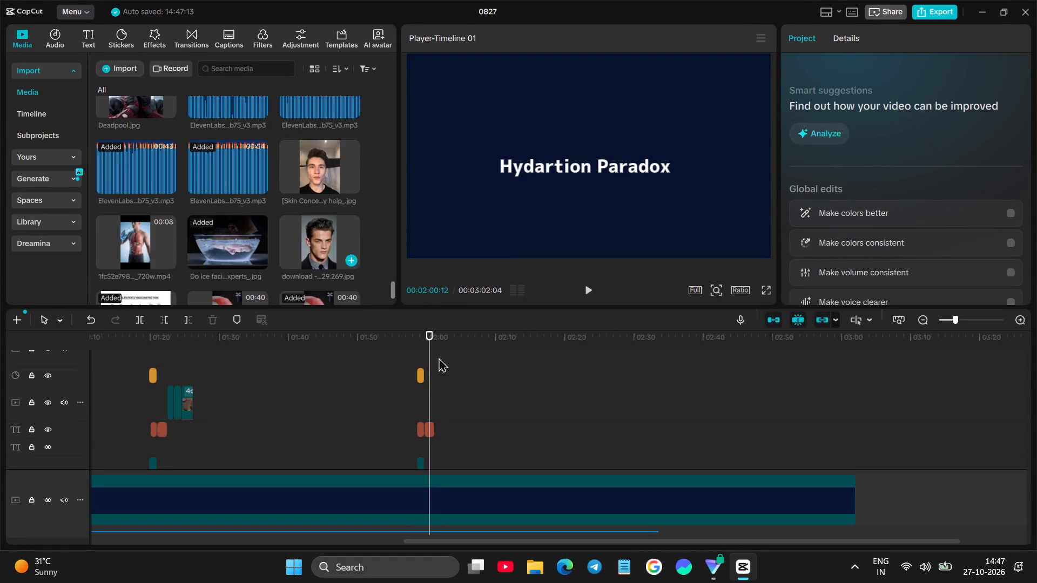
click(441, 403)
key(space)
click(434, 400)
key(space)
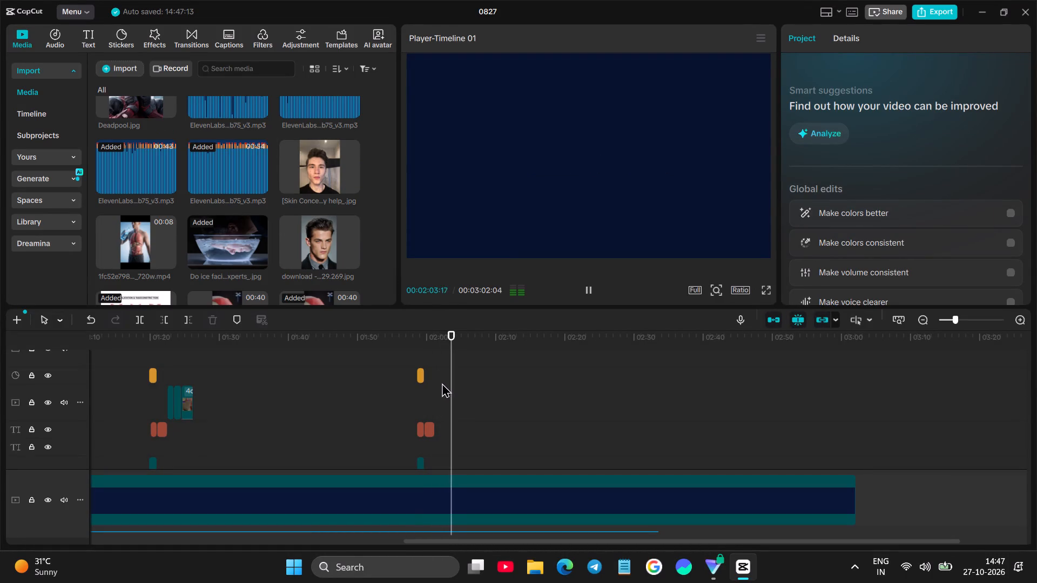
drag(443, 371, 391, 314)
key(space)
click(312, 172)
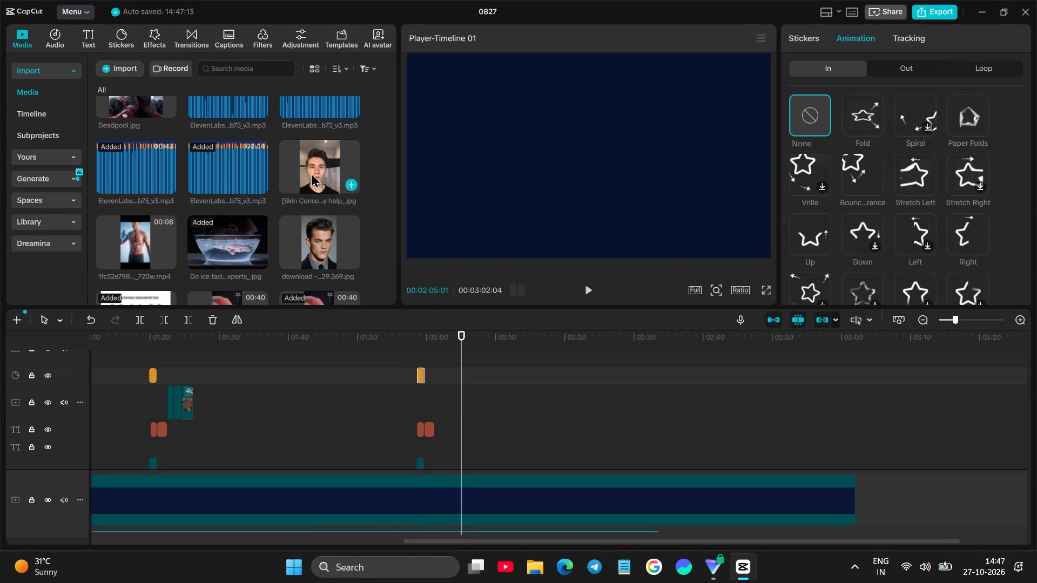
key(space)
click(435, 405)
key(space)
key(space)
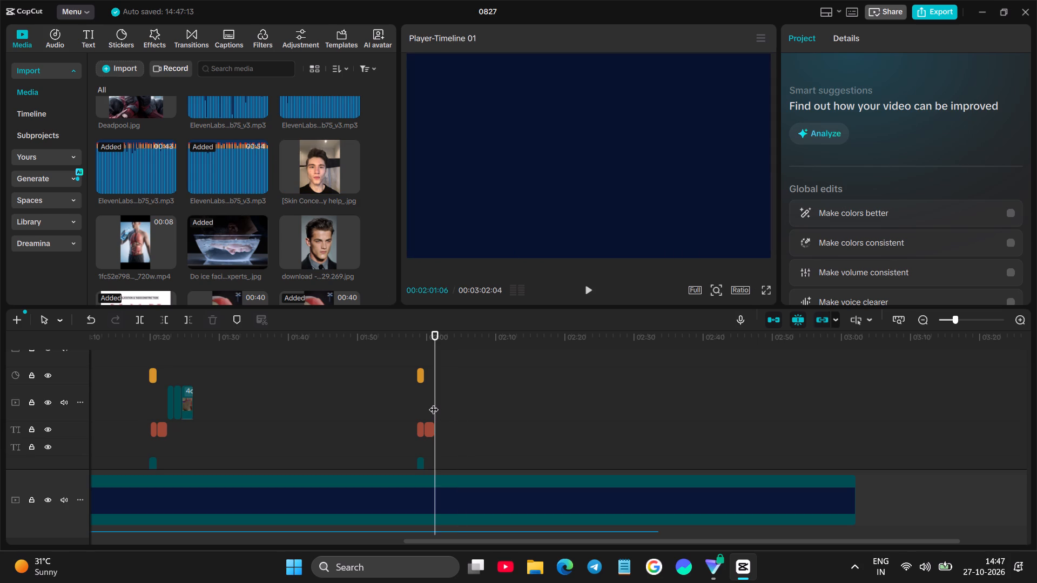
key(space)
click(586, 299)
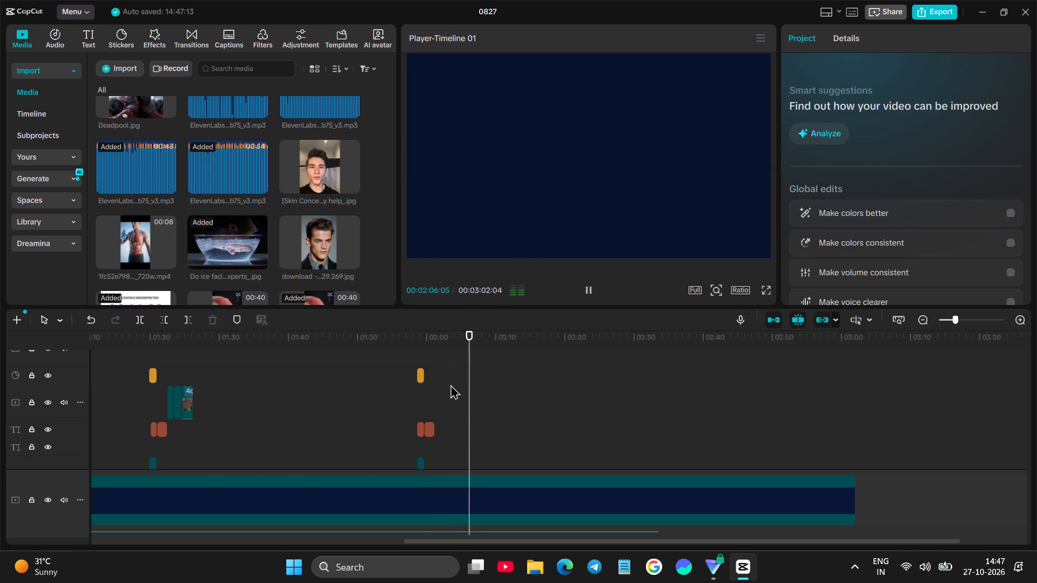
Browse the media library during playback and listen to the last narration clips from about 02:27.
scroll(221, 259, up, 2)
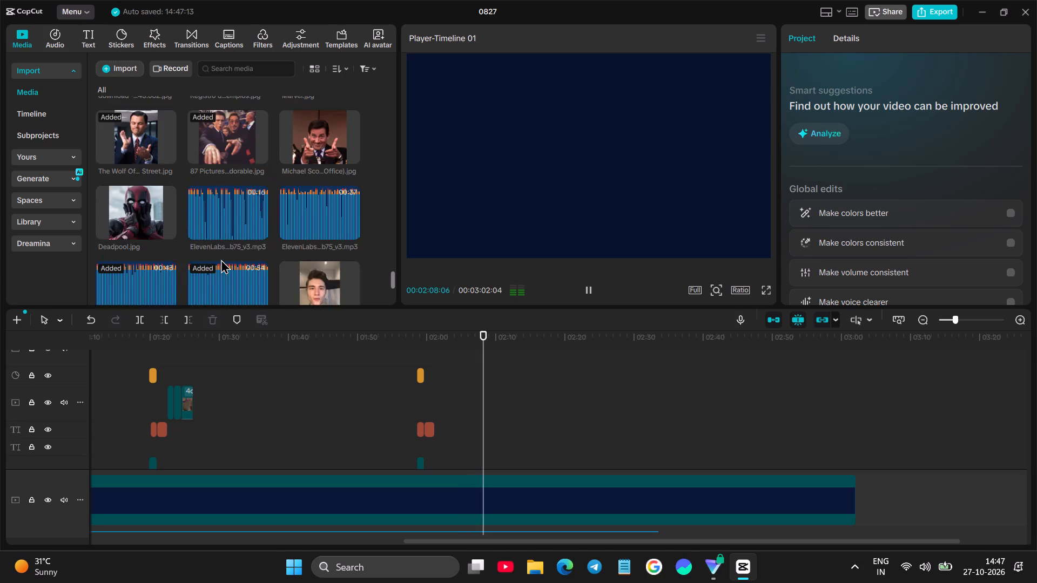
scroll(221, 259, up, 8)
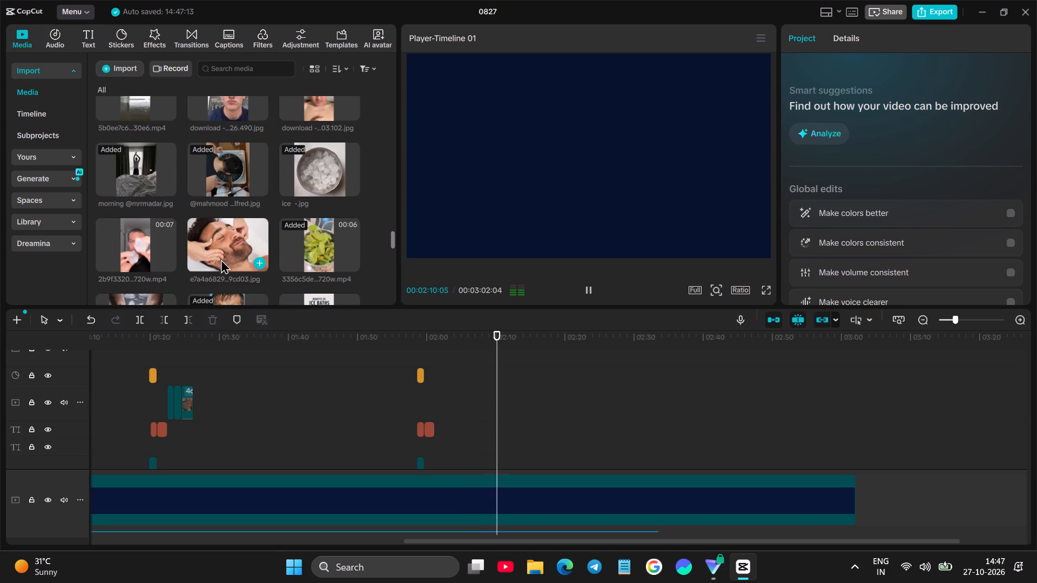
scroll(221, 259, up, 5)
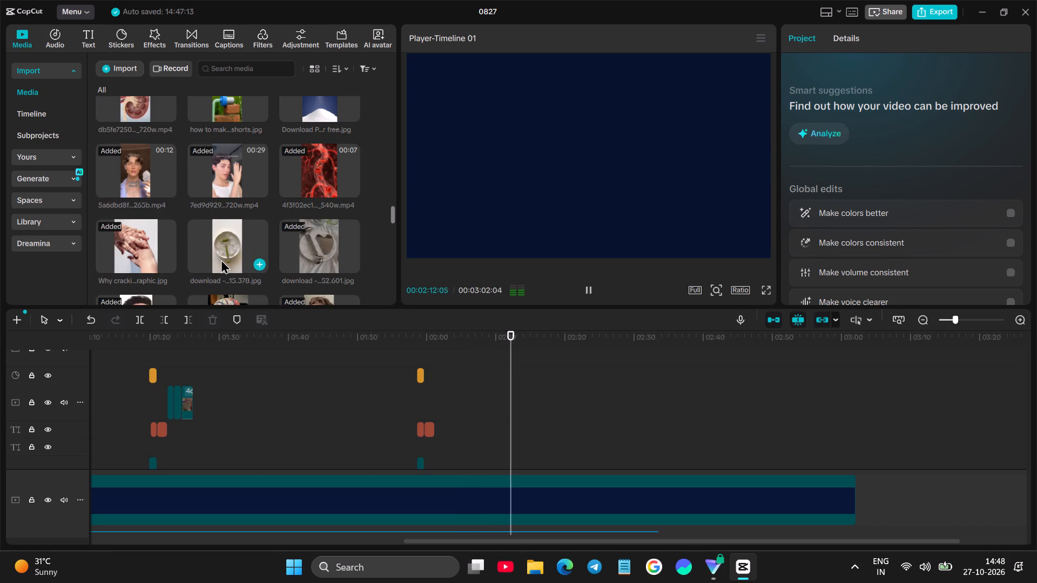
scroll(331, 245, up, 2)
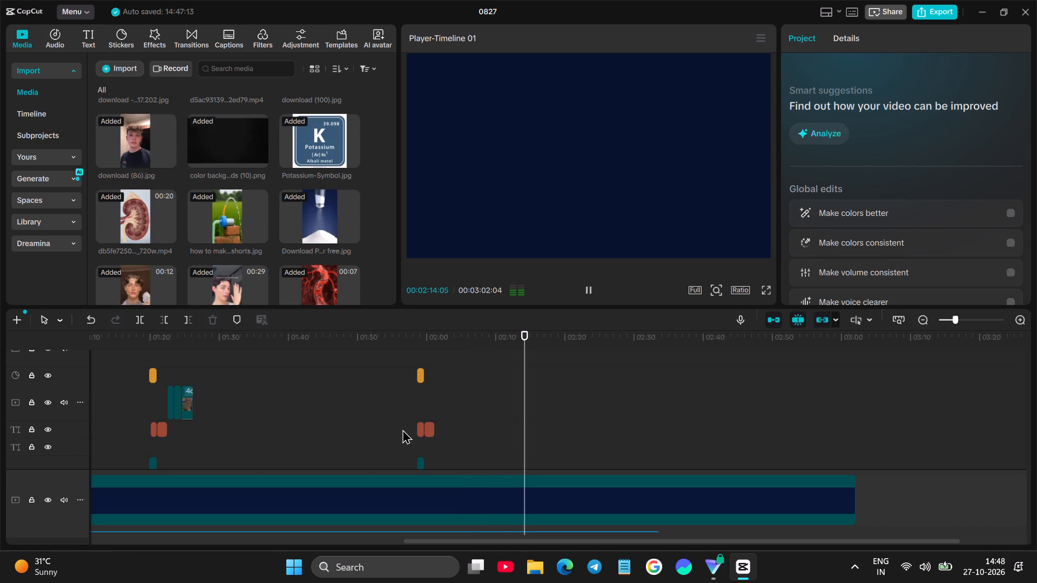
click(611, 424)
scroll(611, 425, down, 4)
key(space)
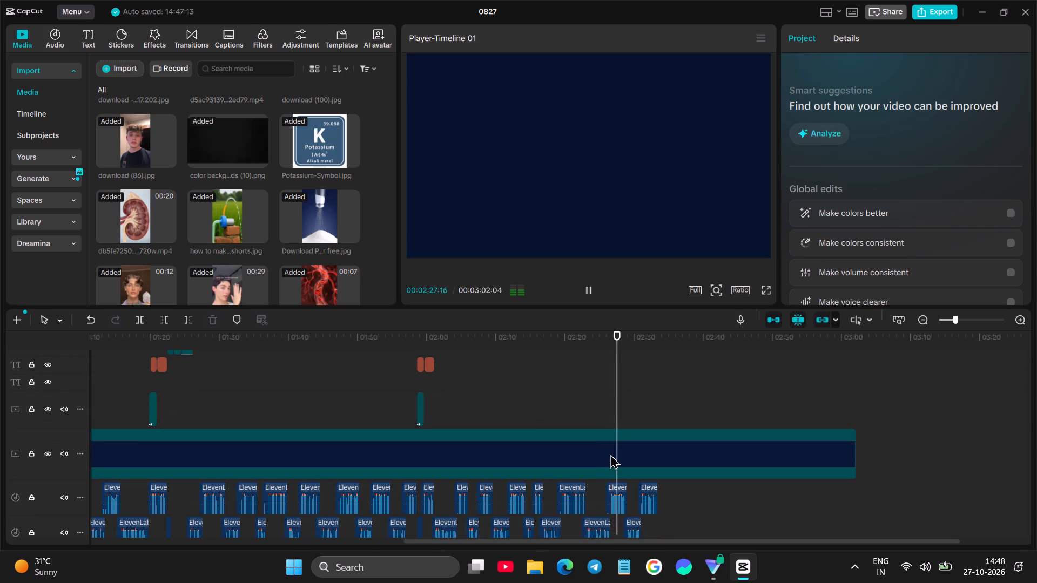
scroll(610, 454, down, 2)
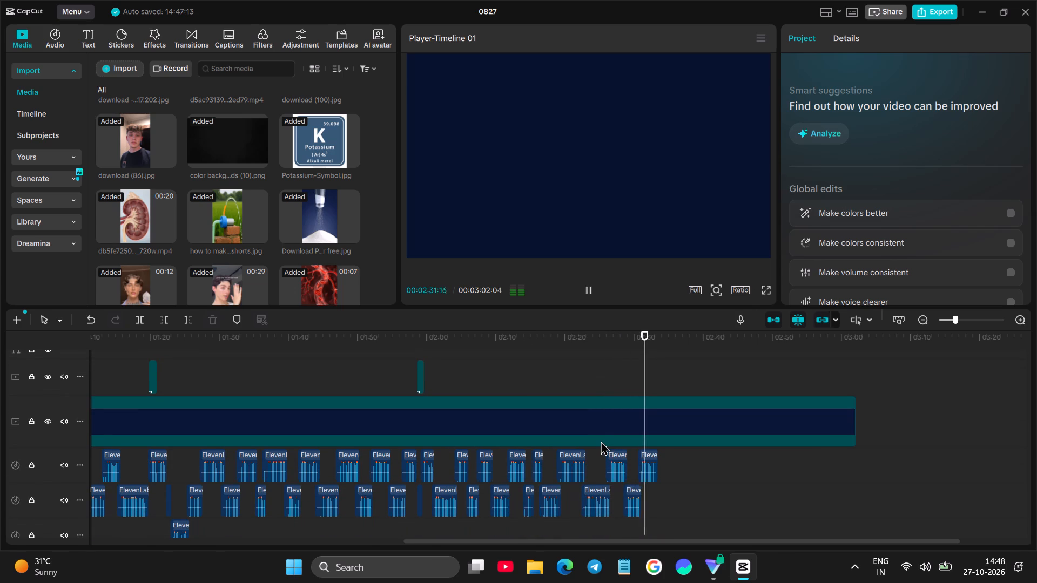
Trim off the dark blue background after 01:58:19, where the Step 3 card begins, and try the same trim on the card's black background.
click(401, 364)
key(space)
scroll(441, 361, up, 2)
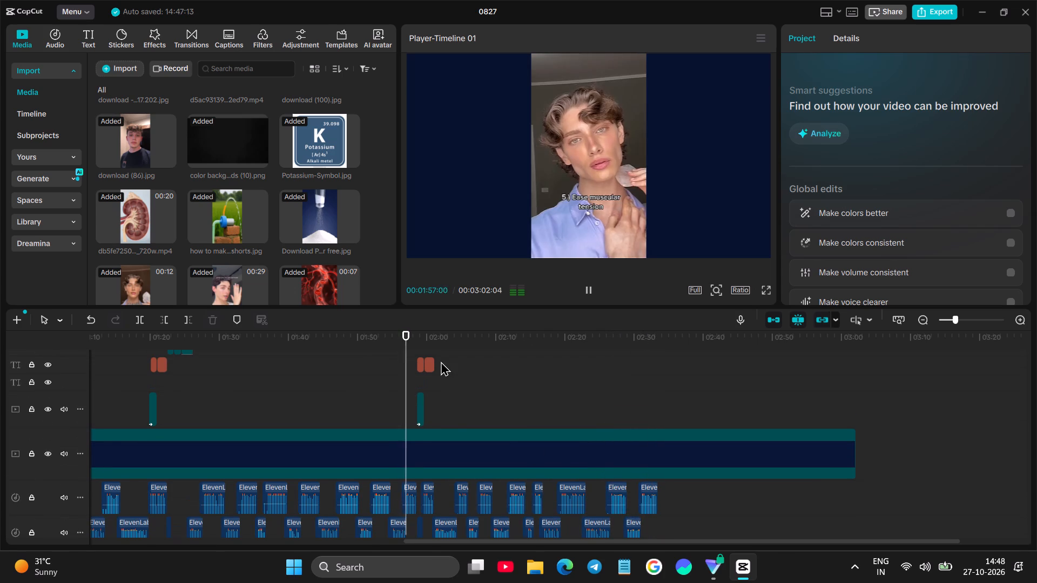
ctrl+scroll(458, 398, up, 11)
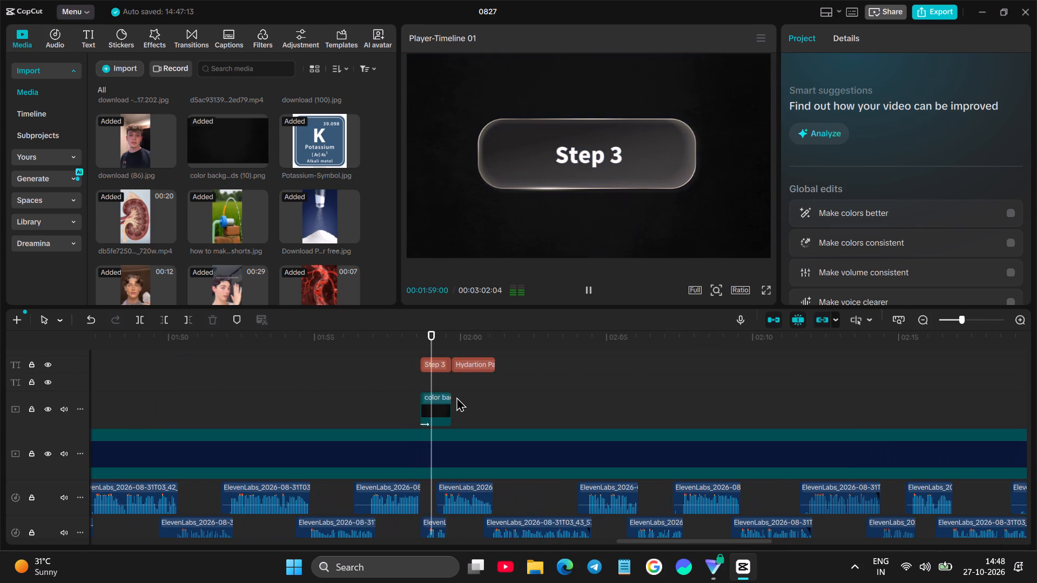
key(space)
click(383, 369)
key(space)
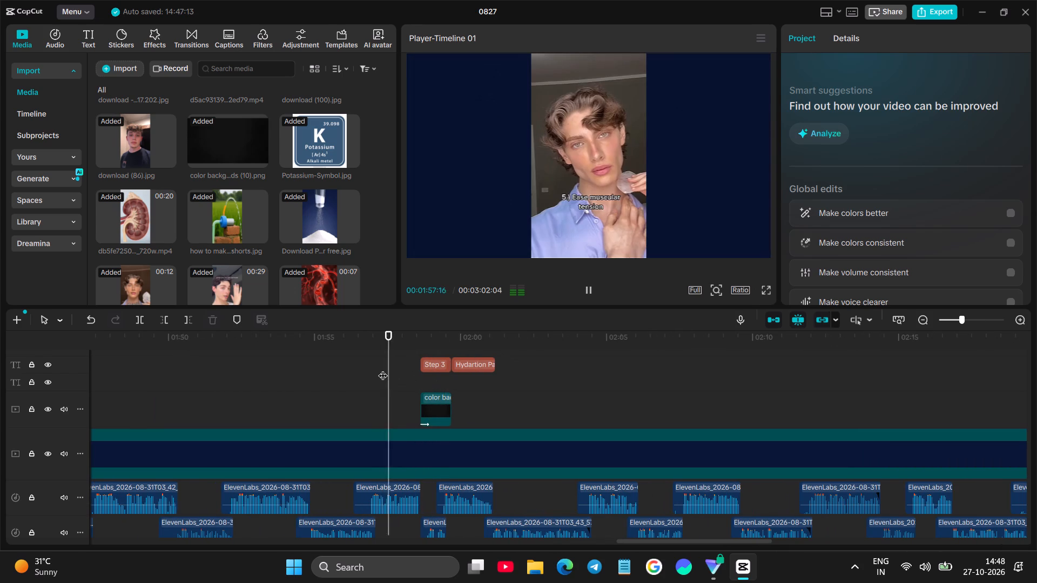
key(space)
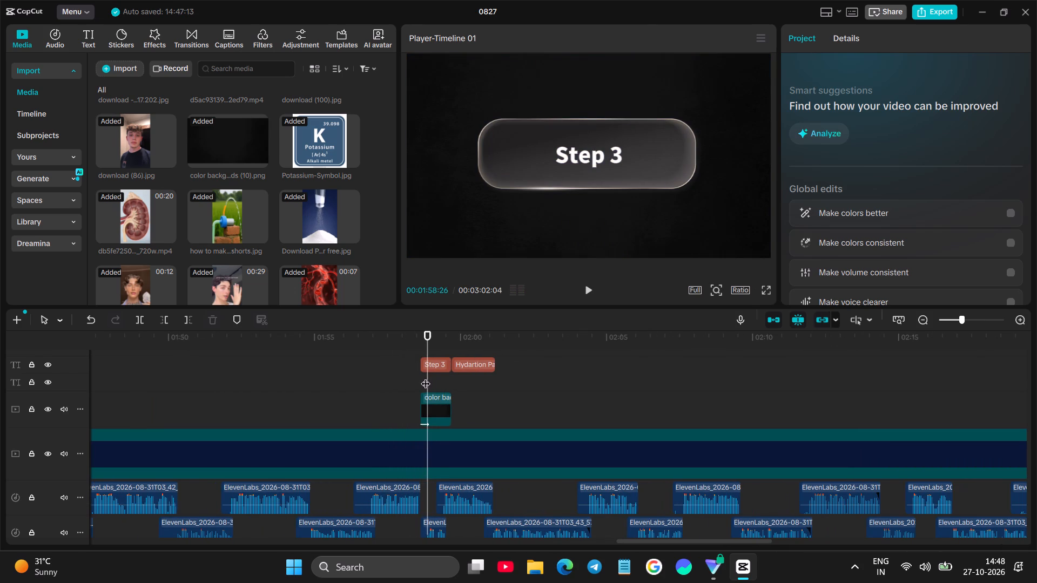
click(421, 377)
click(428, 459)
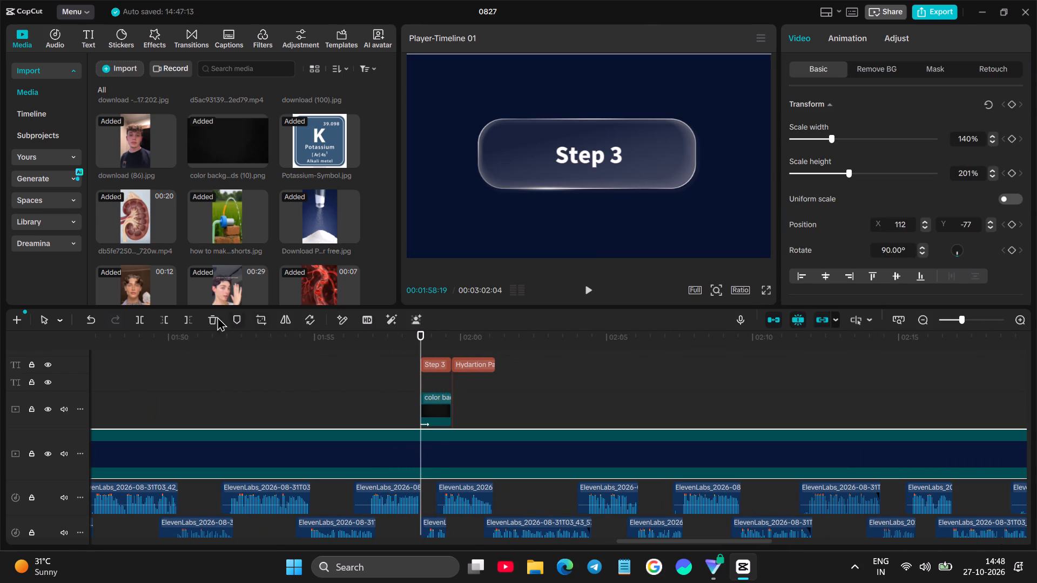
click(190, 320)
click(434, 398)
click(184, 320)
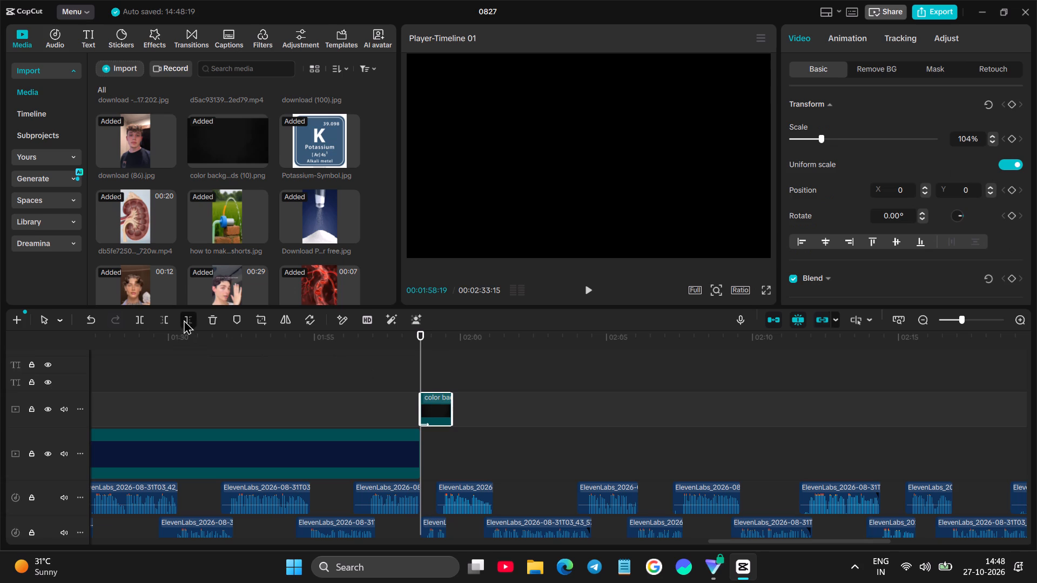
Delete all narration clips after 01:58:19 on the audio tracks, including the last three near the end of the timeline.
scroll(403, 425, down, 3)
drag(425, 517, 574, 503)
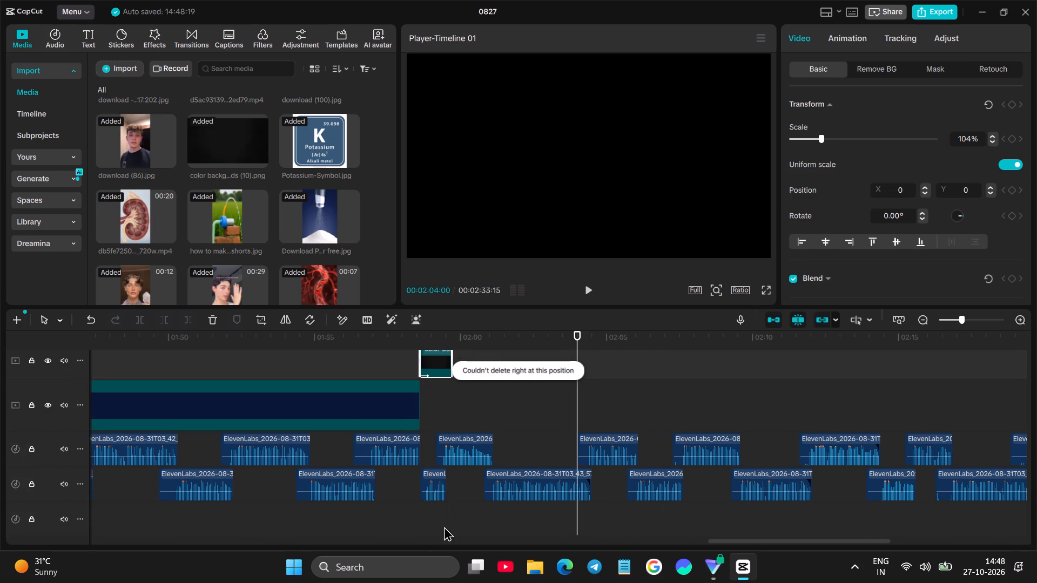
drag(428, 526, 996, 445)
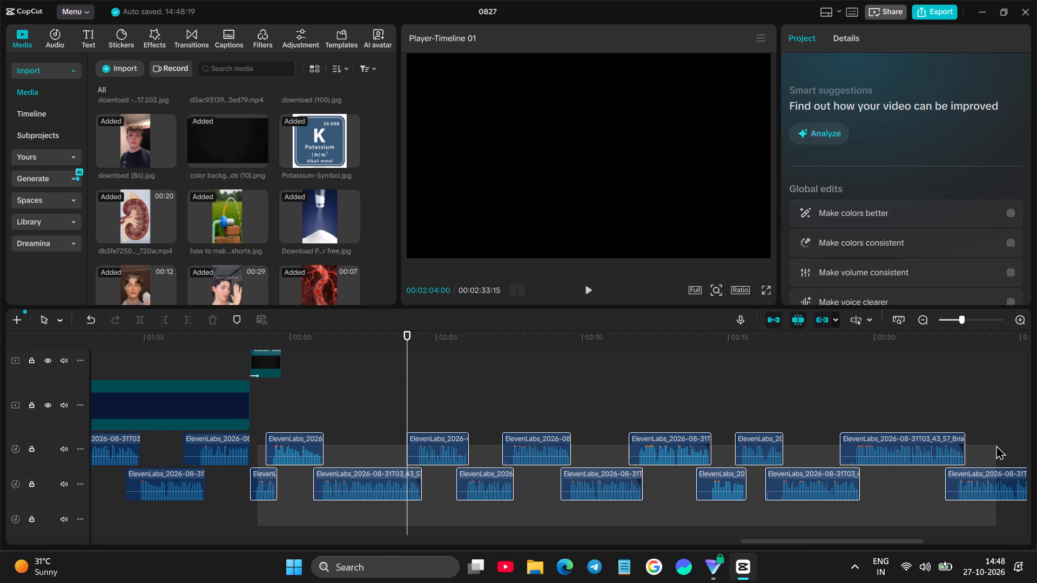
drag(996, 445, 996, 442)
key(BackSpace)
ctrl+scroll(294, 489, down, 2)
click(294, 489)
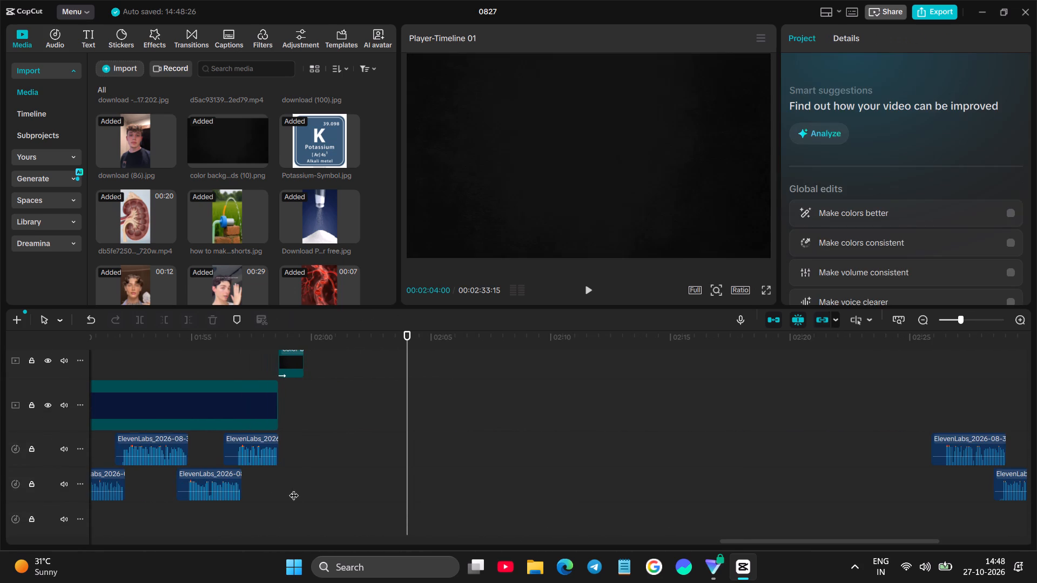
drag(294, 489, 528, 490)
ctrl+scroll(535, 483, down, 9)
drag(793, 396, 696, 510)
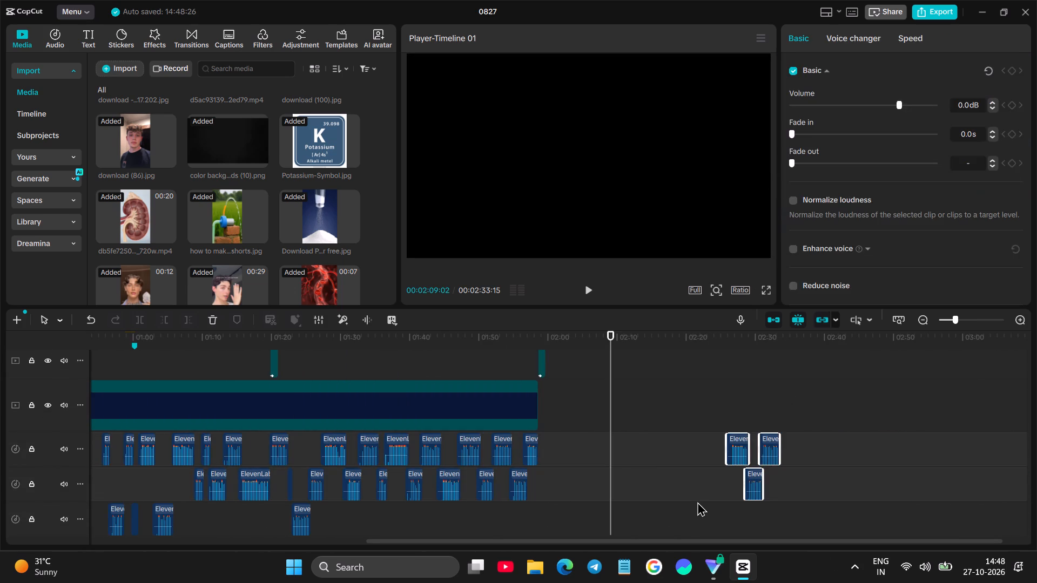
key(BackSpace)
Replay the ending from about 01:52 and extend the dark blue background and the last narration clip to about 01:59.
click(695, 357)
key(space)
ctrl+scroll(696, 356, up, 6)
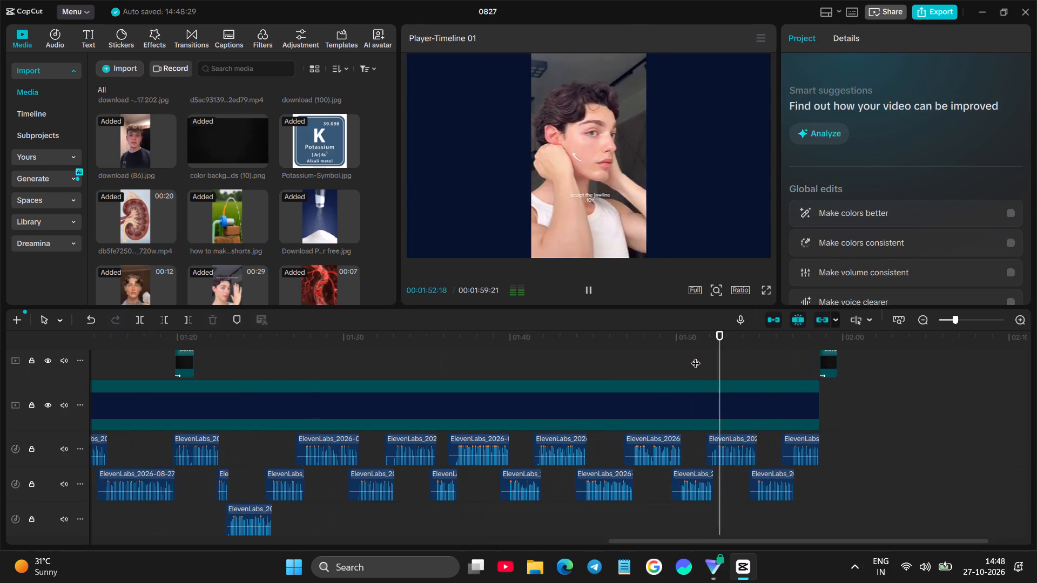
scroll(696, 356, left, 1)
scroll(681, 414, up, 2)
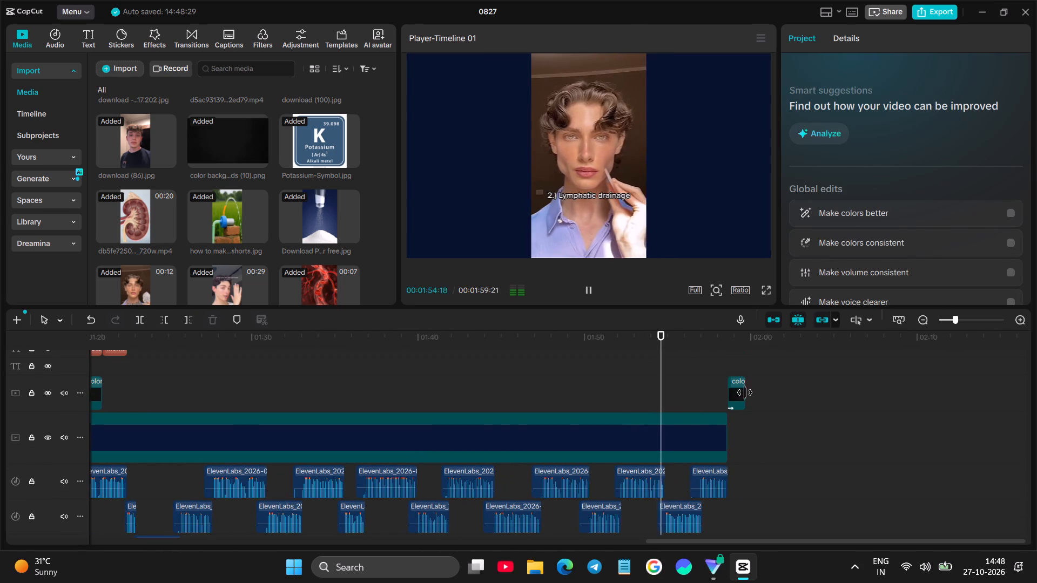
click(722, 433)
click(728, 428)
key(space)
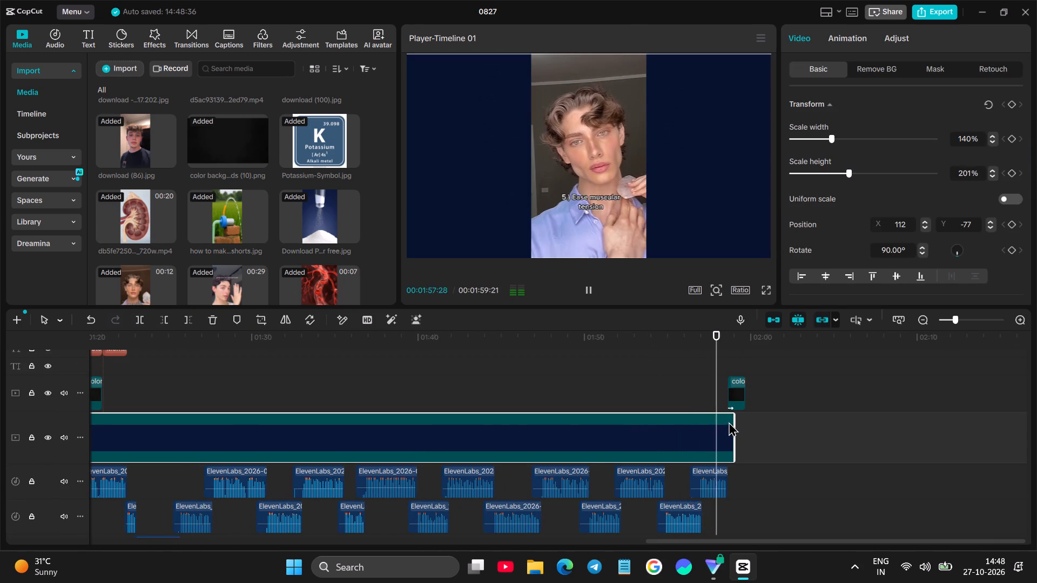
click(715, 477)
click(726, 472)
Replay the last seconds before and after the black background's start at 01:58:19 to check where the narration cuts off.
click(693, 384)
key(space)
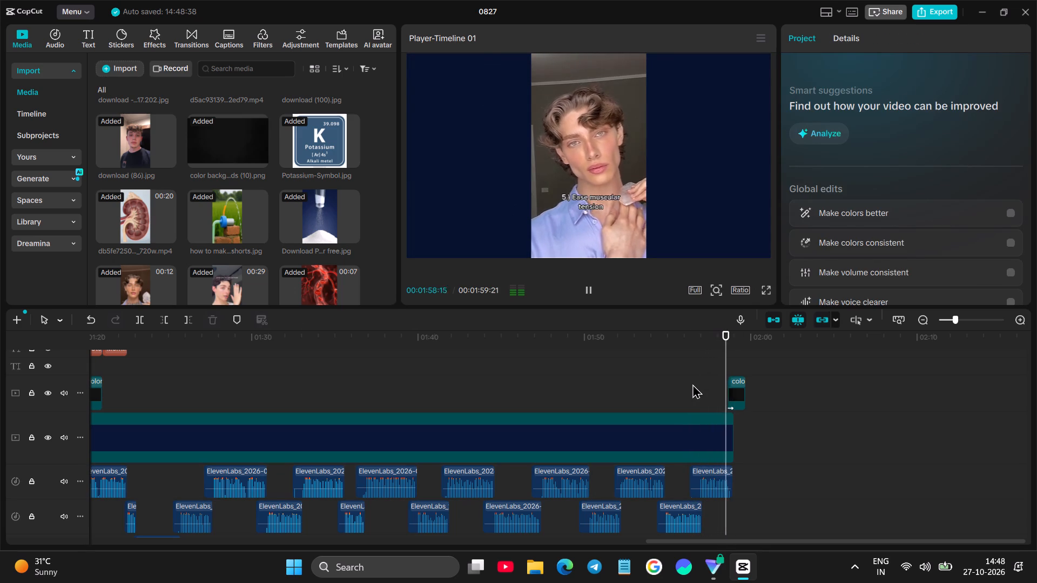
click(719, 390)
key(space)
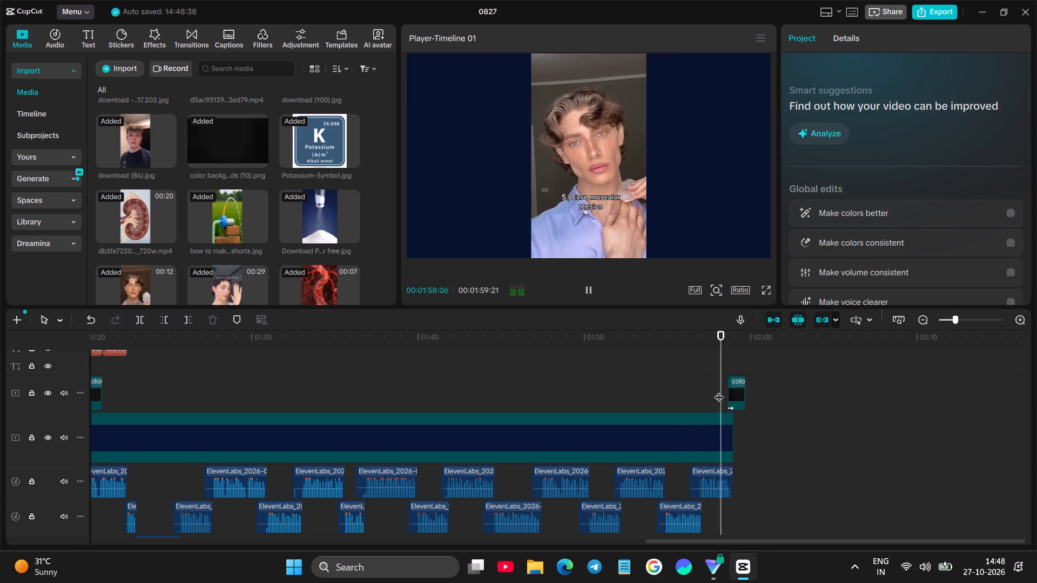
key(space)
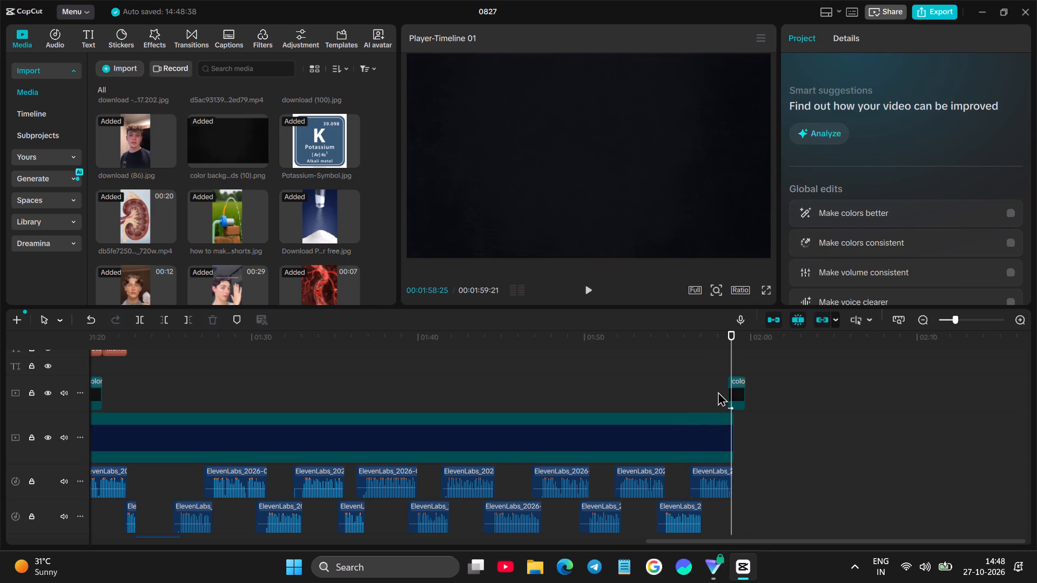
key(space)
click(704, 394)
key(space)
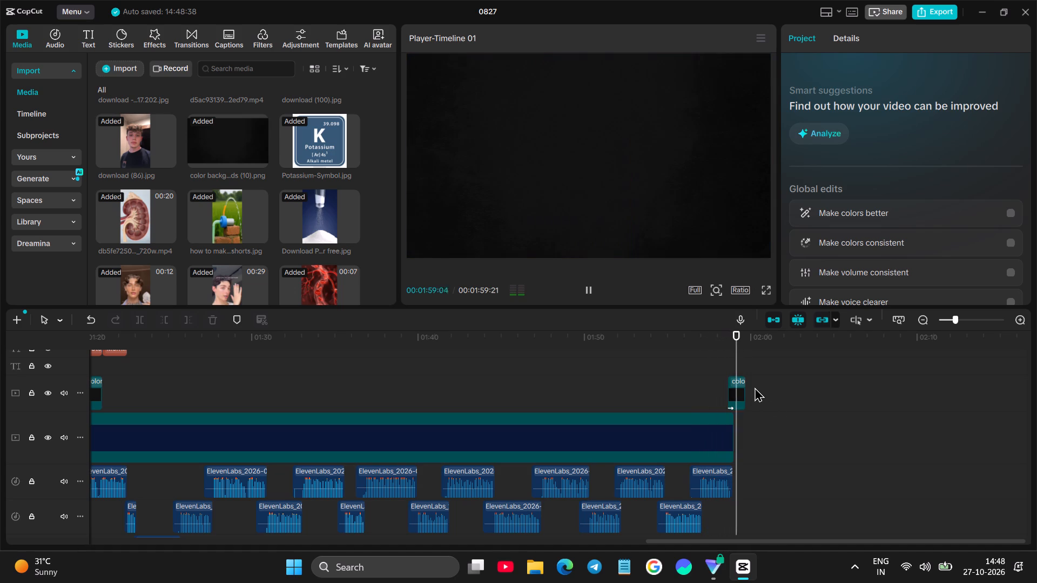
click(651, 385)
key(space)
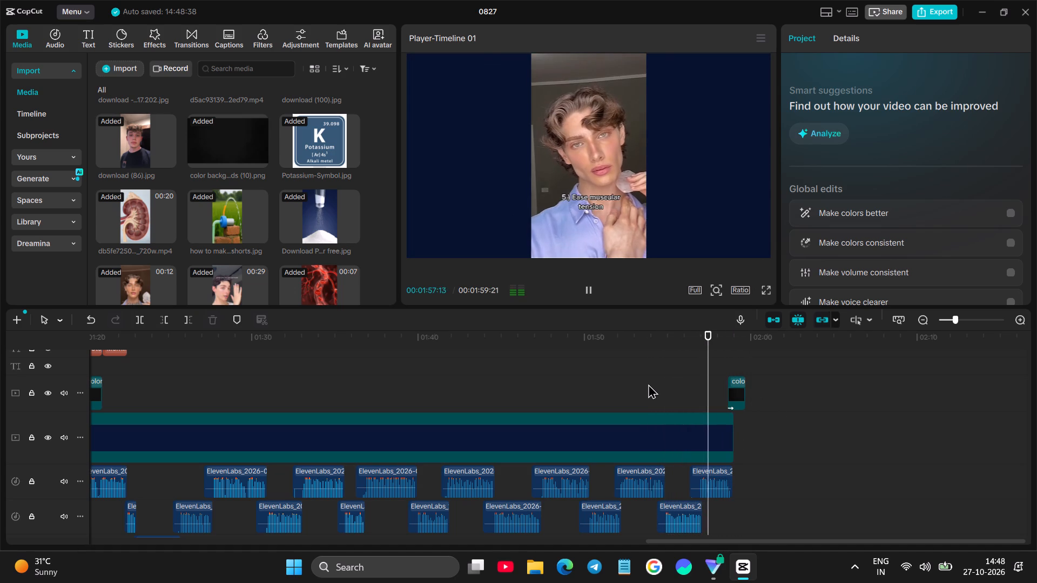
click(698, 390)
key(space)
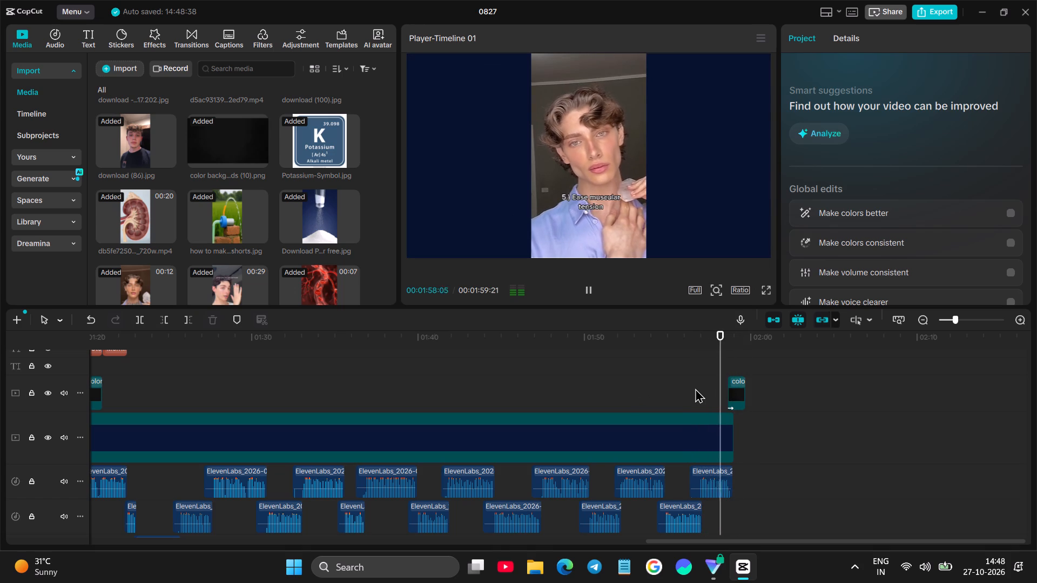
Extend the end of the last narration clip on the upper audio track to 02:04:04.
click(721, 479)
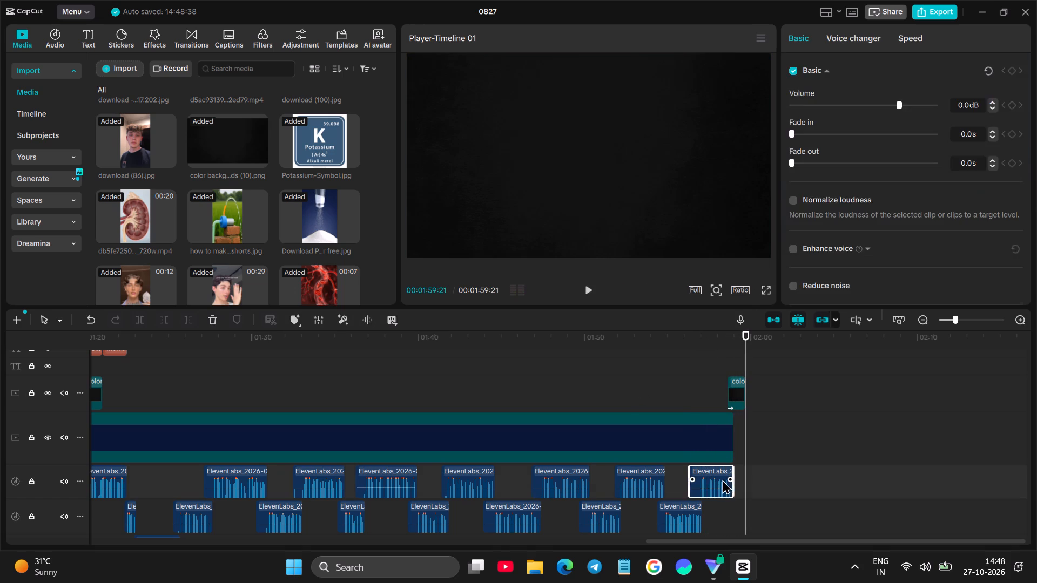
drag(732, 476, 739, 476)
click(734, 470)
click(724, 470)
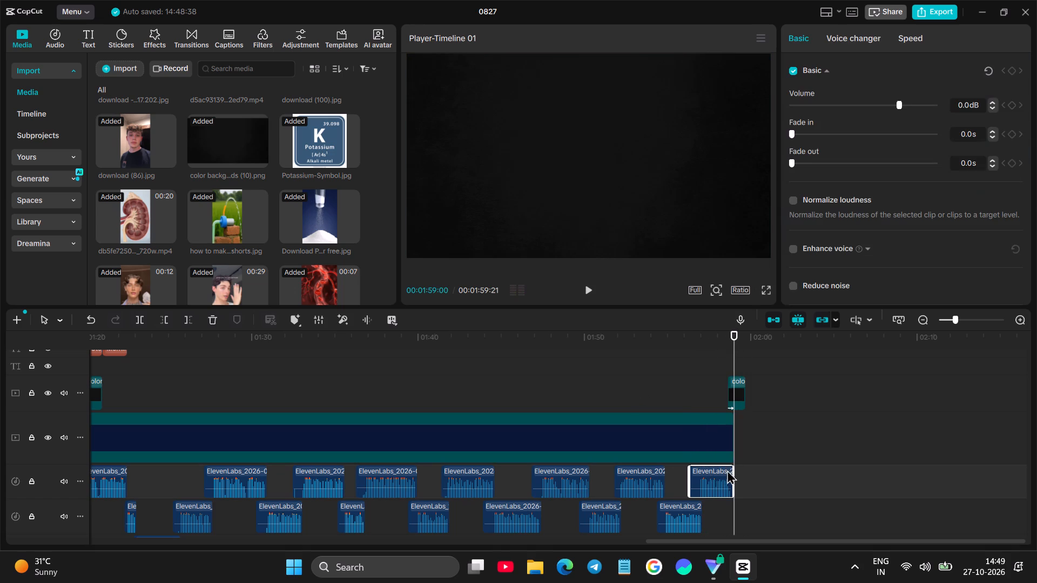
click(733, 468)
click(671, 358)
key(space)
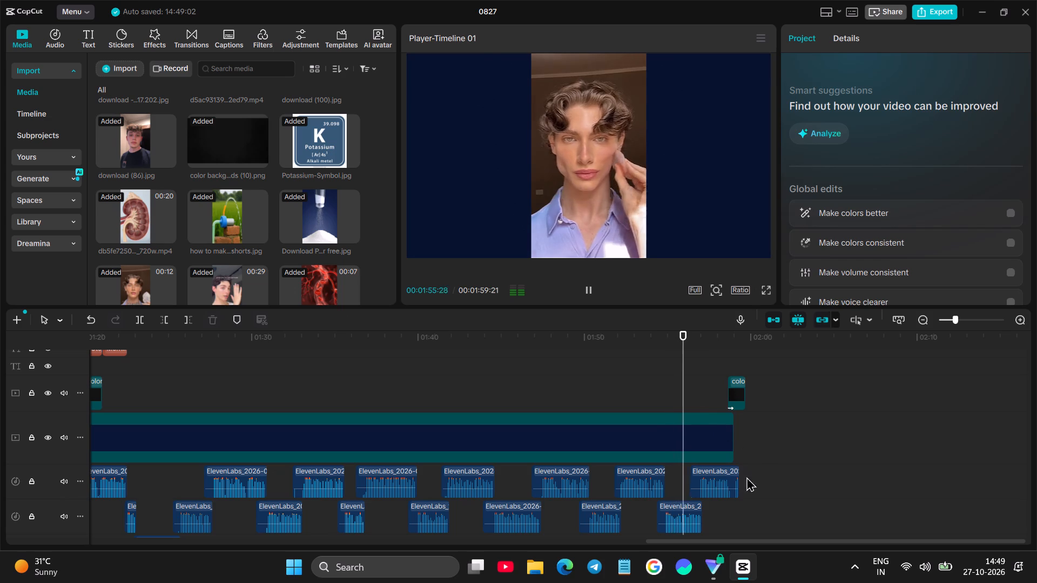
click(719, 478)
drag(741, 470, 768, 464)
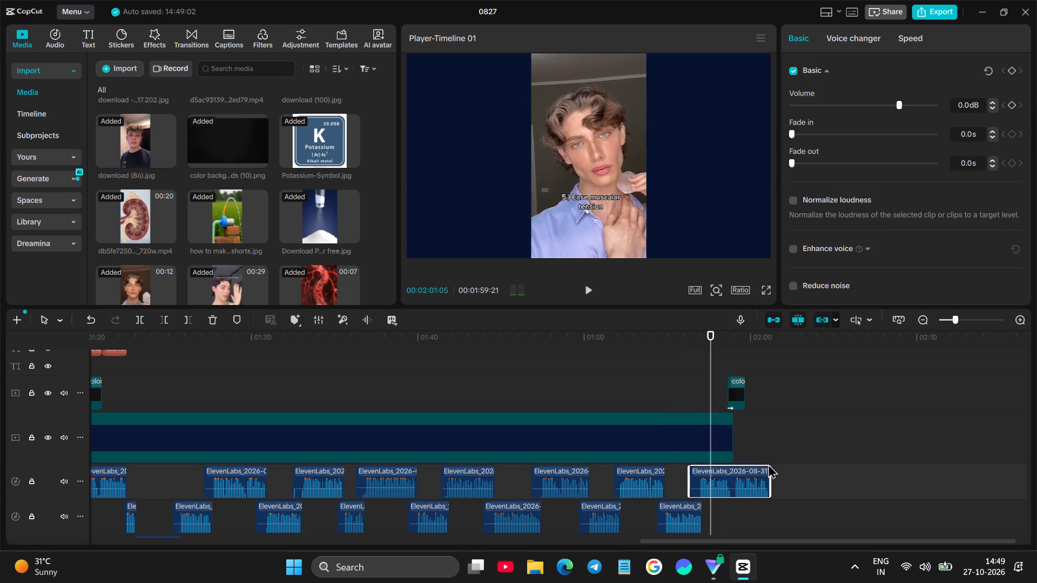
key(space)
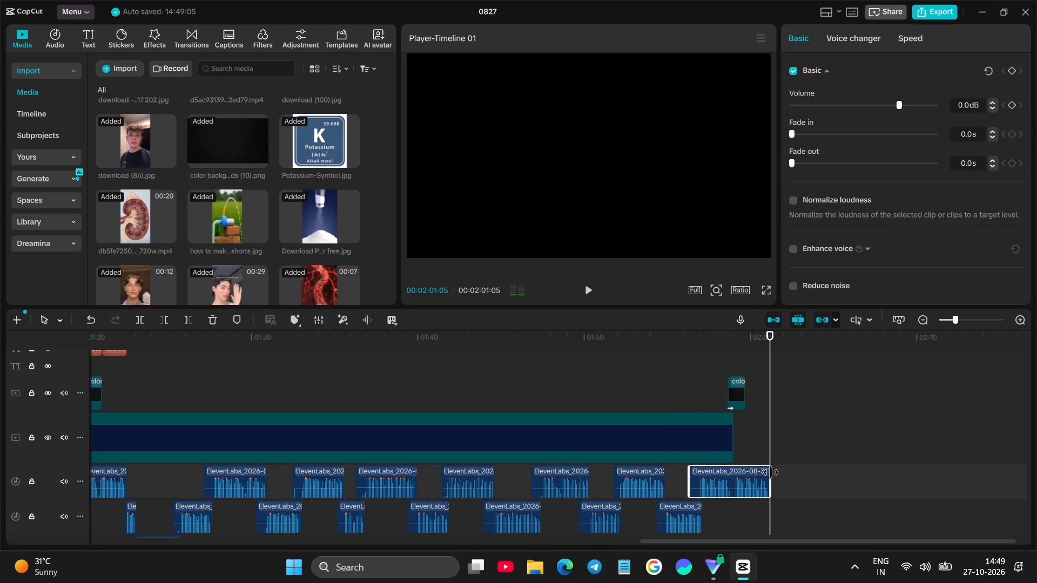
drag(786, 472, 865, 477)
click(750, 480)
drag(770, 472, 911, 470)
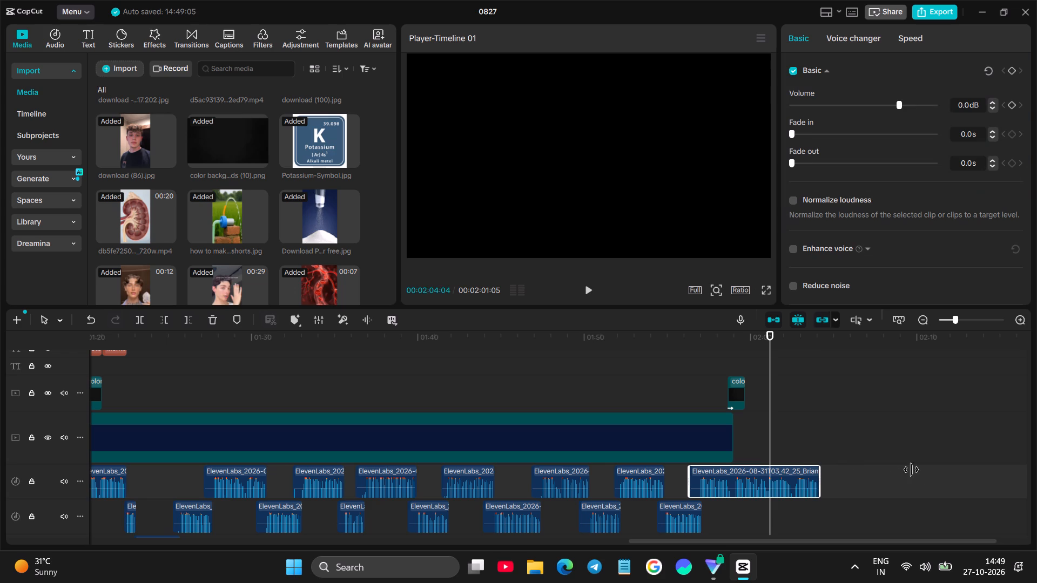
drag(911, 470, 912, 470)
key(space)
drag(818, 468, 834, 465)
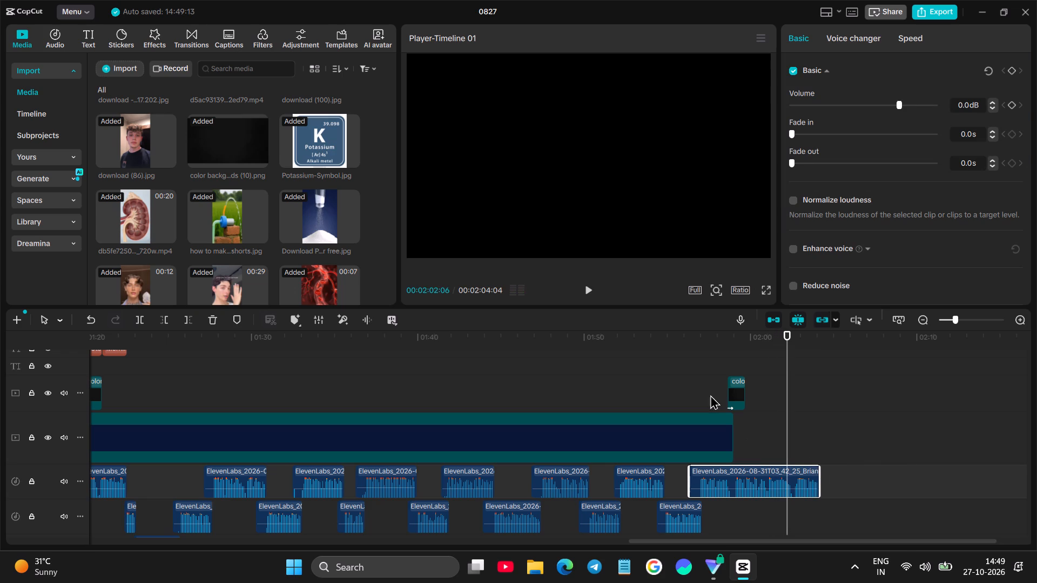
Preview the sideways portrait video 940b3247..._720w.mp4 from the media library.
click(730, 368)
key(space)
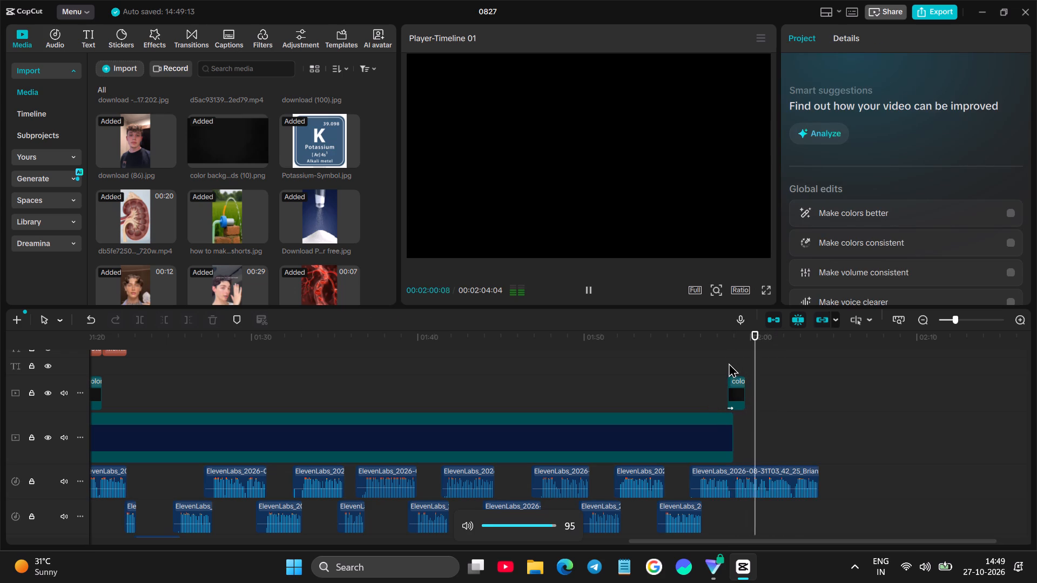
key(space)
scroll(237, 236, up, 4)
click(236, 234)
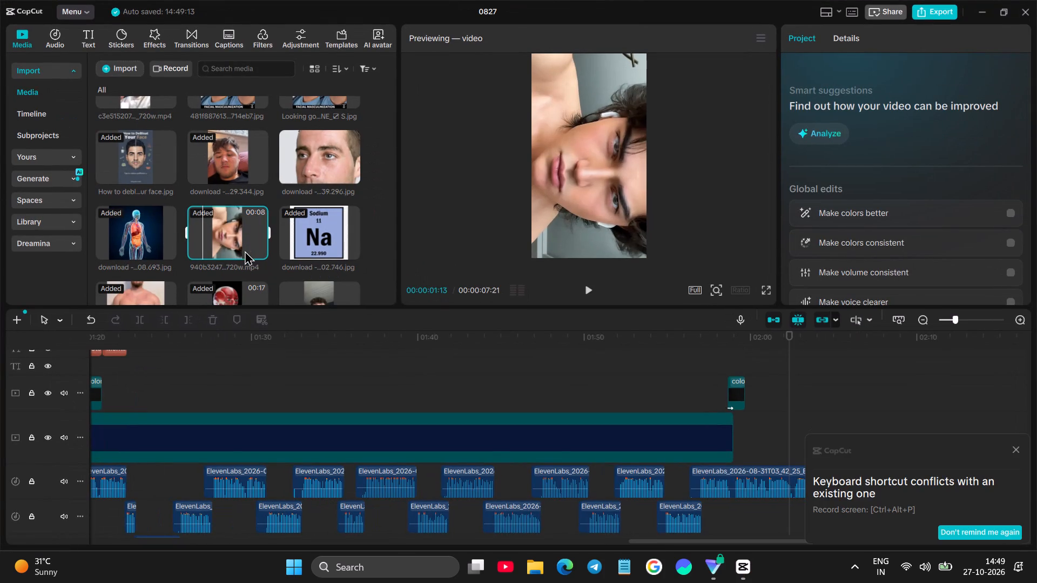
click(186, 239)
click(211, 236)
click(216, 237)
click(220, 238)
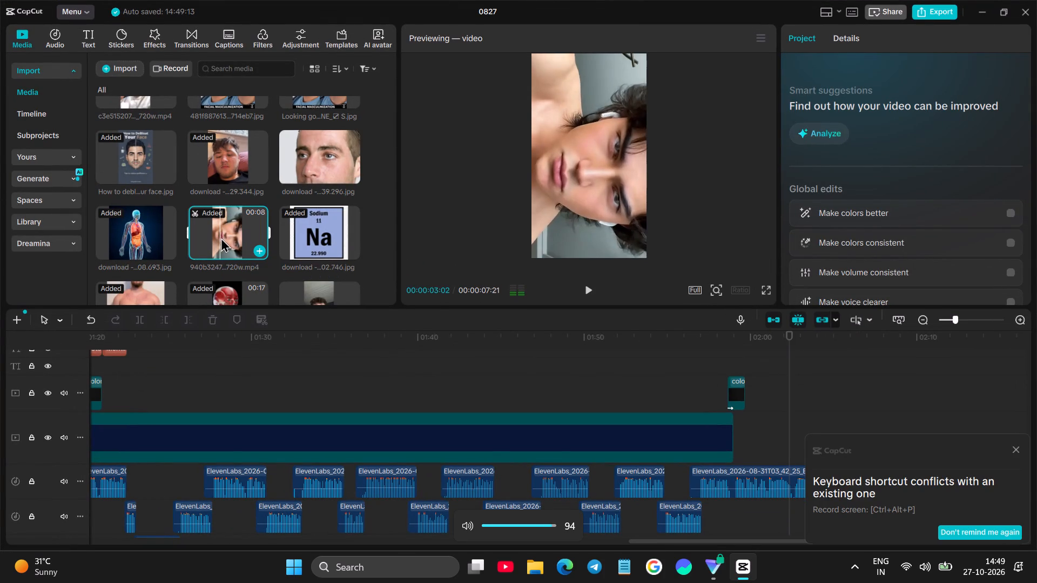
click(225, 239)
key(space)
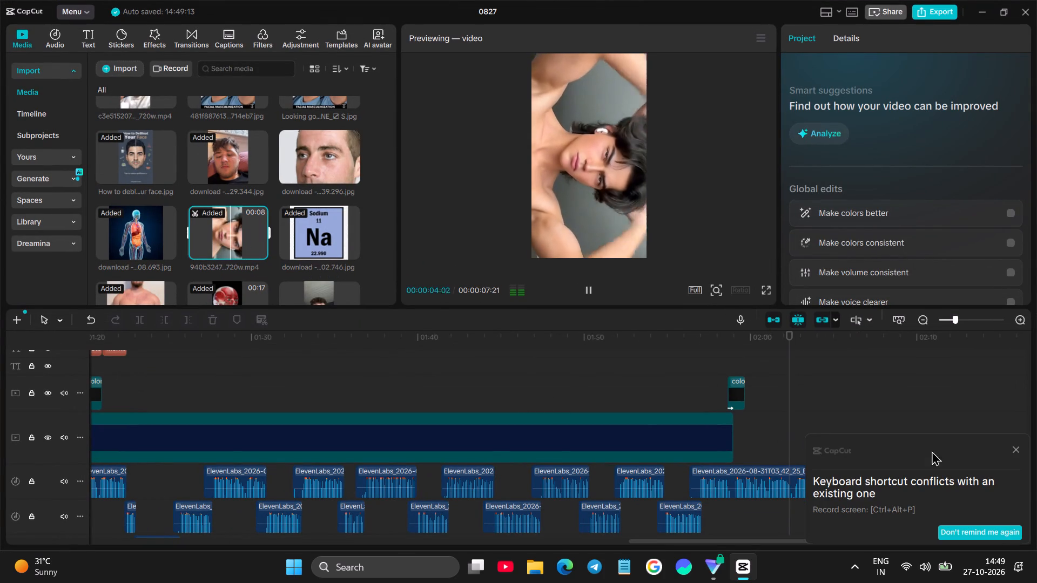
click(1016, 451)
Delete the black background clip that starts at 01:58:19.
click(726, 360)
key(space)
key(space)
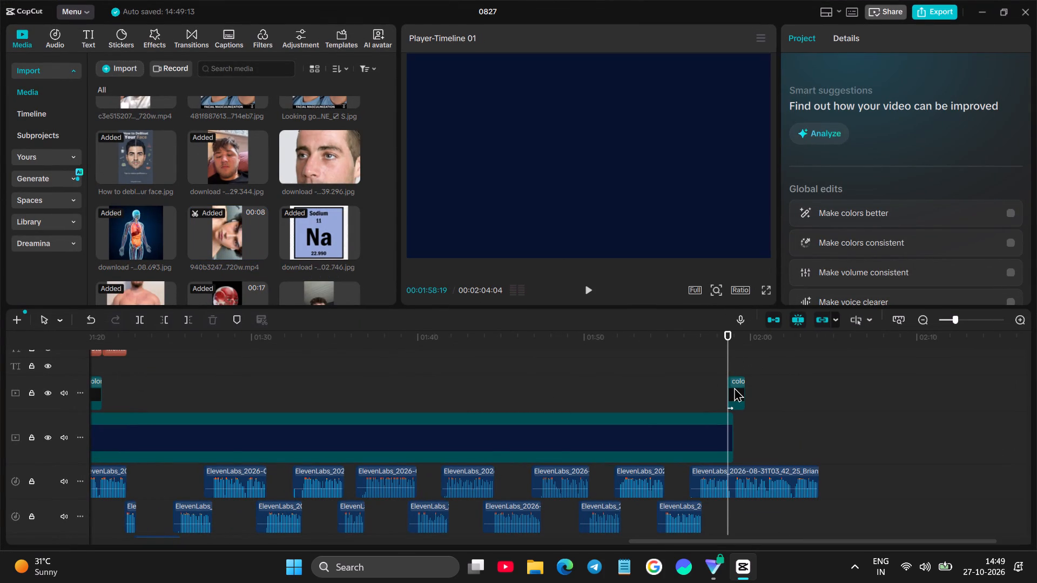
click(734, 387)
key(BackSpace)
Extend the dark blue background to 02:04:04, matching the end of the last narration clip.
click(708, 381)
key(space)
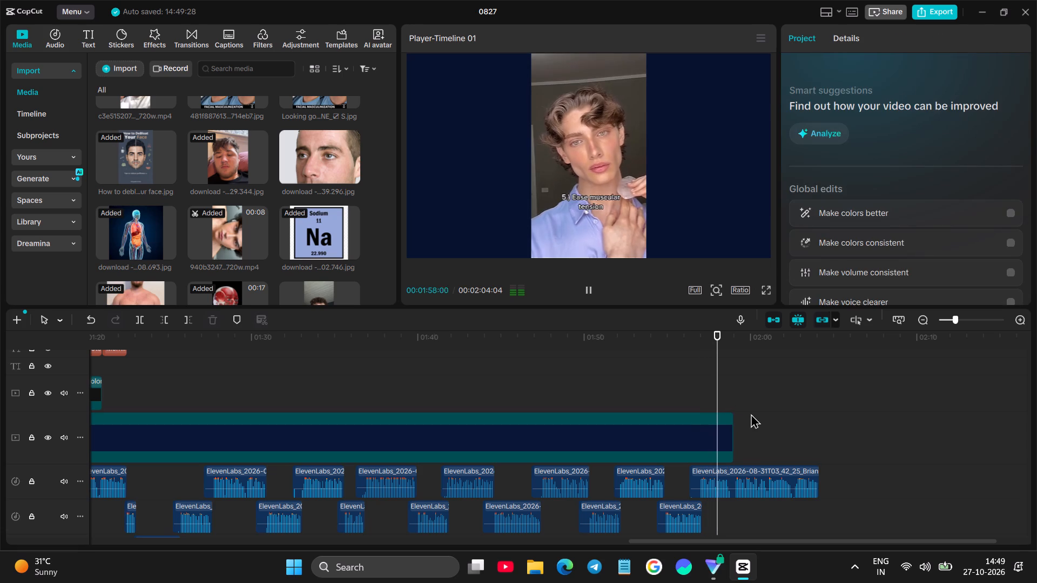
key(space)
click(705, 444)
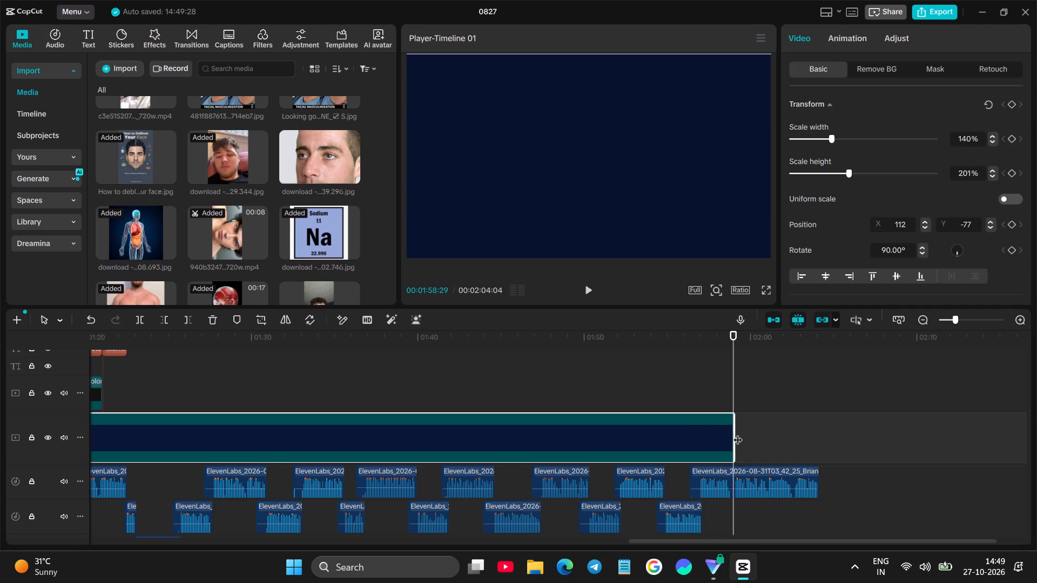
click(738, 432)
drag(735, 429, 813, 422)
key(space)
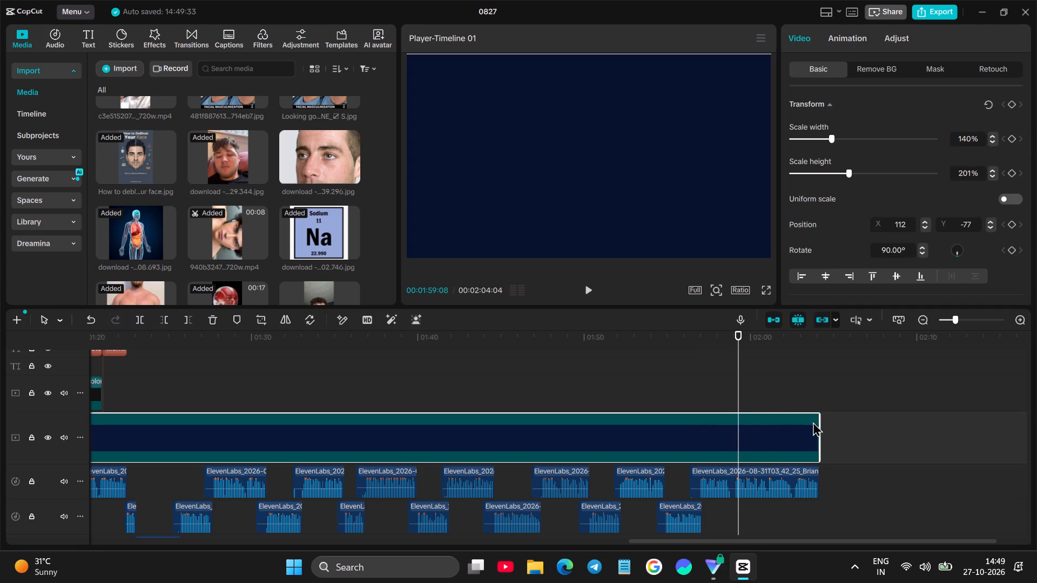
Split the last narration clip at 01:58:24 and move its second part to the audio track below, starting at about 01:58.
click(711, 387)
key(space)
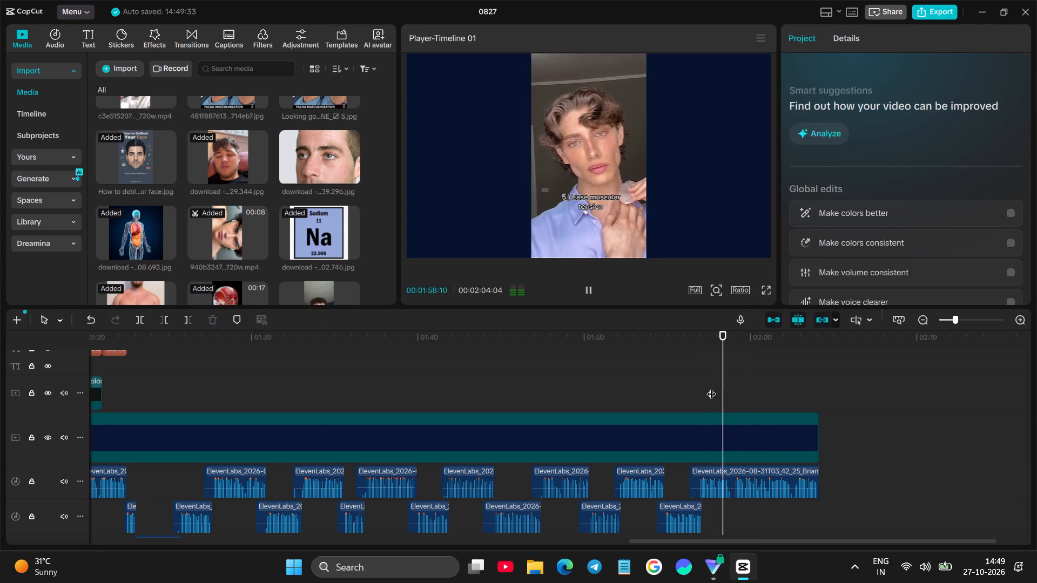
click(731, 499)
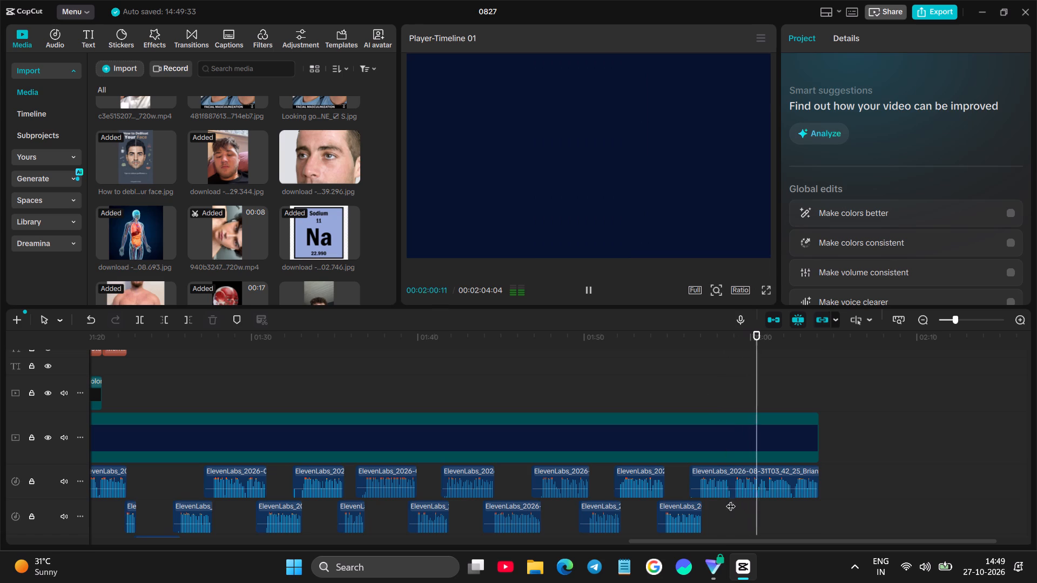
click(734, 488)
click(140, 322)
drag(760, 476, 760, 479)
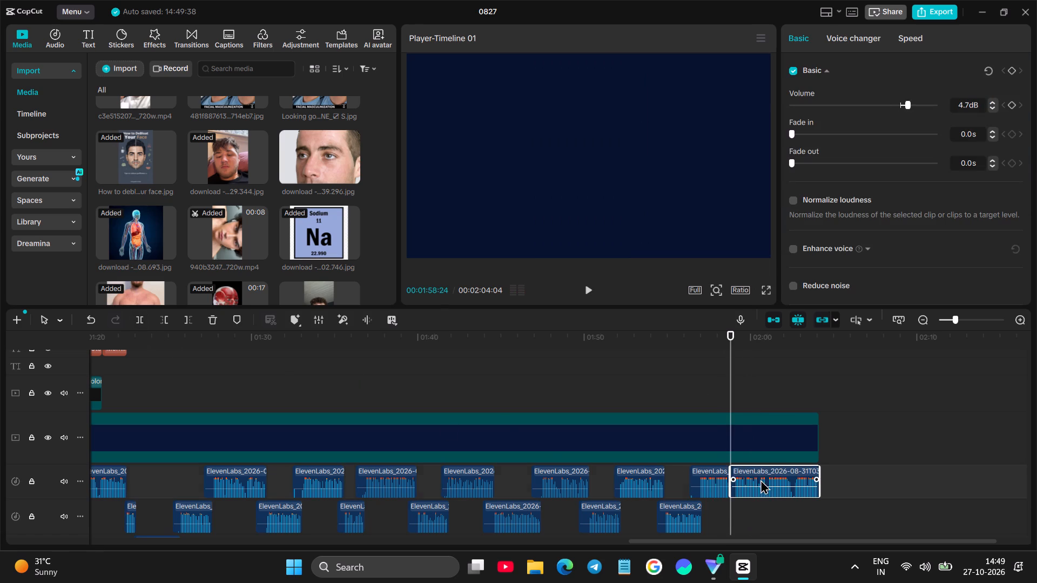
drag(760, 479, 754, 510)
Add the 940b3247..._720w.mp4 video above the dark blue background, starting at about 01:58:24.
click(699, 376)
key(space)
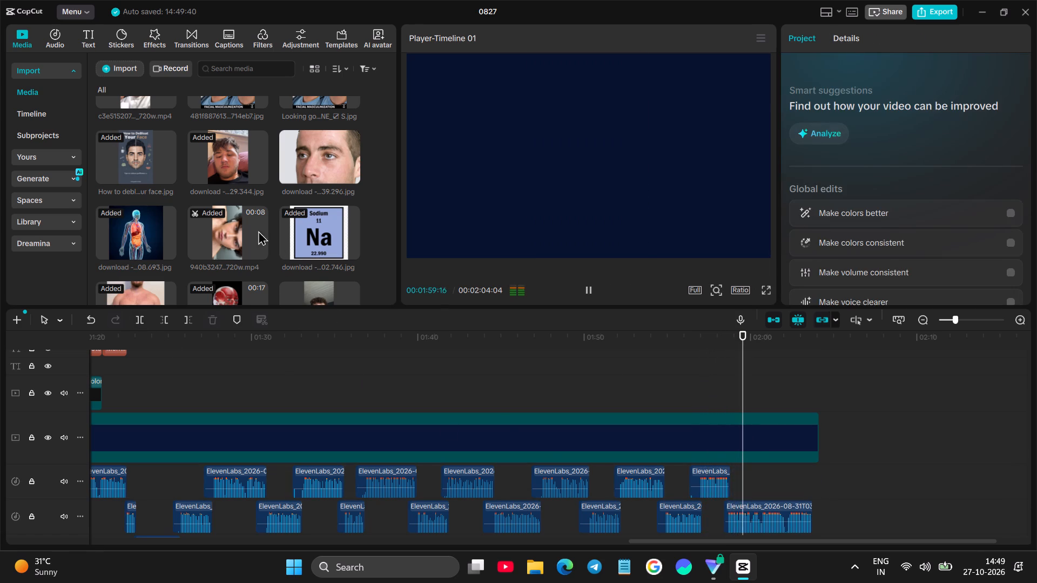
key(space)
drag(226, 242, 735, 396)
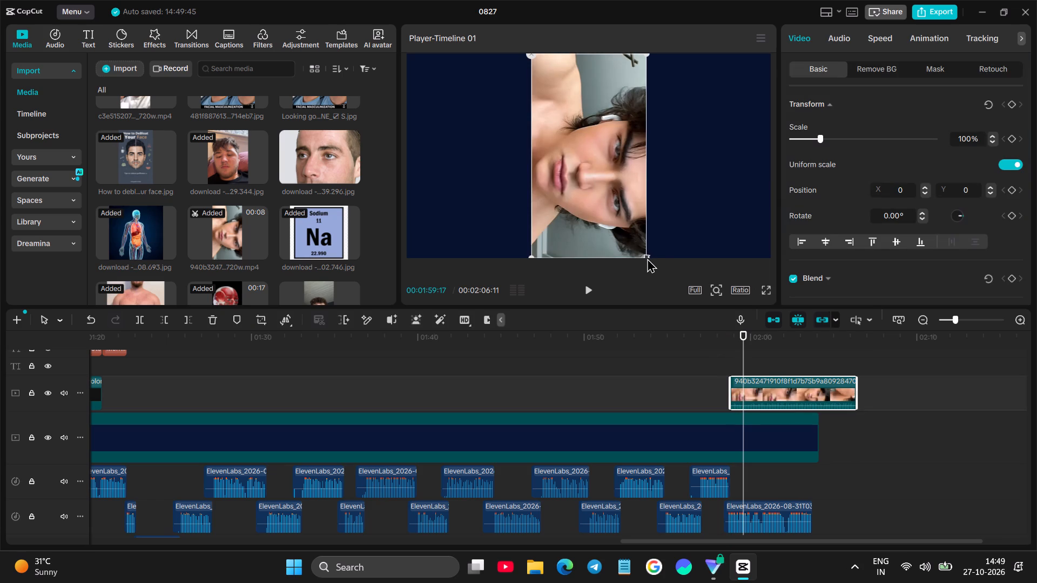
Rotate the added video to -90° and position it at X 57, Y -100 in the frame.
drag(611, 223, 602, 184)
drag(578, 232, 691, 121)
drag(647, 136, 661, 185)
Trim the added video's start to about 02:02:10 and move the clip back to begin at about 01:58:24.
drag(729, 383, 758, 377)
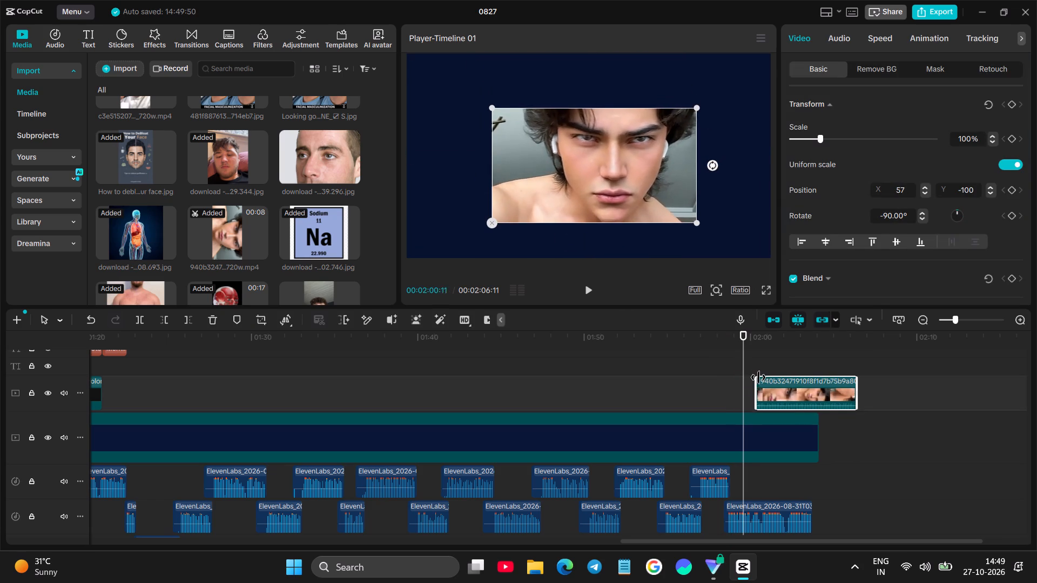
drag(758, 377, 793, 371)
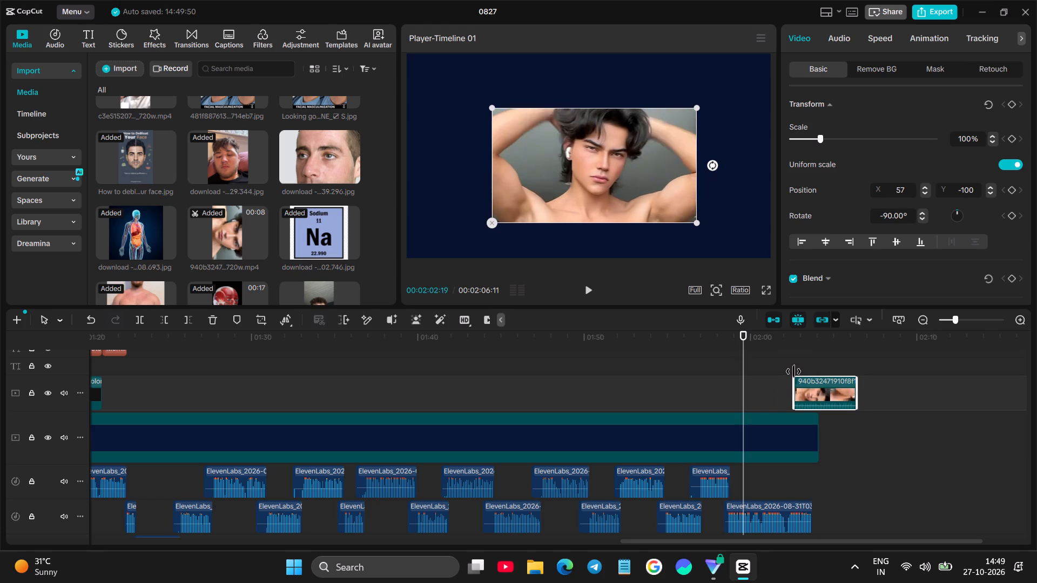
drag(793, 371, 790, 373)
click(787, 360)
drag(800, 383, 746, 396)
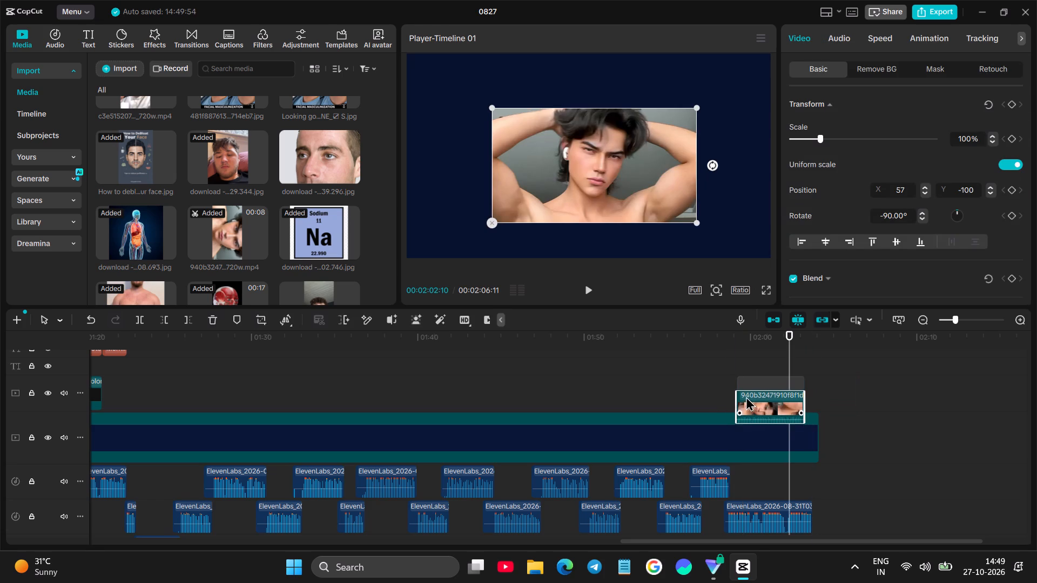
drag(746, 396, 741, 394)
Replay the transition into the added video from about 01:57 to check it against the narration.
click(706, 365)
key(space)
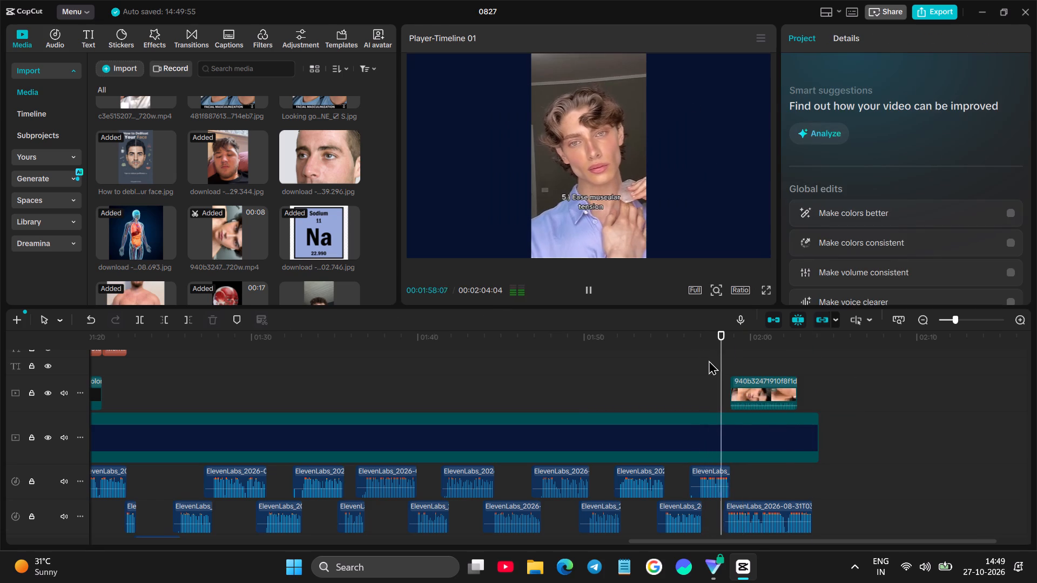
drag(750, 405, 755, 433)
key(space)
click(712, 375)
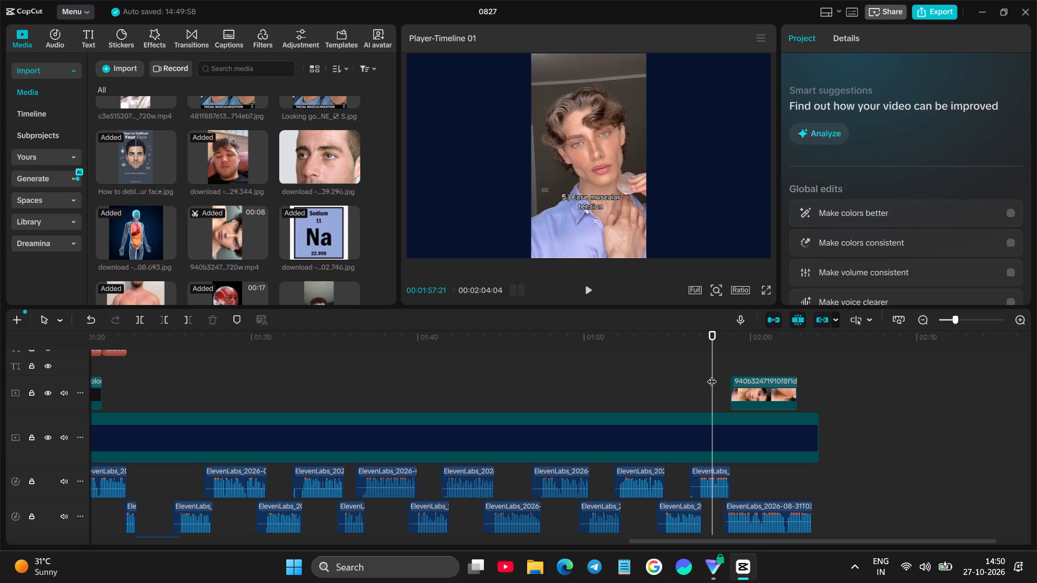
key(space)
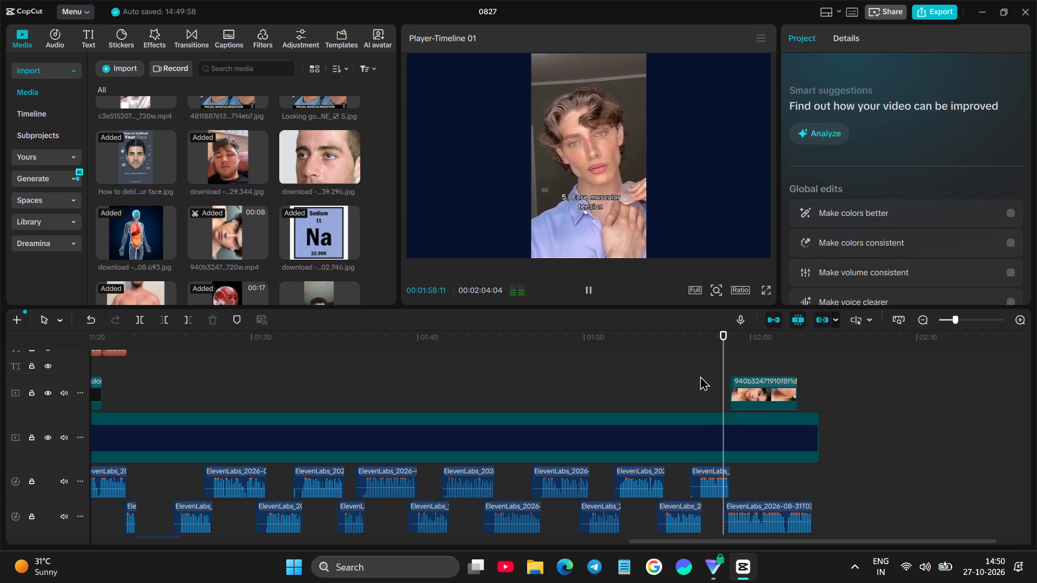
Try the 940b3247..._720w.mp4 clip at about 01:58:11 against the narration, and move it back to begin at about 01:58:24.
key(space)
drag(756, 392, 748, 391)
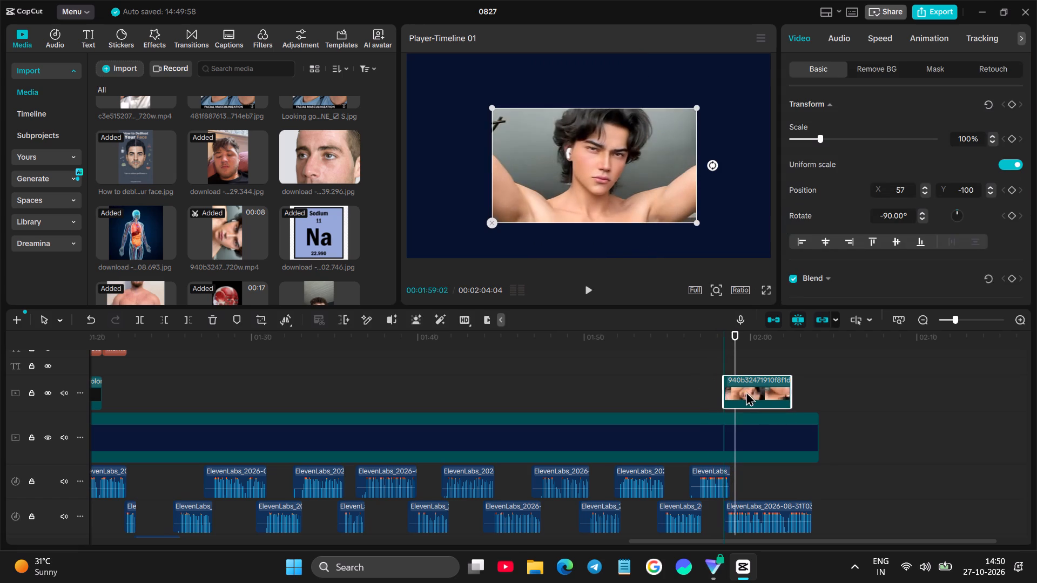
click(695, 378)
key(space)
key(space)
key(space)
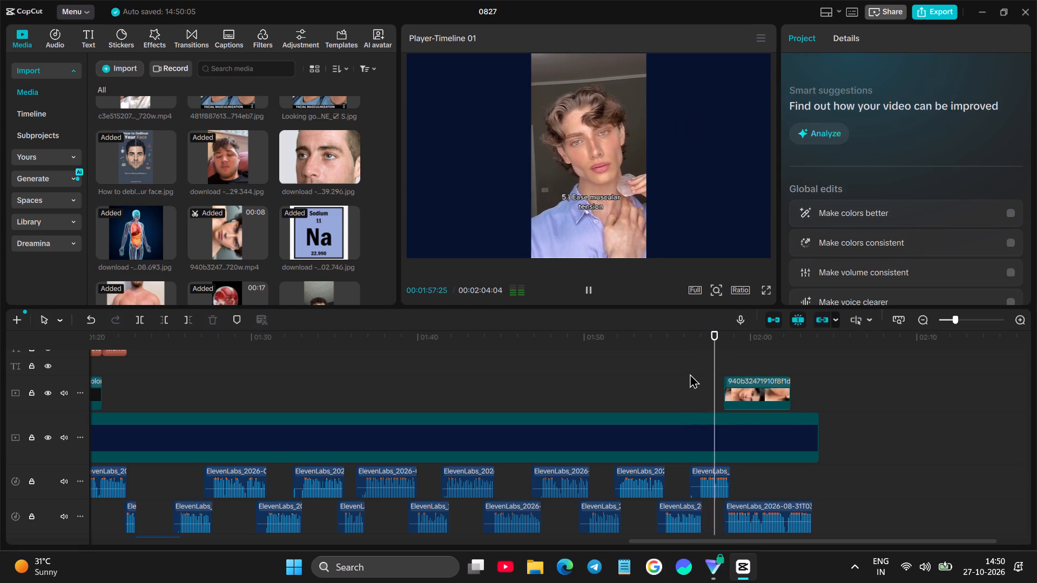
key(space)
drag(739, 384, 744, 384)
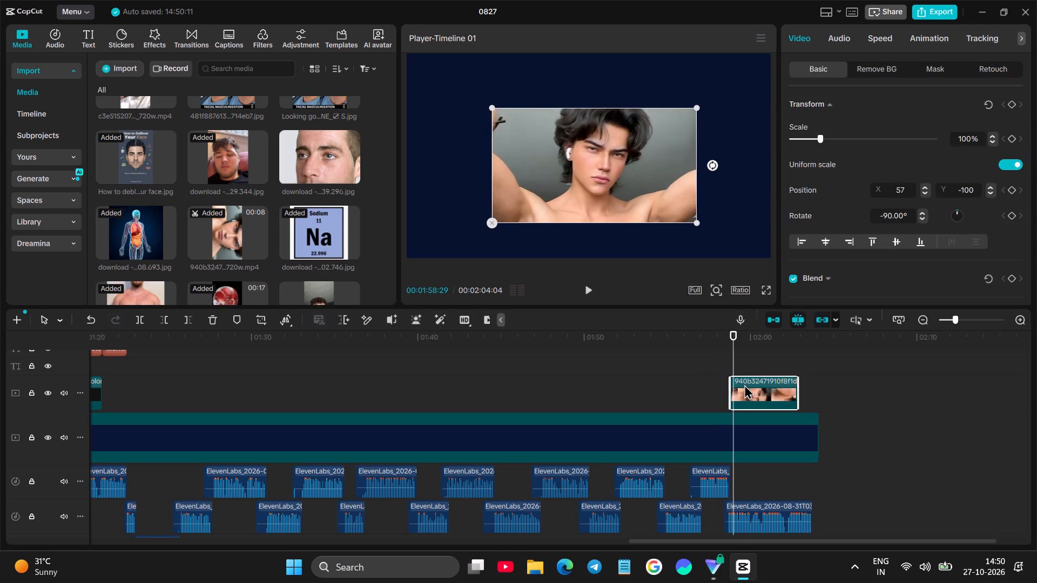
Apply the Fade In entrance animation to the 940b3247..._720w.mp4 clip.
click(926, 43)
click(857, 150)
click(901, 158)
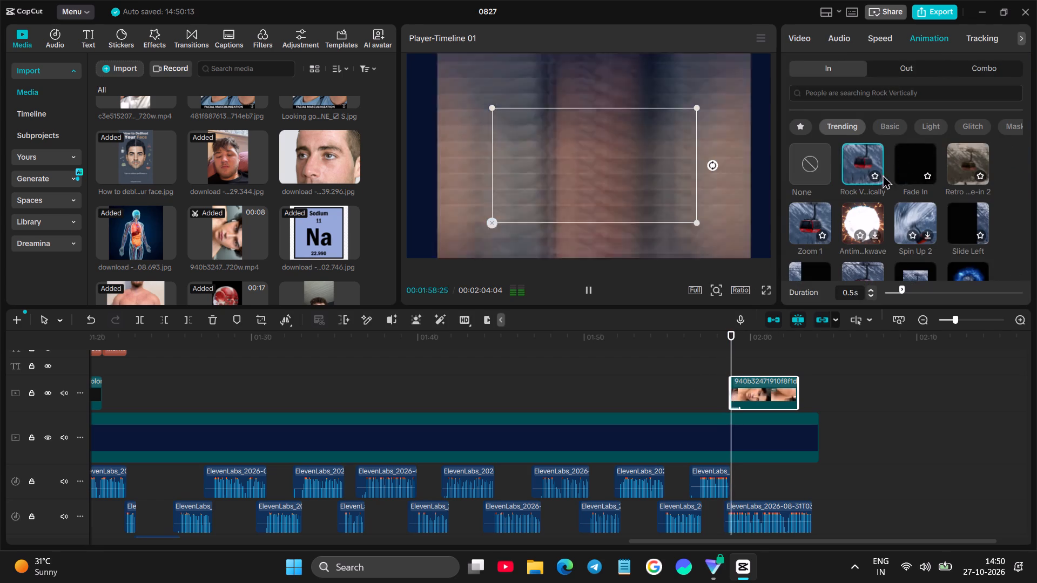
Enlarge the 940b3247..._720w.mp4 clip to 129% and centre it in the frame at X 0, Y 0.
drag(696, 220, 730, 259)
drag(655, 216, 651, 207)
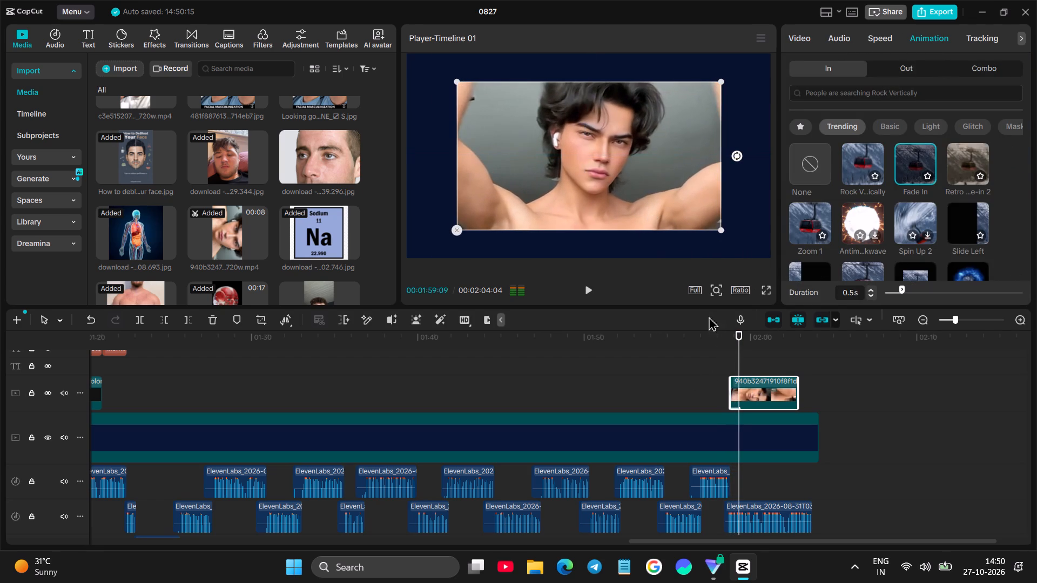
Replay from before the clip's start to check its fade-in and how it fits the closing narration.
click(711, 321)
click(710, 349)
key(space)
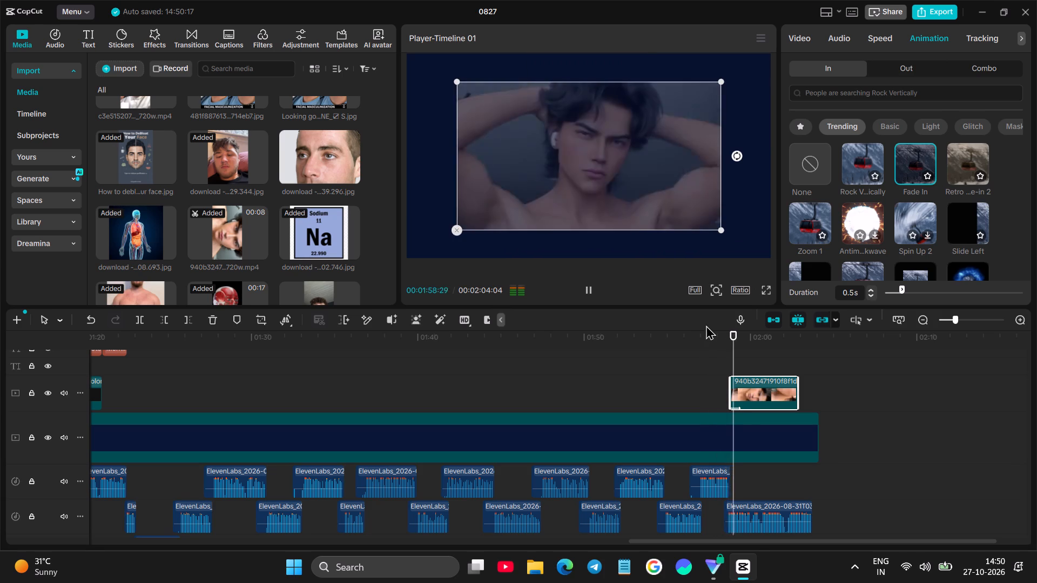
click(692, 381)
key(space)
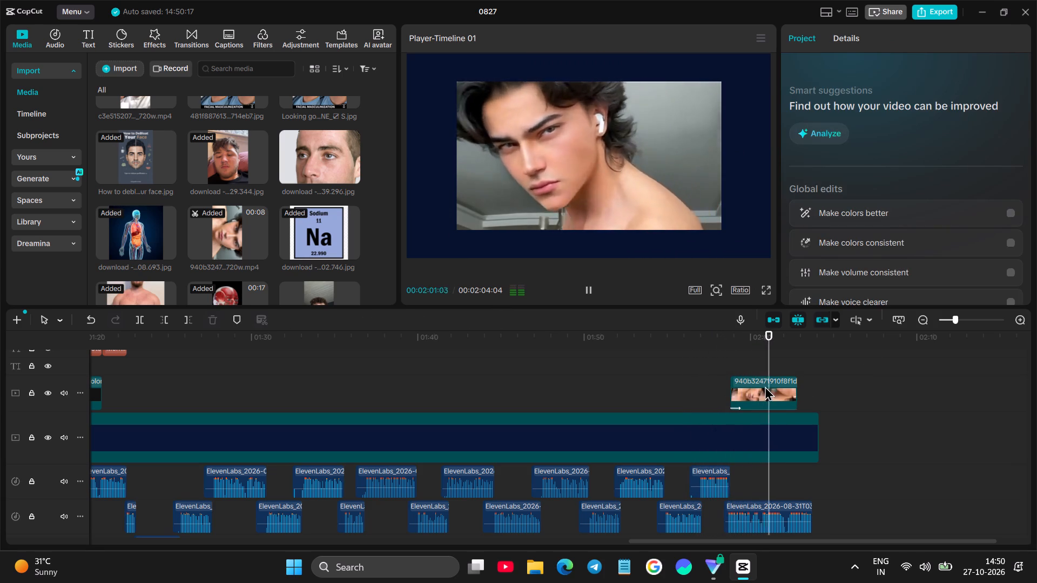
key(space)
key(space)
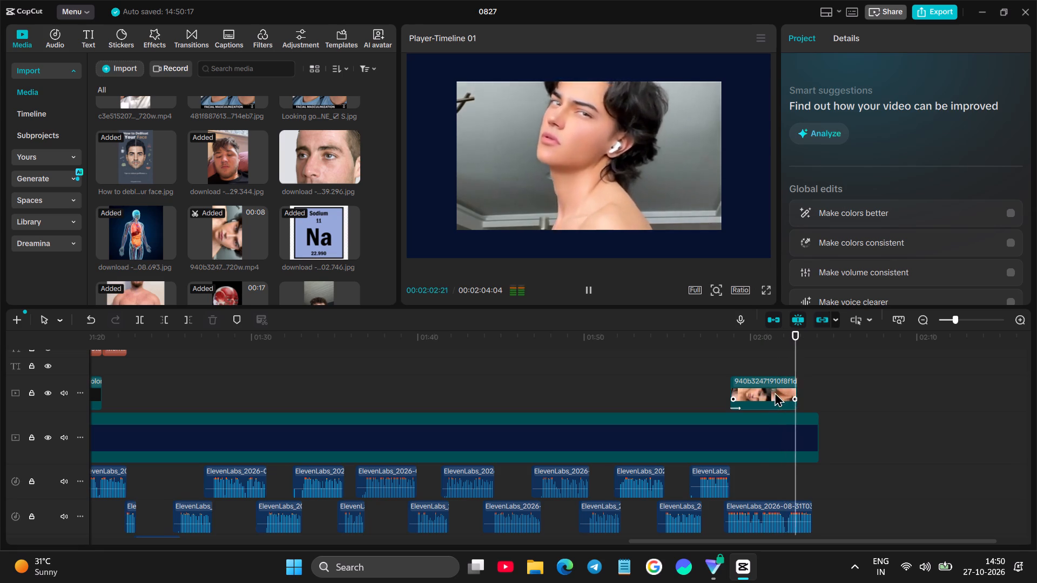
Trim the end of the 940b3247..._720w.mp4 clip to about 02:02:15.
click(776, 368)
key(space)
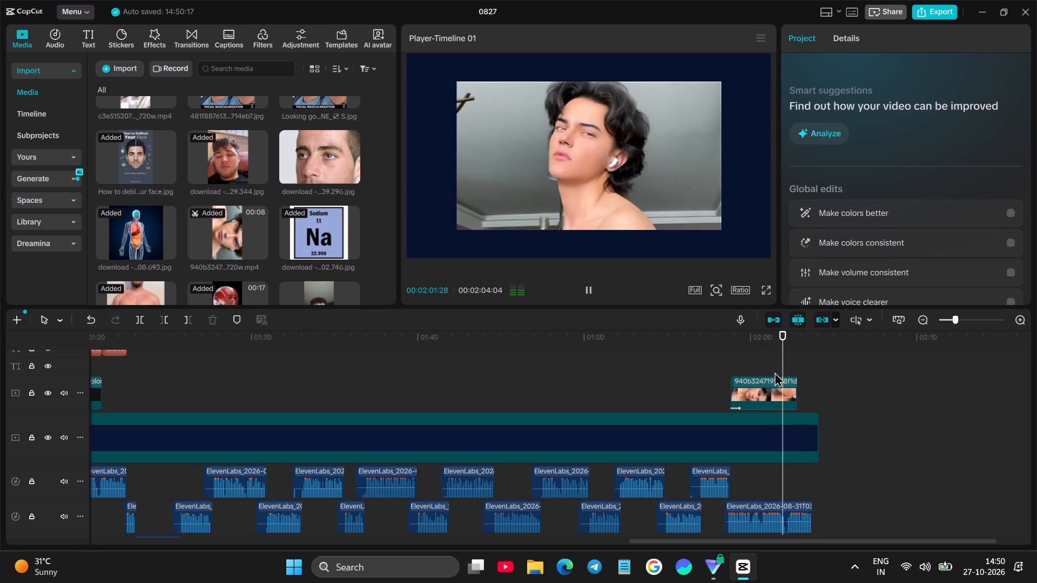
key(space)
click(779, 389)
drag(798, 383, 792, 387)
Add the d5ac93139...2ed79.mp4 anatomy video from the project media on a higher track, starting at about 02:02:15.
scroll(267, 200, up, 5)
scroll(259, 204, down, 2)
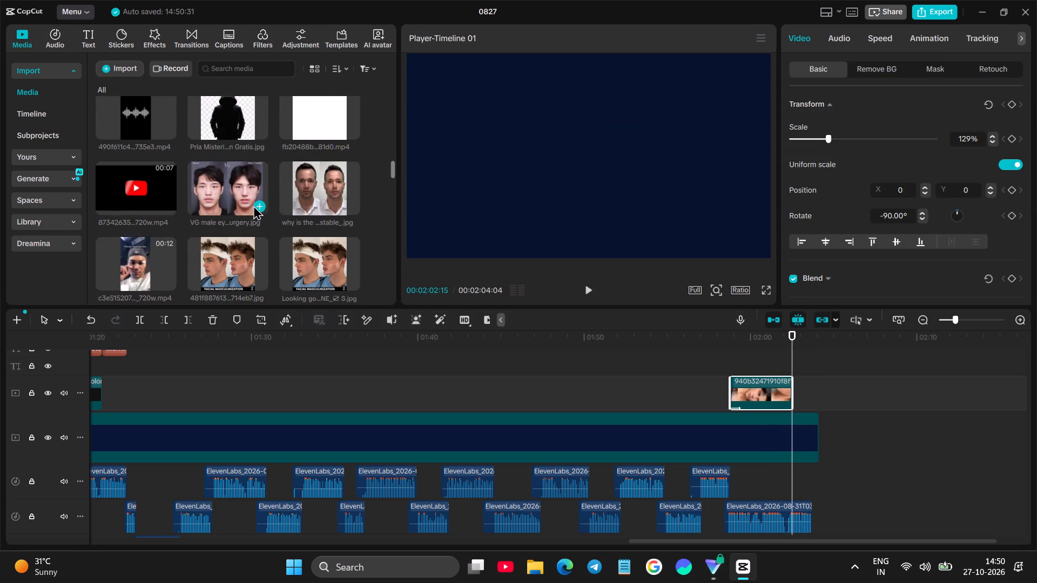
scroll(250, 208, up, 14)
scroll(258, 209, down, 9)
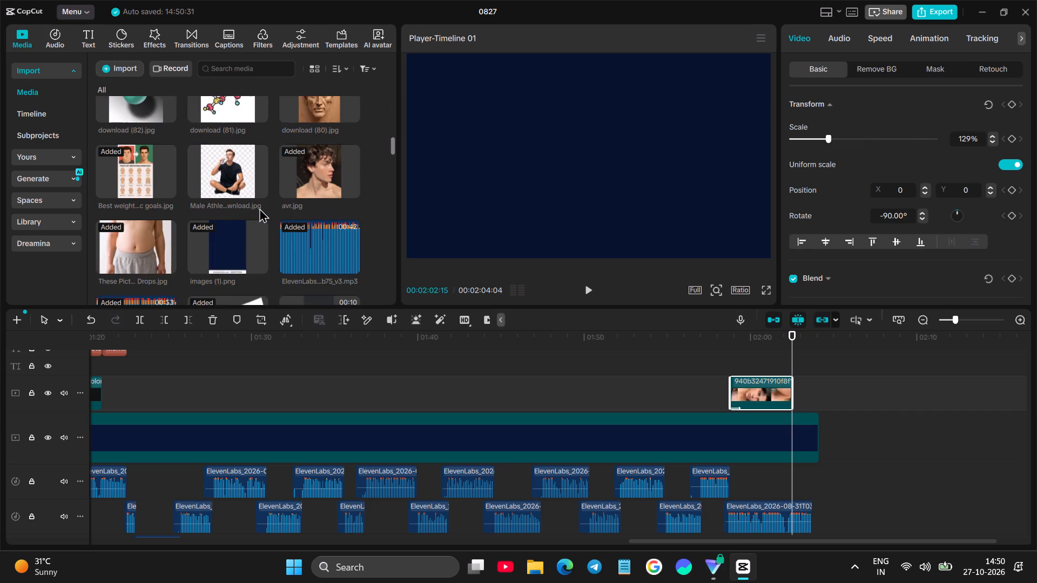
scroll(259, 208, up, 2)
scroll(187, 245, up, 12)
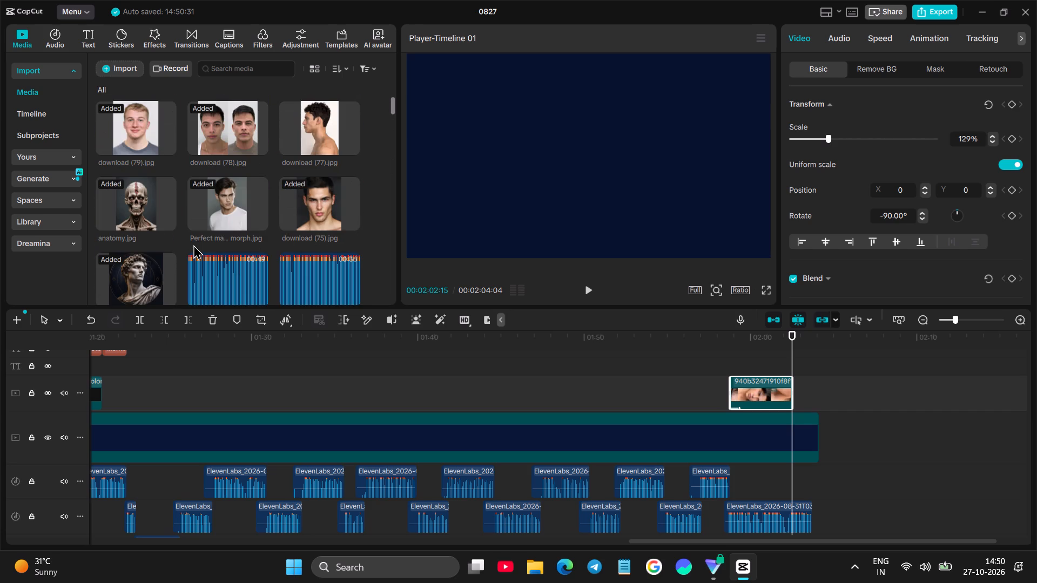
scroll(200, 240, down, 15)
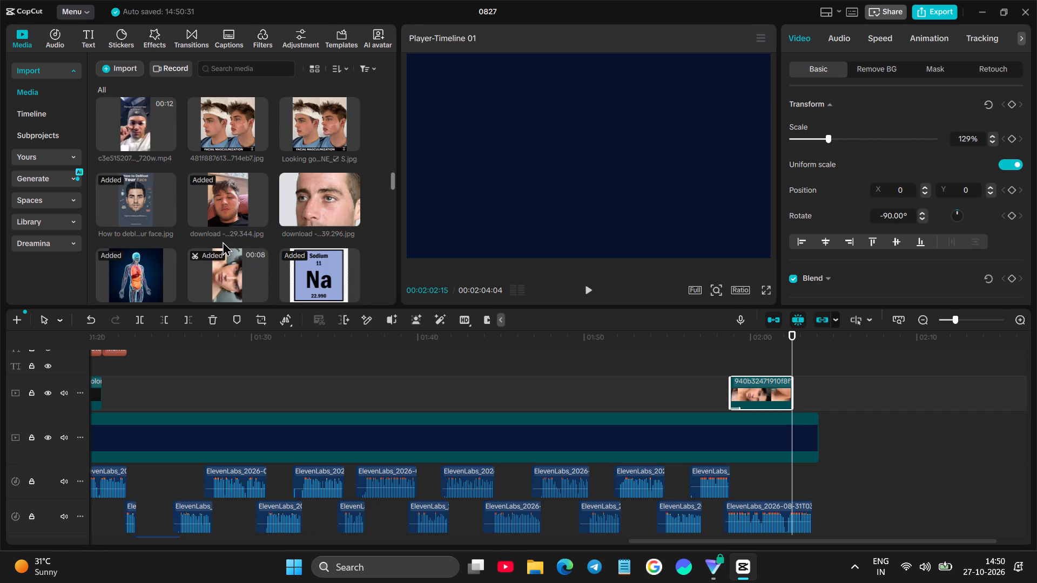
scroll(223, 241, down, 2)
click(227, 242)
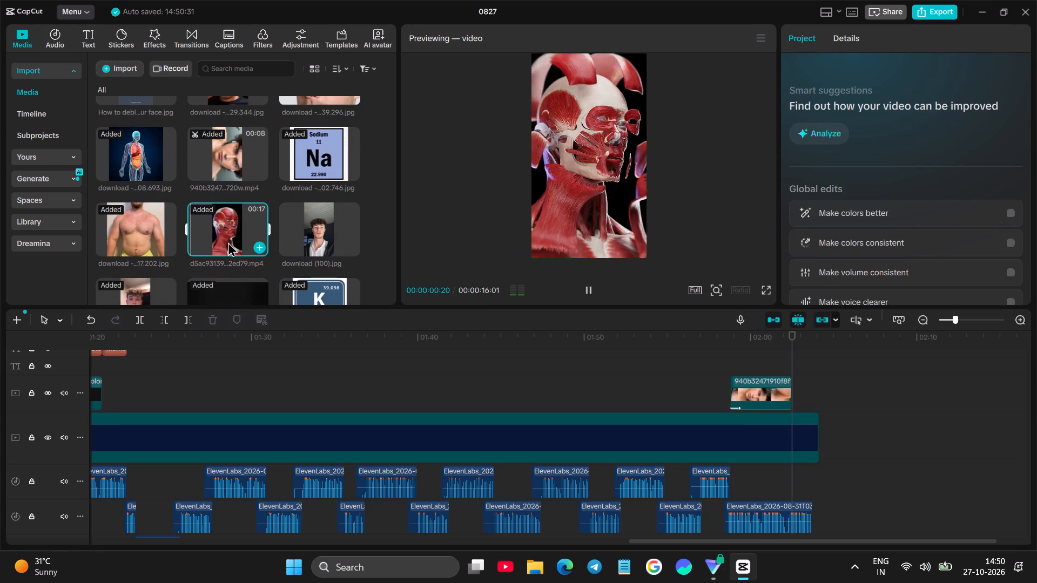
scroll(286, 231, down, 2)
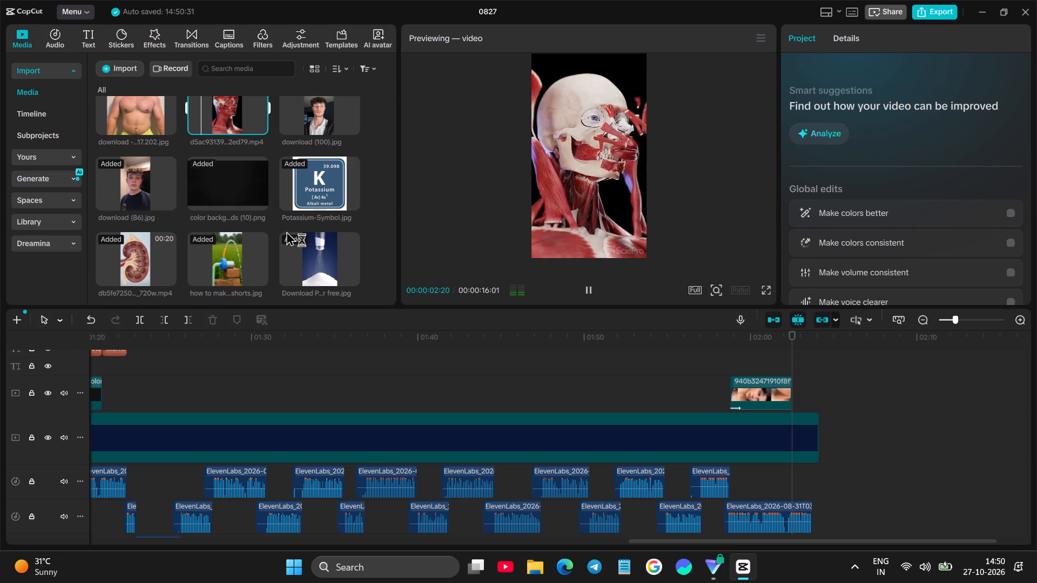
scroll(293, 240, up, 3)
drag(220, 279, 746, 355)
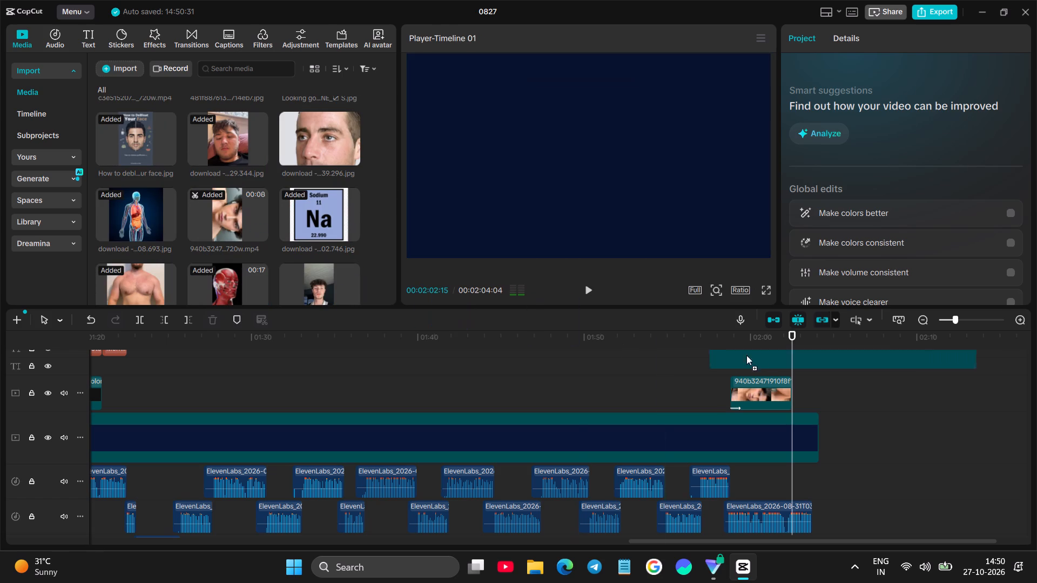
drag(746, 355, 791, 362)
Move the anatomy video down to the track directly above the 940b3247..._720w.mp4 clip, keeping its start at about 02:02:15.
click(780, 360)
key(space)
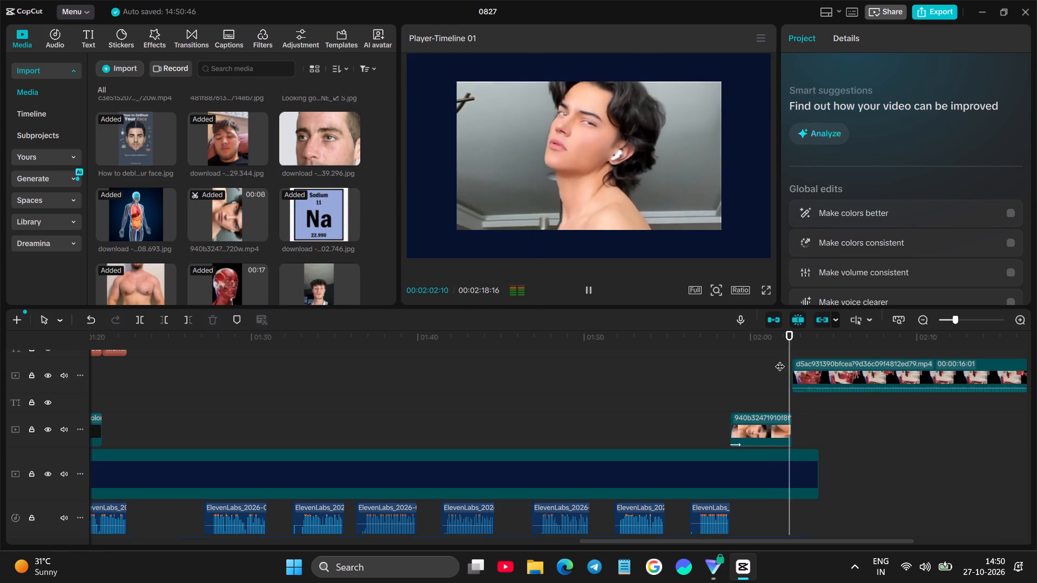
drag(817, 367, 816, 412)
click(757, 378)
key(space)
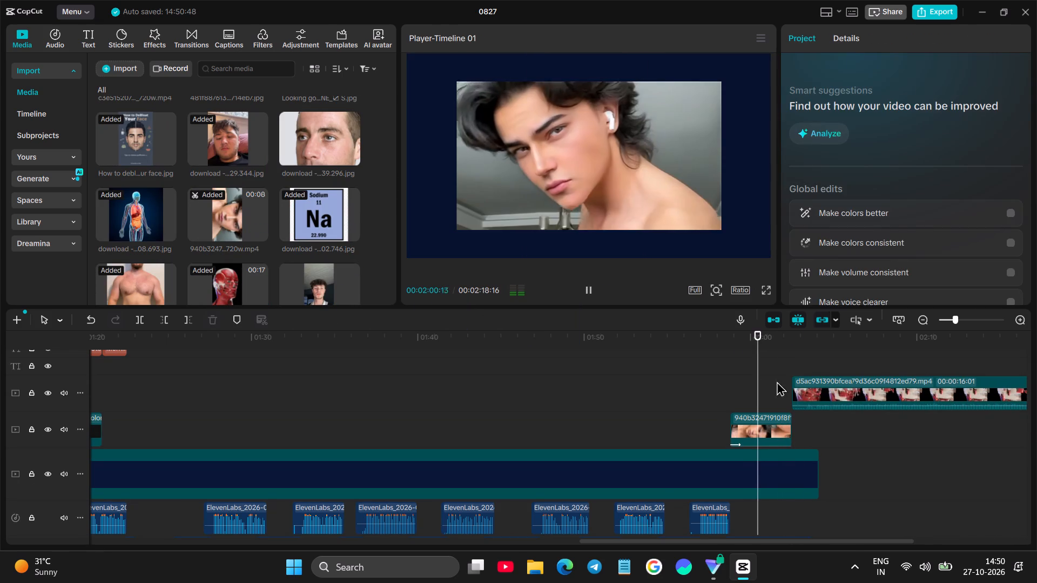
Lower the audio volume of the anatomy video on the timeline.
drag(824, 405, 826, 433)
Trim the anatomy video's end to about 02:04:02, matching the end of the dark blue background.
key(space)
click(830, 394)
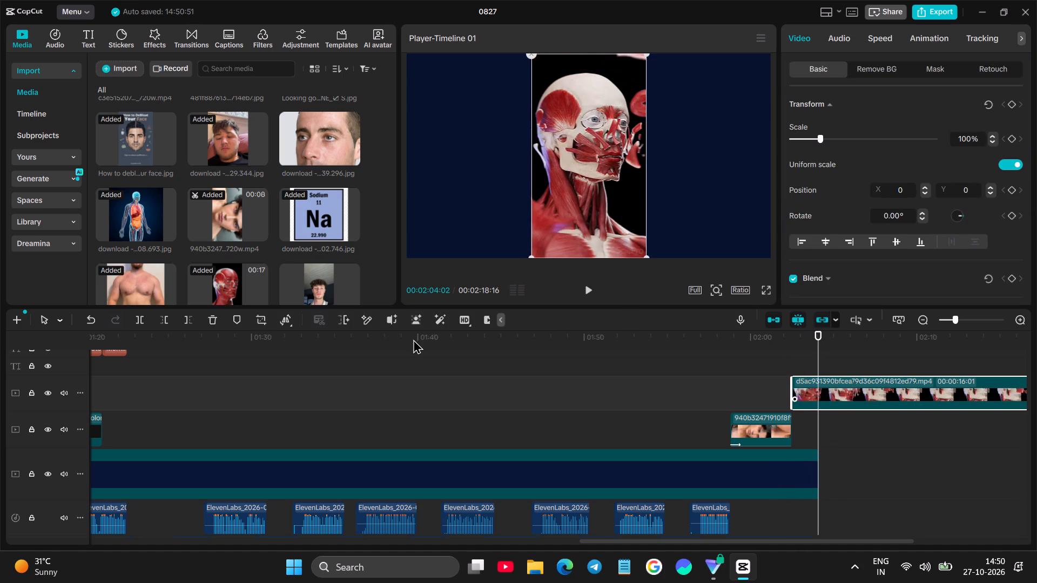
click(186, 321)
Replay the last seconds of the timeline to check the anatomy video against the closing narration.
click(788, 375)
key(space)
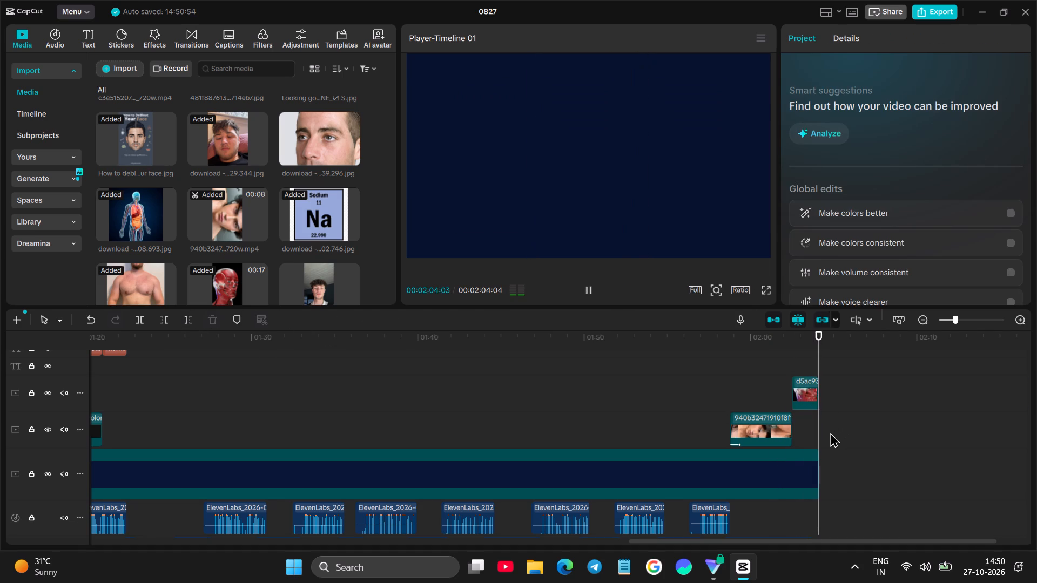
Return to the start of the timeline and play the video from the beginning to review it.
click(771, 365)
drag(770, 366, 382, 403)
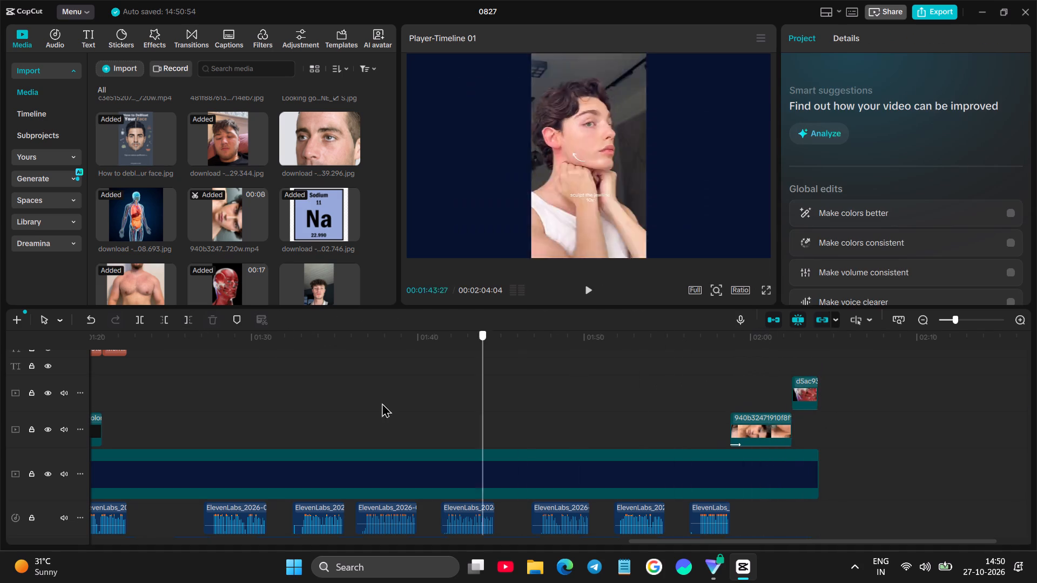
drag(382, 403, 0, 463)
key(space)
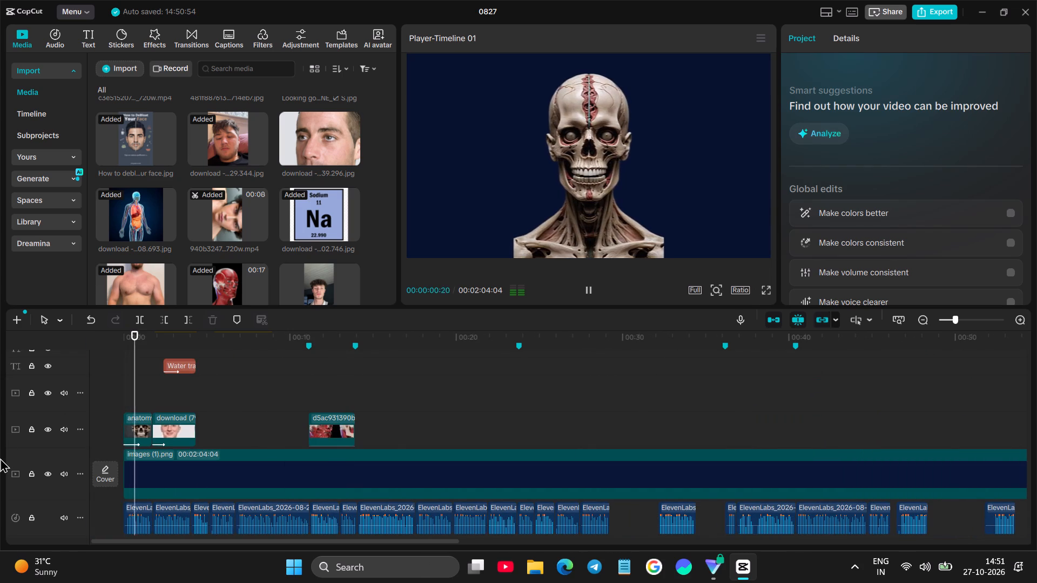
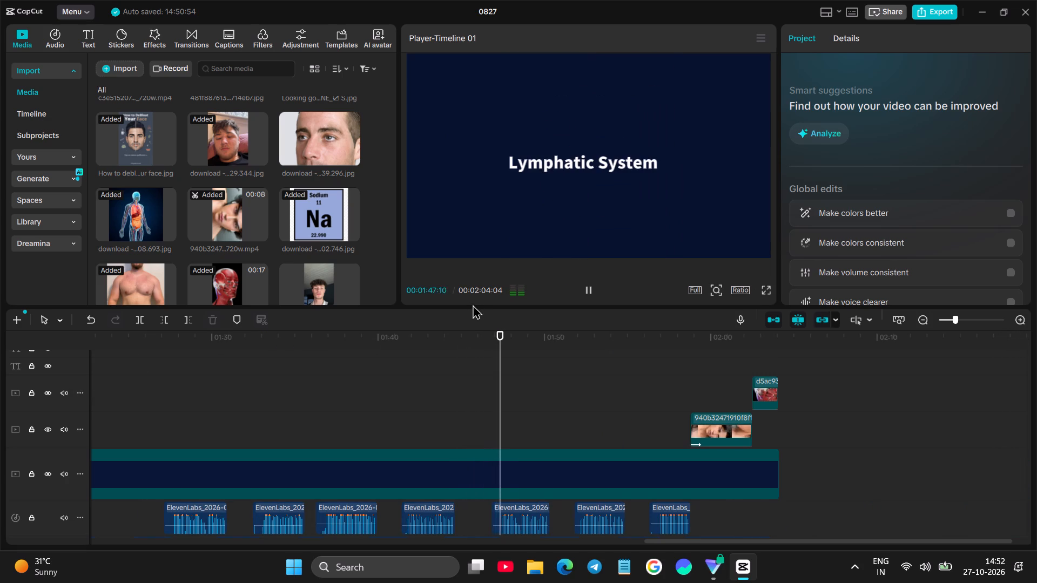
Play back the section around 00:01:46 to check the "Draining" and "Lymphatic System" titles and locate their clips on the timeline.
click(481, 383)
key(space)
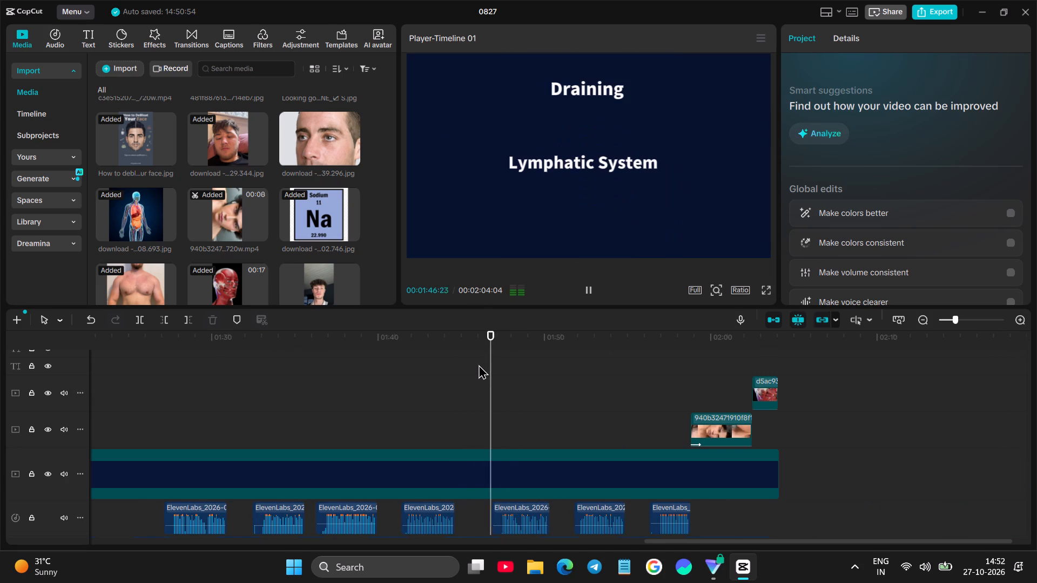
key(space)
scroll(491, 362, down, 7)
scroll(517, 369, up, 20)
scroll(517, 369, up, 7)
scroll(506, 377, down, 3)
scroll(516, 383, up, 5)
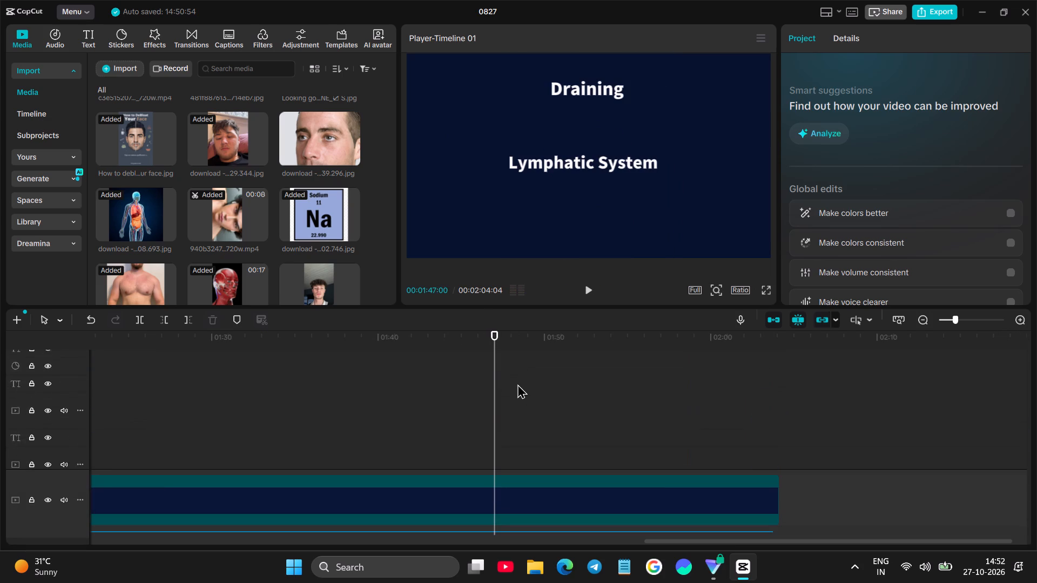
scroll(517, 384, up, 20)
scroll(517, 384, up, 20)
scroll(517, 384, up, 9)
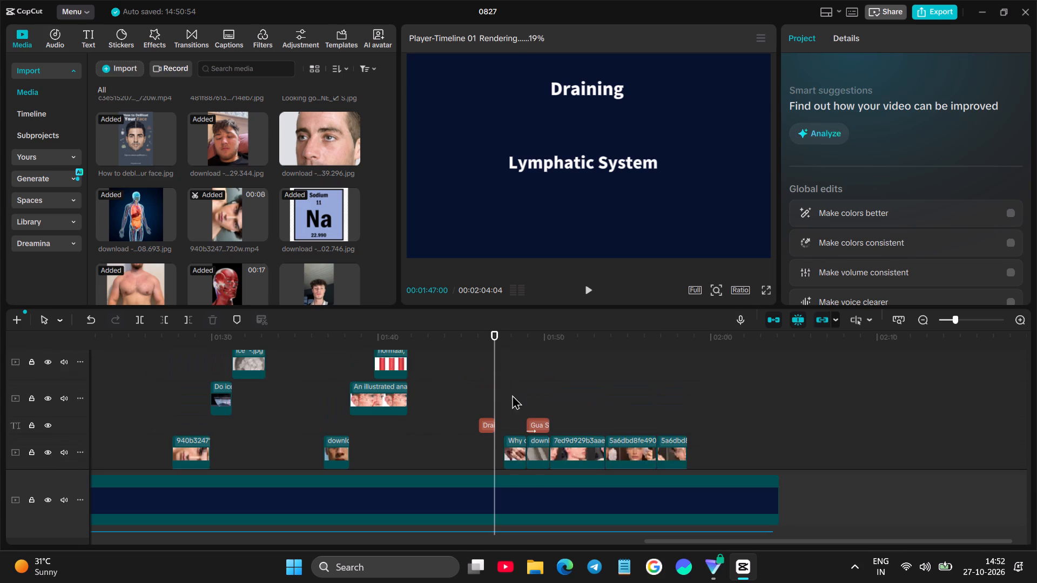
scroll(529, 415, down, 3)
click(495, 436)
click(497, 423)
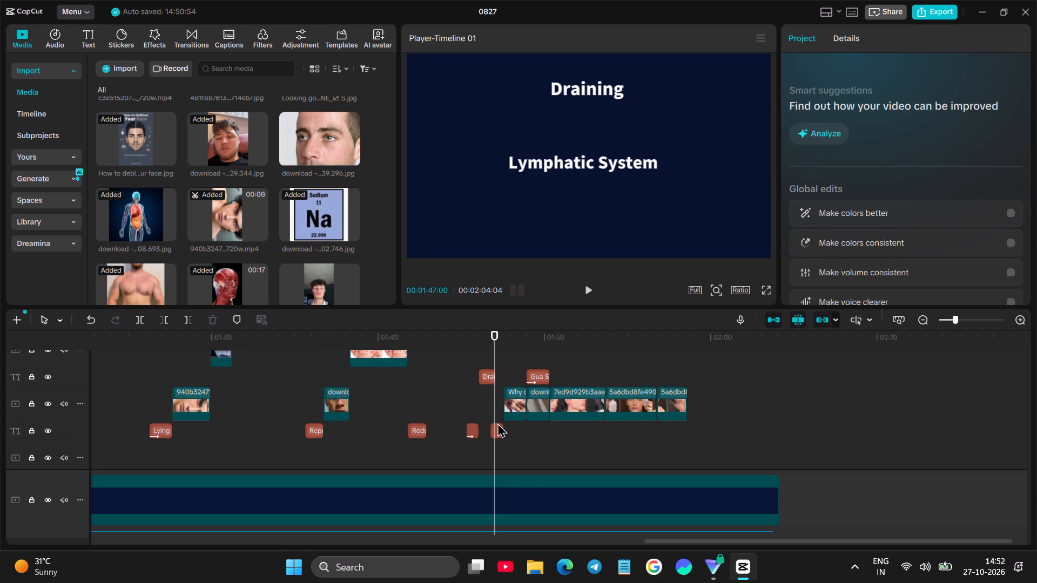
click(499, 430)
click(482, 390)
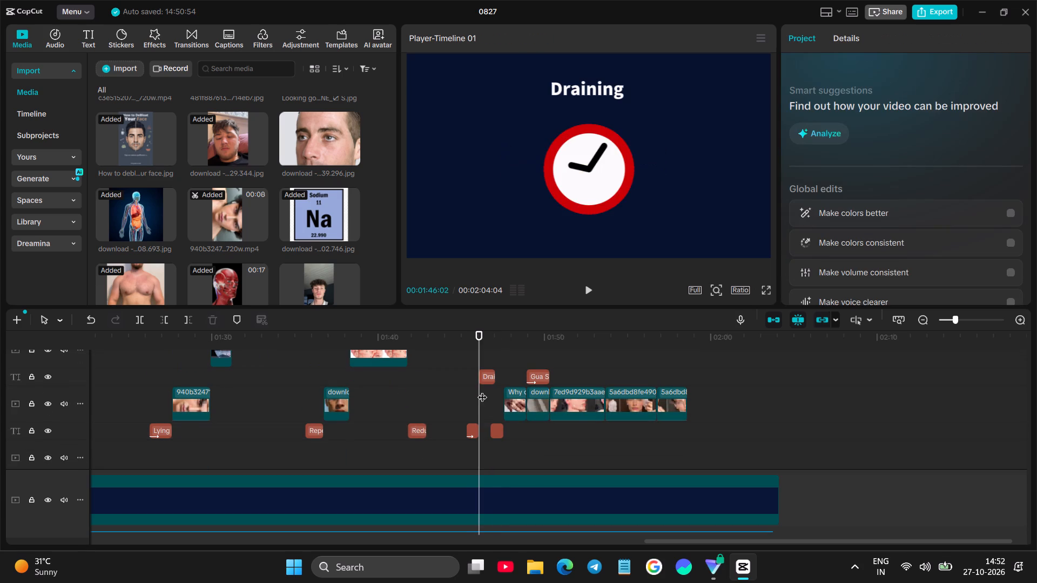
key(space)
key(space)
Reposition the "Lymphatic System" title slightly higher in the frame, roughly centred beneath the "Draining" title.
click(489, 378)
click(589, 89)
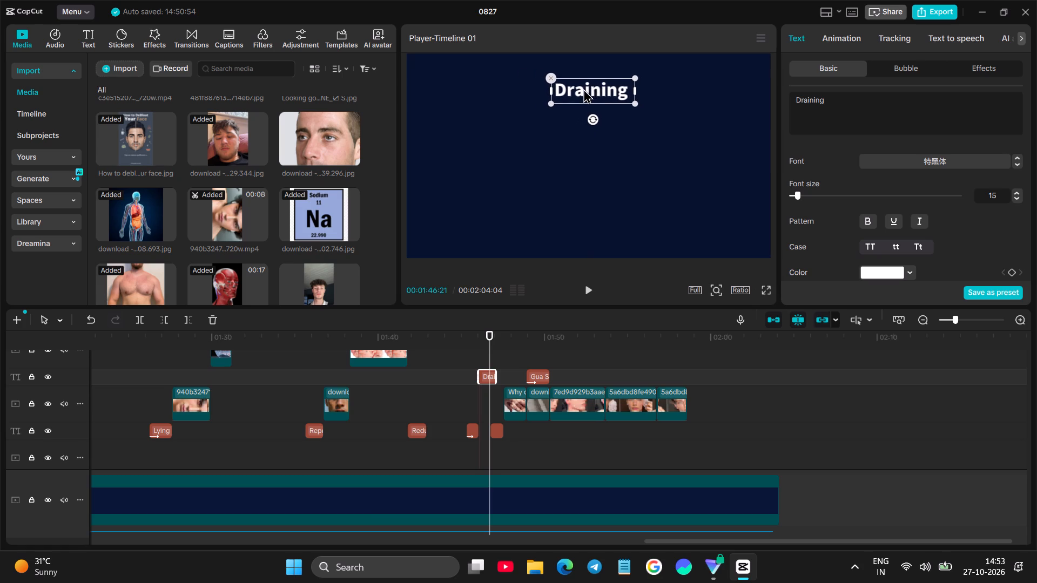
click(496, 429)
key(space)
key(space)
drag(588, 158, 578, 155)
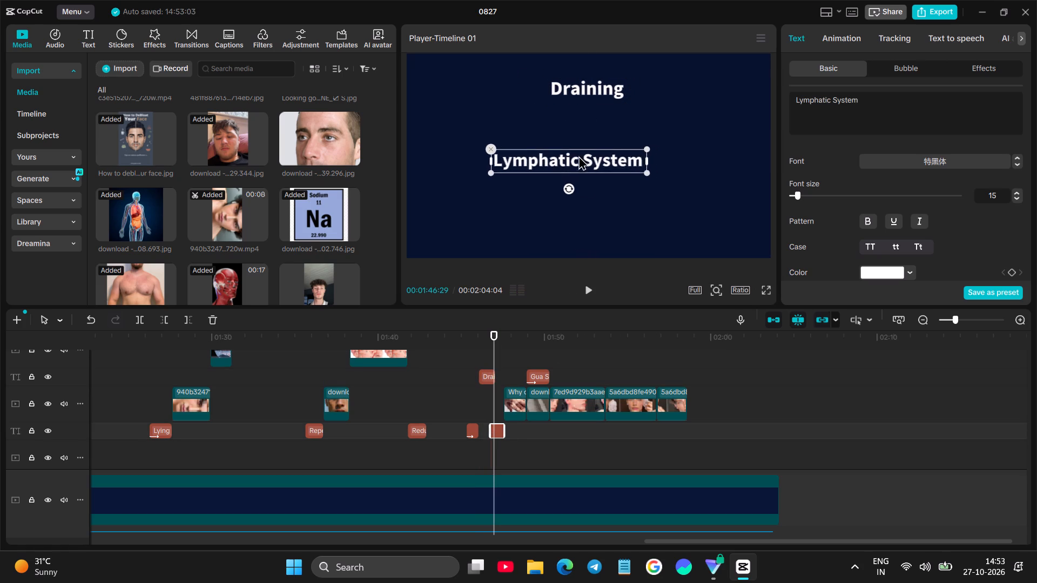
drag(578, 155, 598, 155)
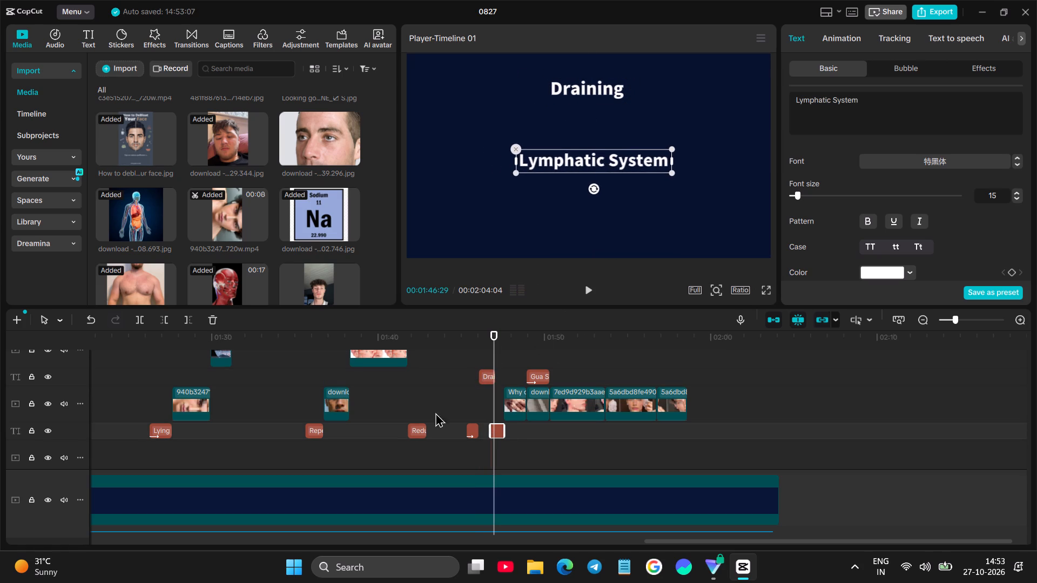
Play back the timeline from just before the "Draining" title through to the end of the video.
click(481, 343)
key(space)
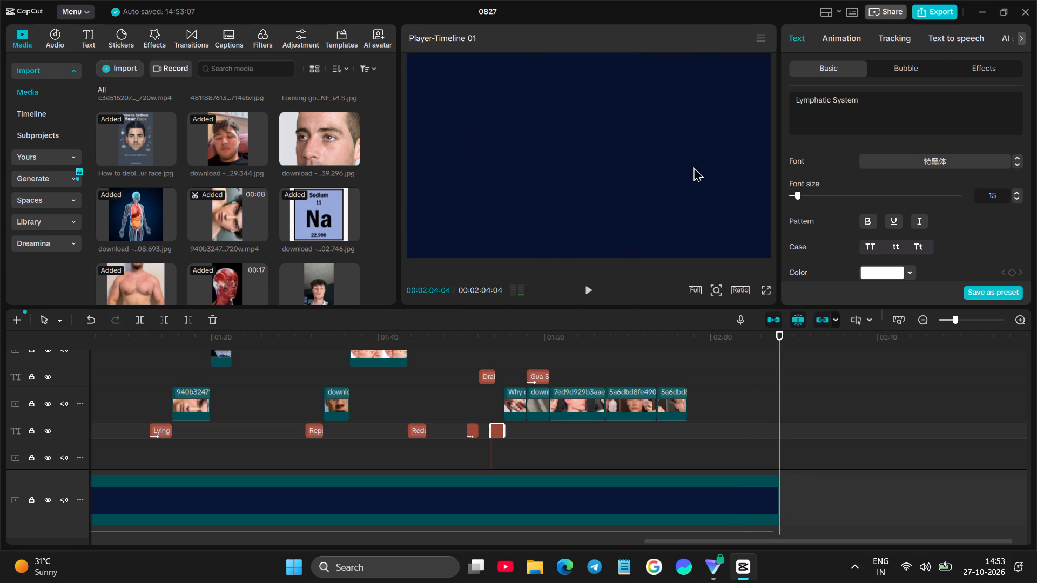
Export the video 0827 at 4K resolution and 60fps.
click(927, 11)
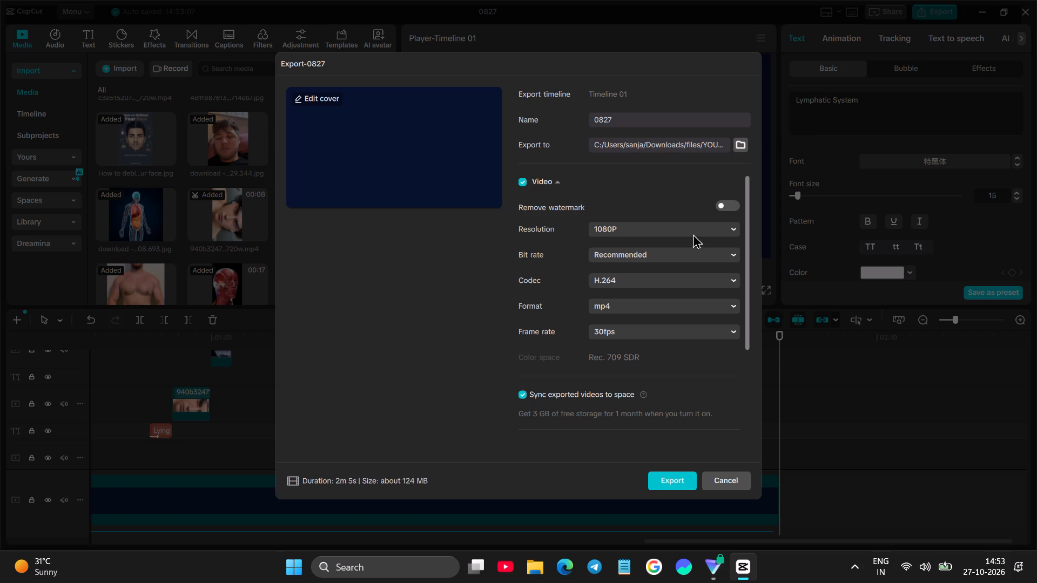
click(728, 234)
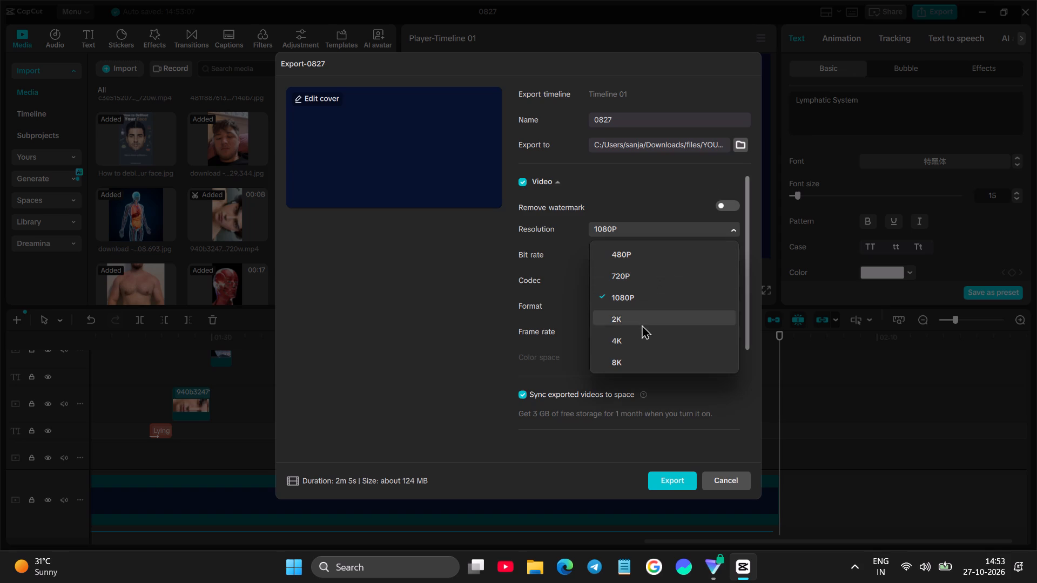
click(644, 342)
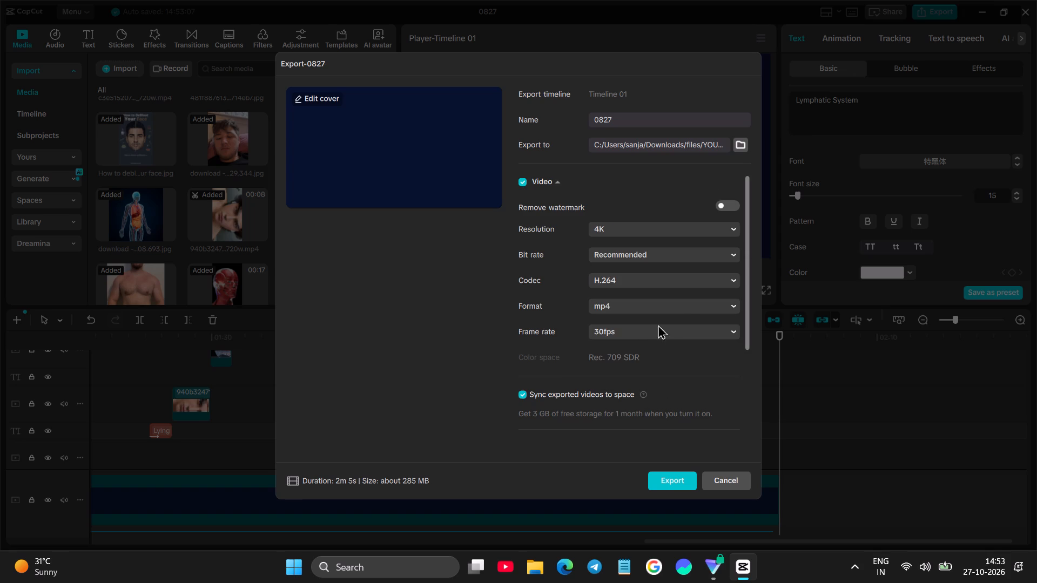
click(696, 326)
double_click(696, 334)
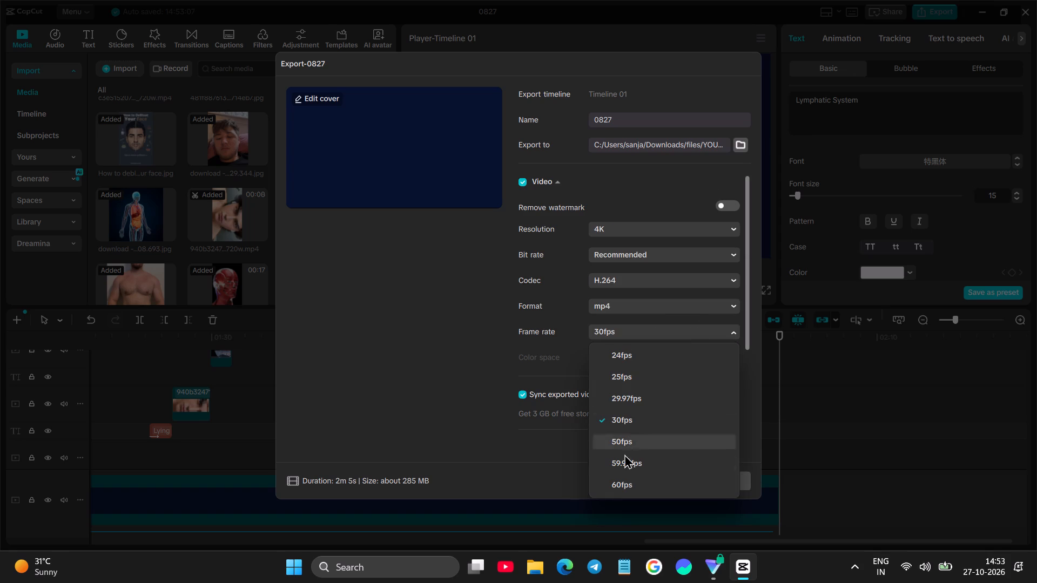
click(643, 483)
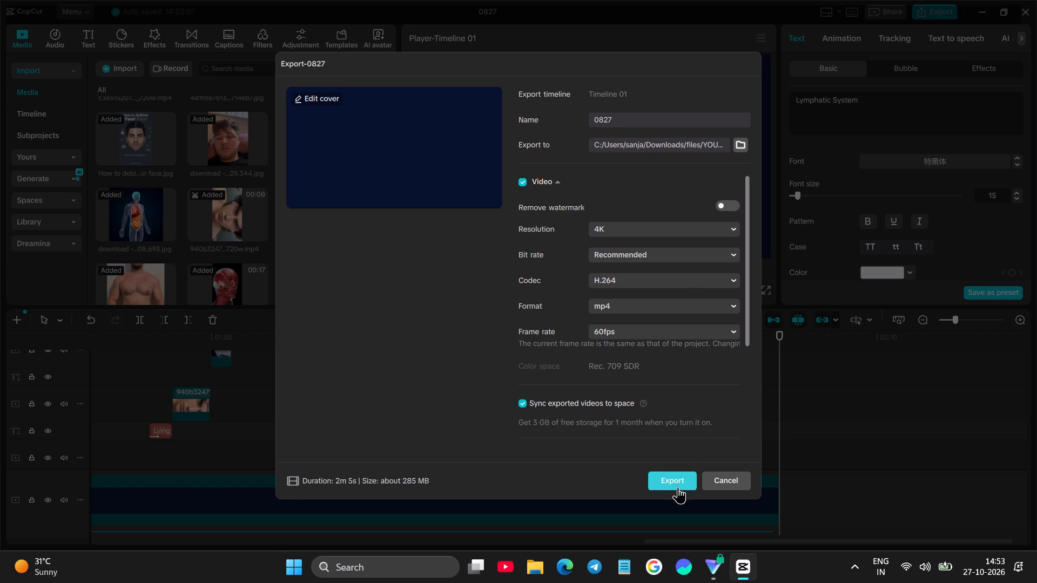
click(690, 476)
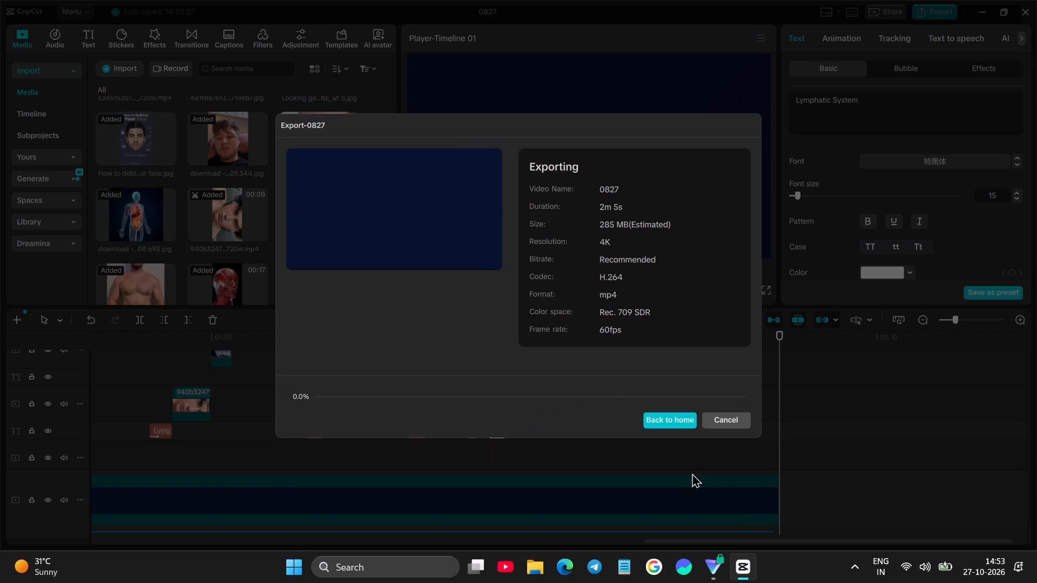
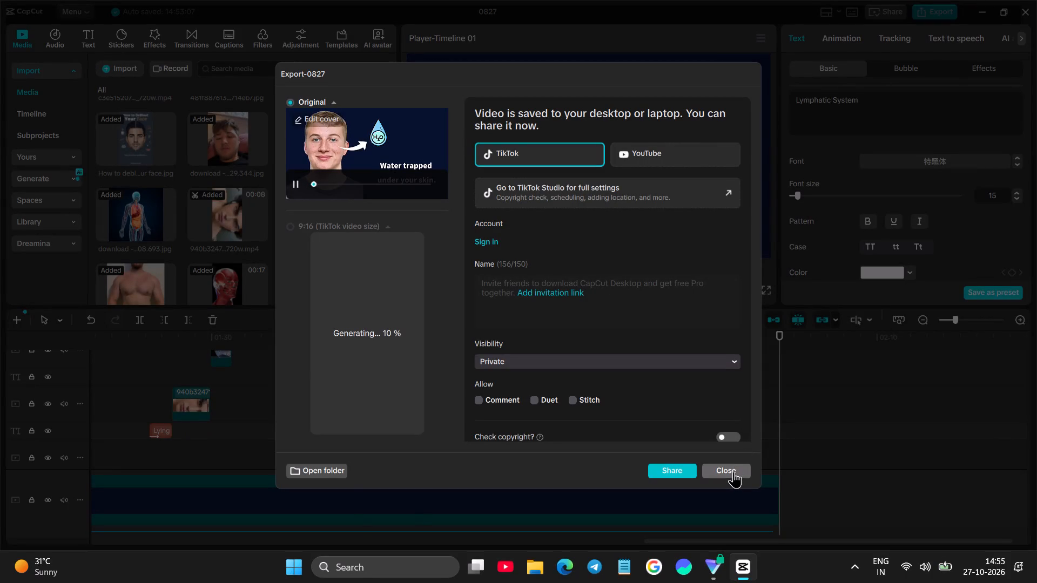
Dismiss the finished export window without sharing the video, returning to the 0827 timeline.
click(733, 471)
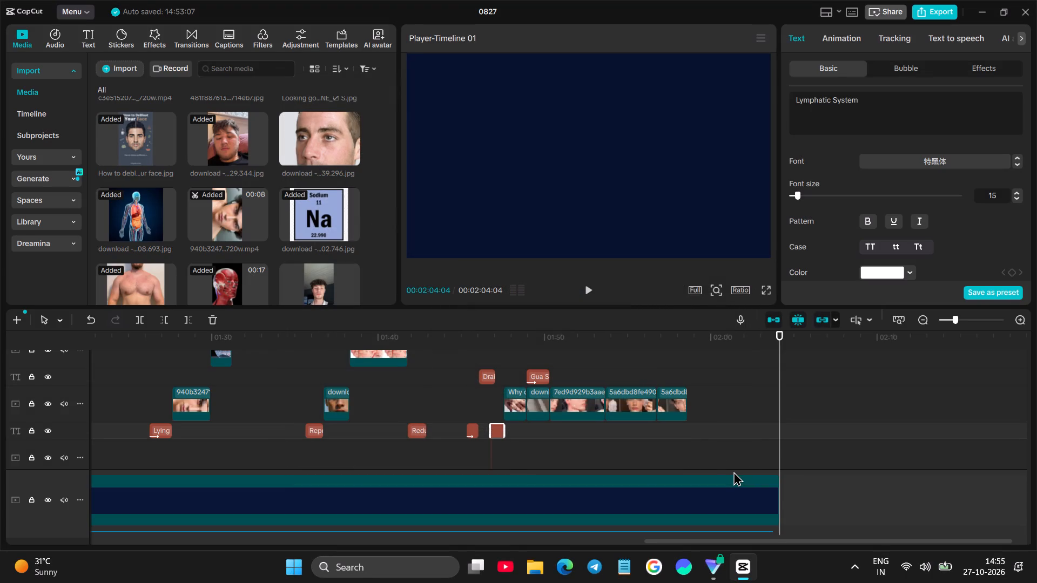